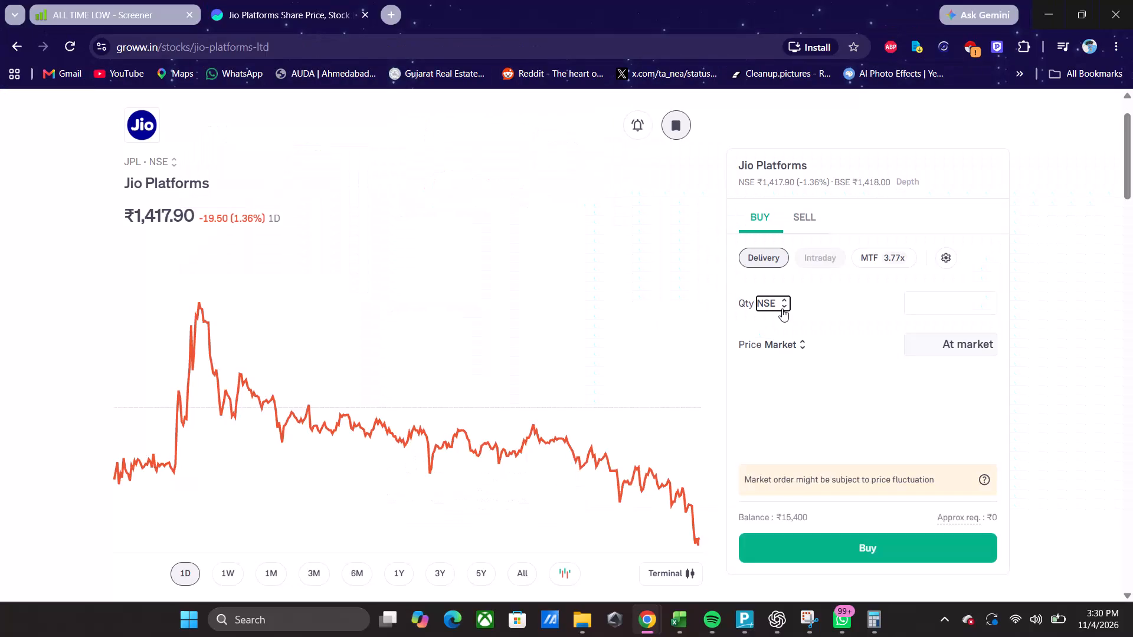
Close the Spotify window.
key("alt+Tab")
key("alt+Tab")
key("alt+Tab")
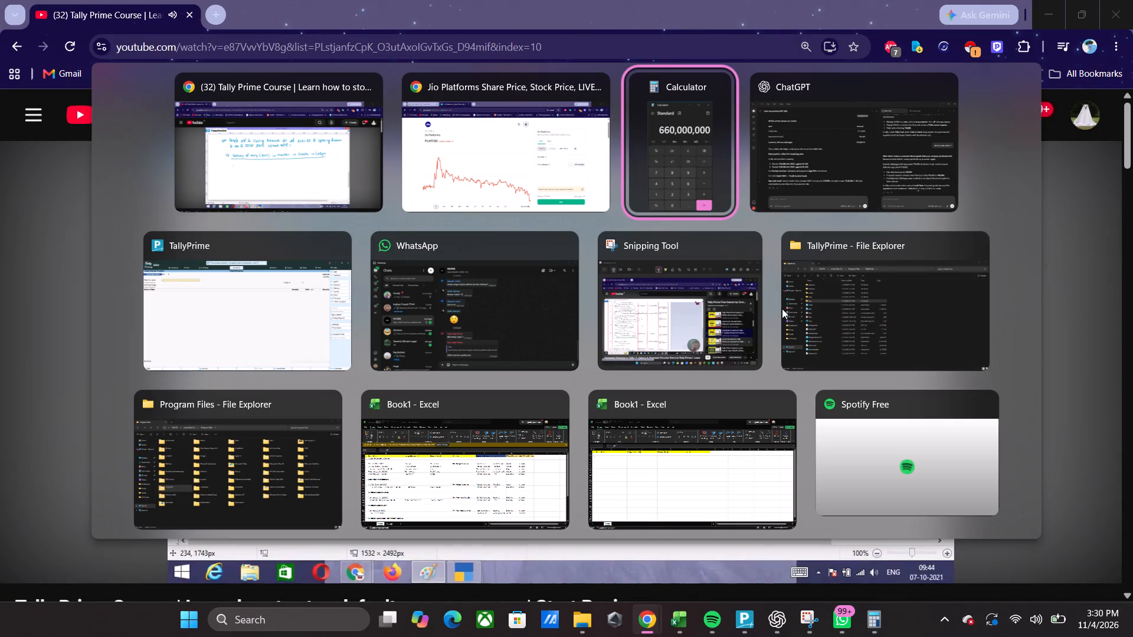
key("alt+Tab")
key("alt+Down")
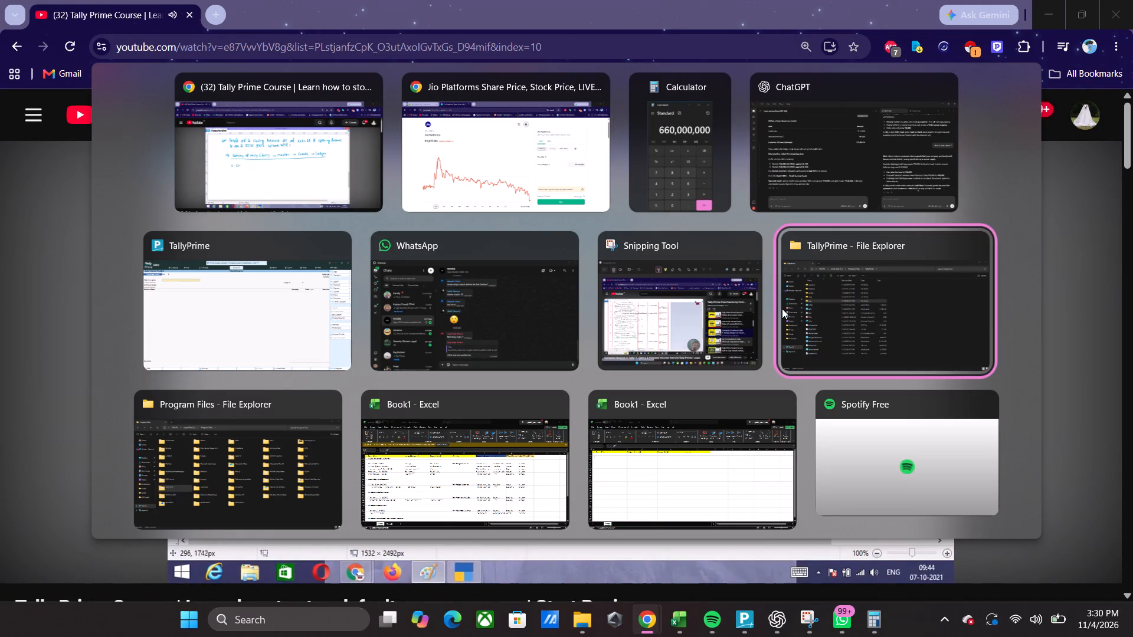
key("alt+Down")
key("alt+F4")
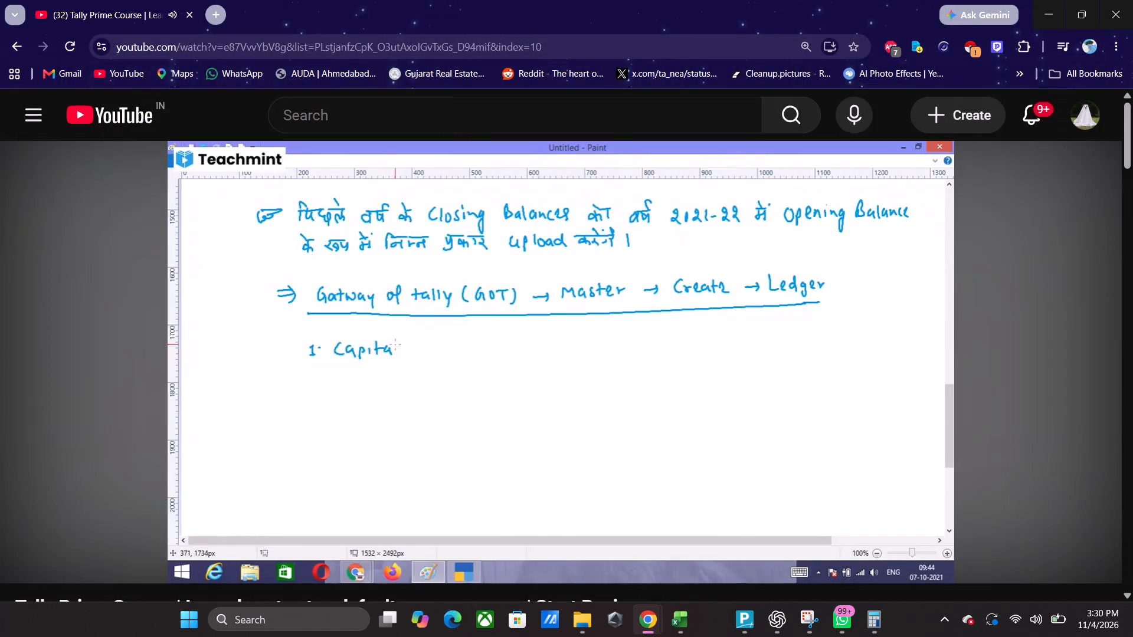
Close the Program Files and TallyPrime File Explorer windows.
key("alt+Tab")
key("alt+Down")
key("alt+Down")
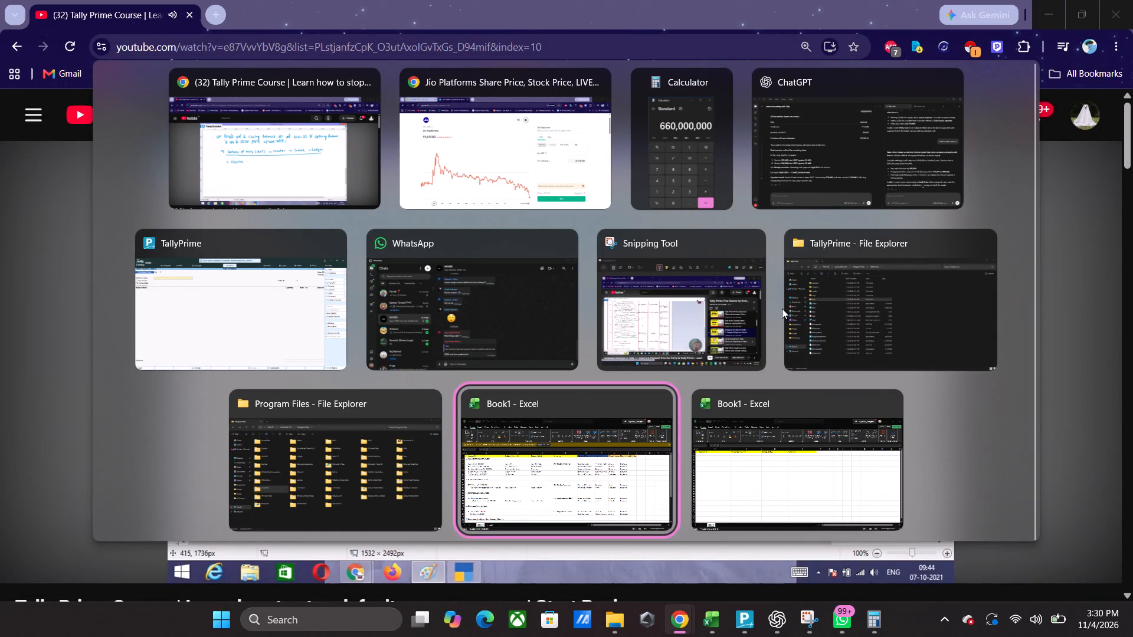
key("alt+Left")
key("alt+F4")
key("alt+Tab")
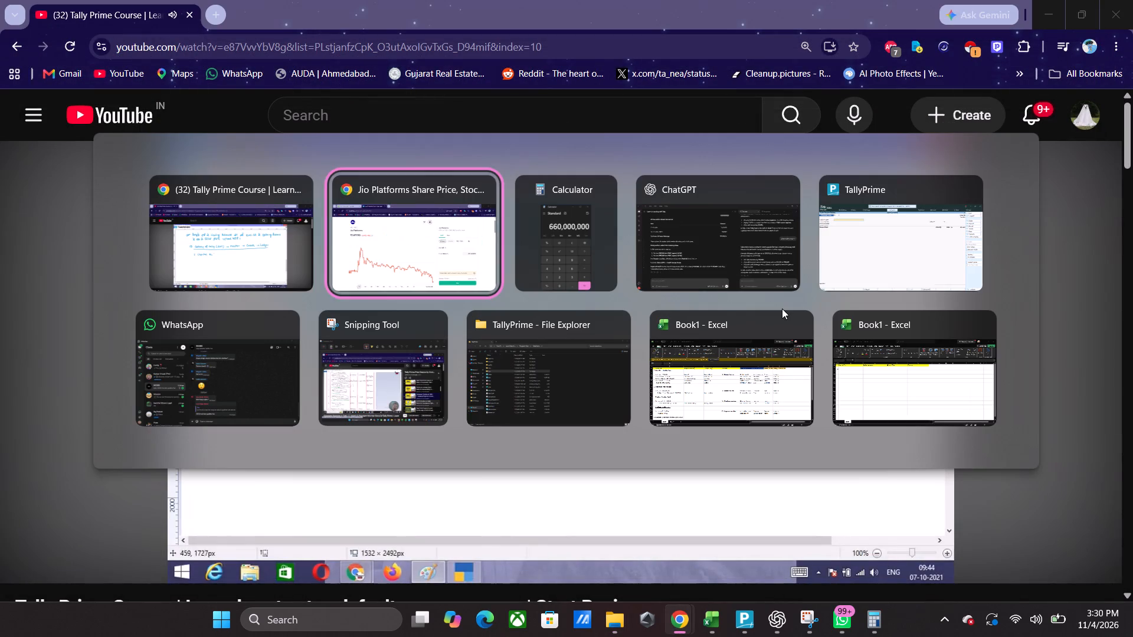
key("alt+Down")
key("alt+Right")
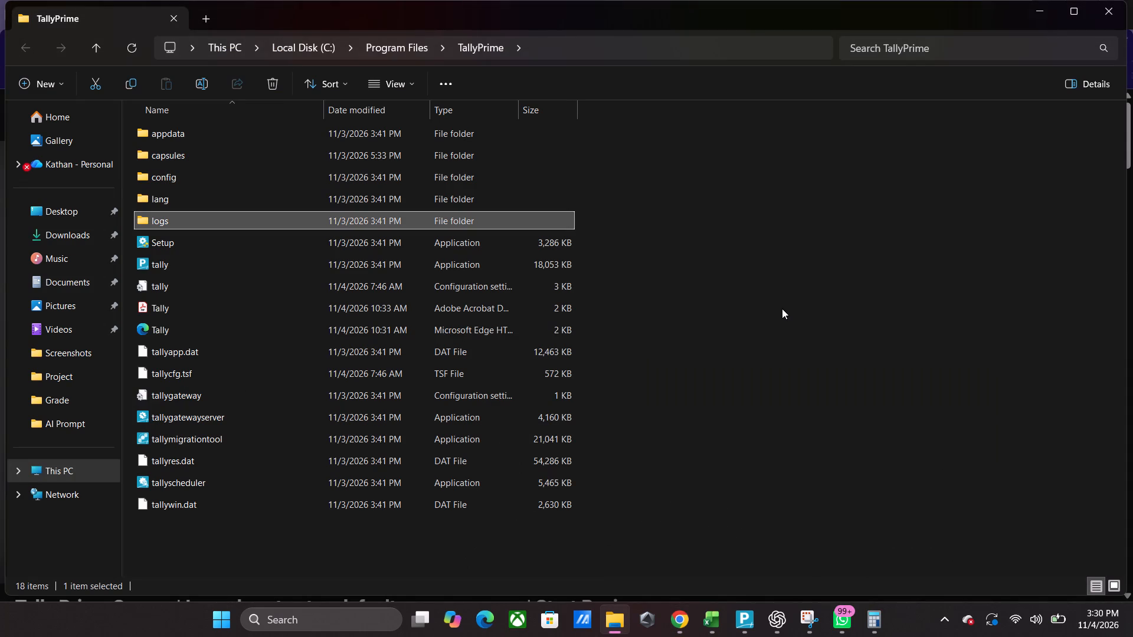
key("alt+F4")
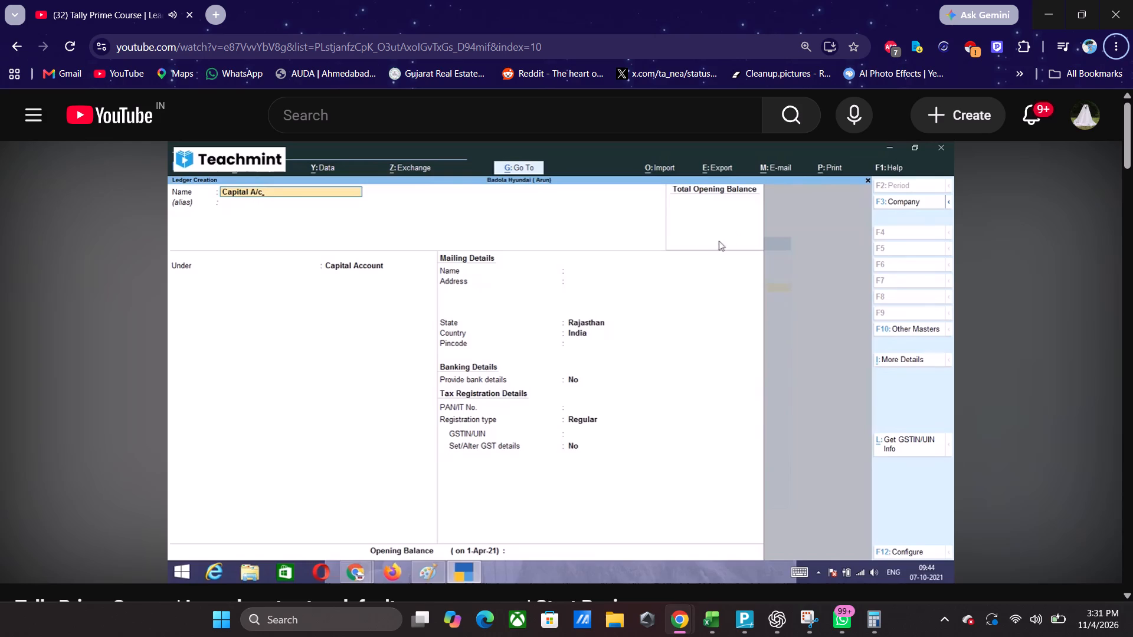
Rewind the Tally Prime course video and review the explanation of ledger creation for opening balances.
key("Left")
key("Left")
key("Left")
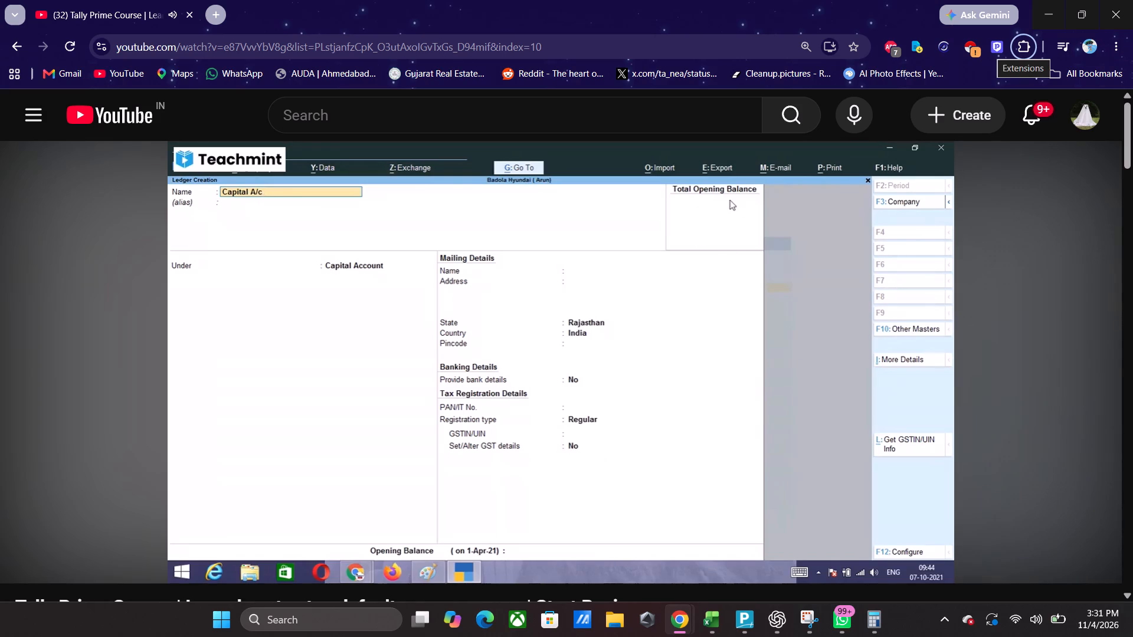
key("Escape")
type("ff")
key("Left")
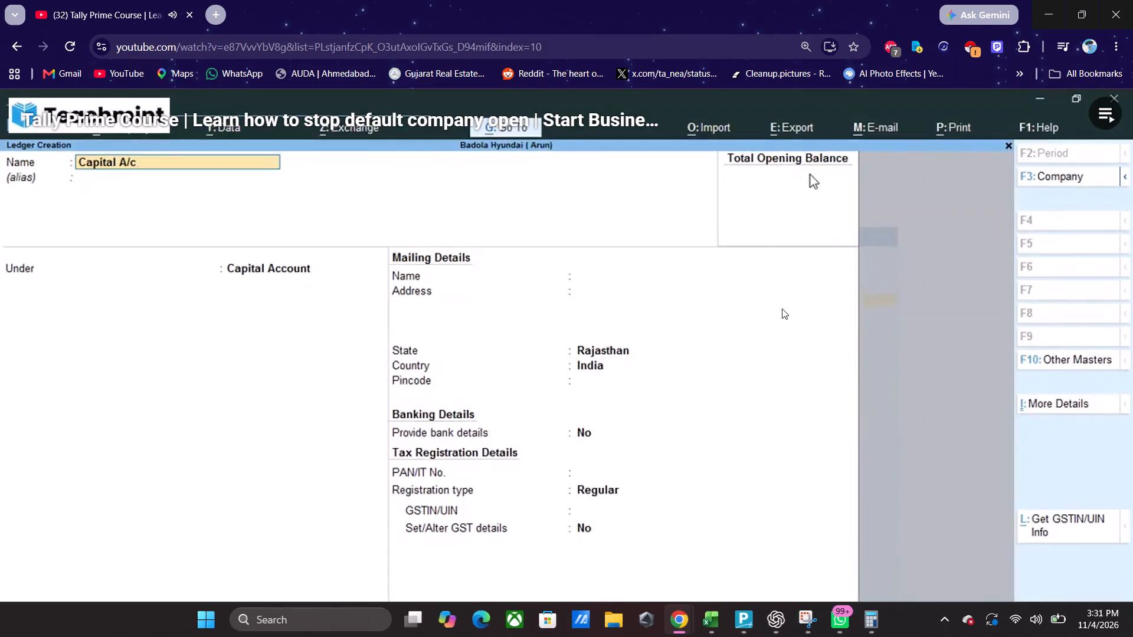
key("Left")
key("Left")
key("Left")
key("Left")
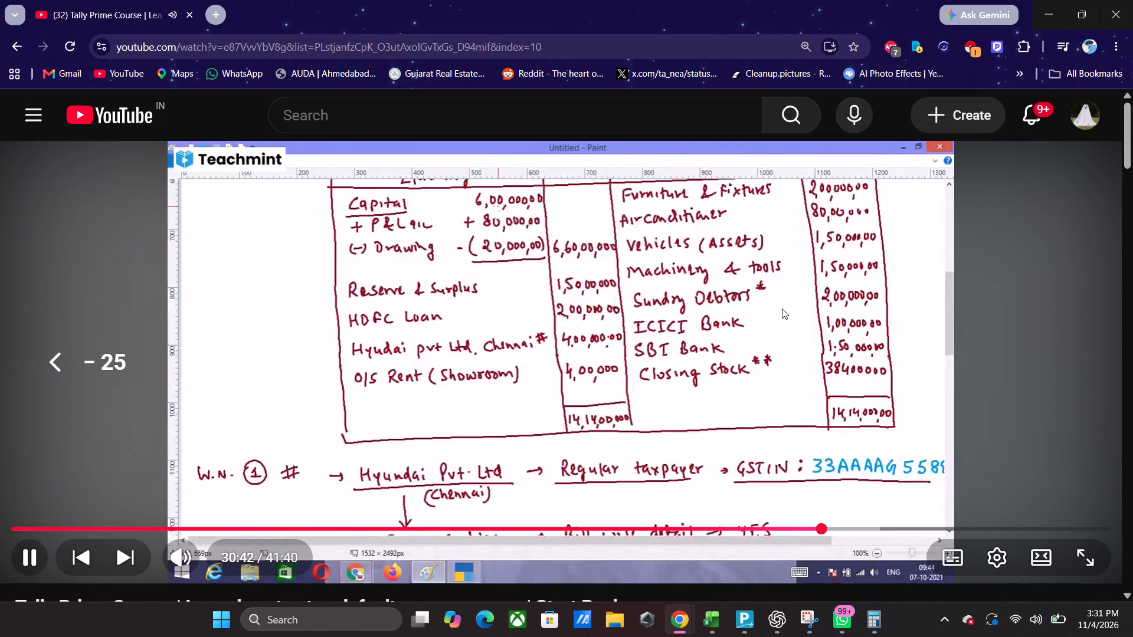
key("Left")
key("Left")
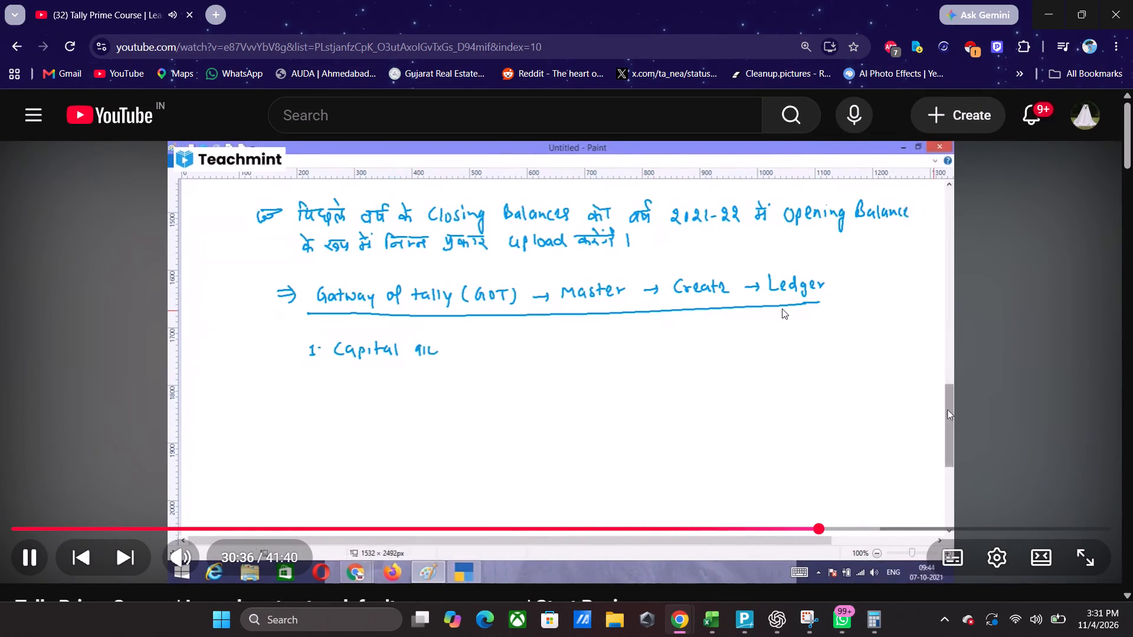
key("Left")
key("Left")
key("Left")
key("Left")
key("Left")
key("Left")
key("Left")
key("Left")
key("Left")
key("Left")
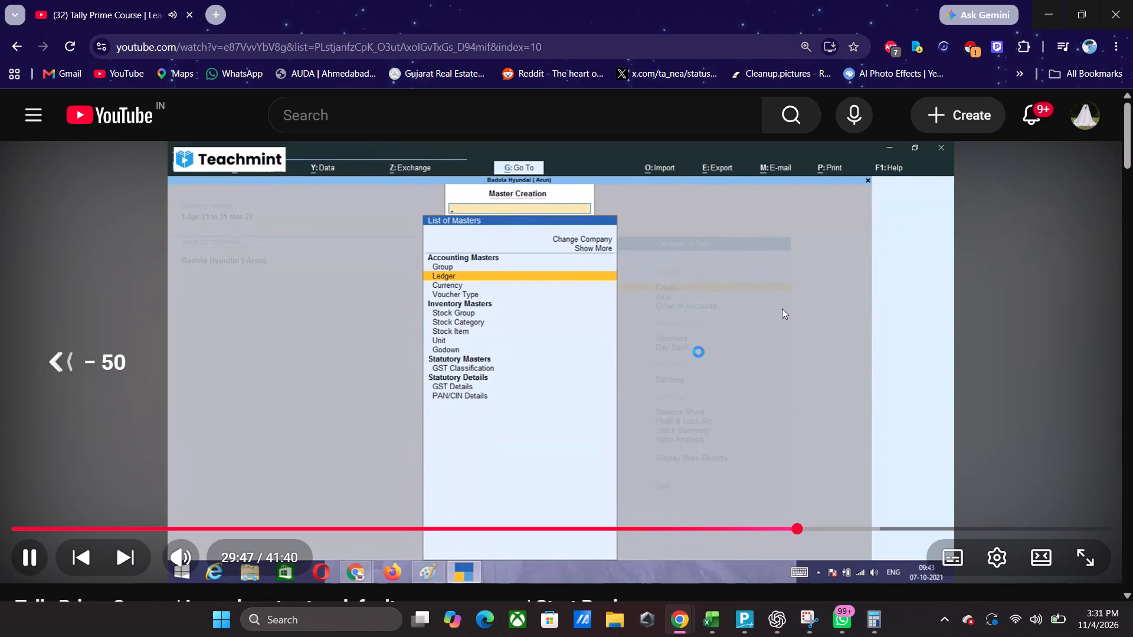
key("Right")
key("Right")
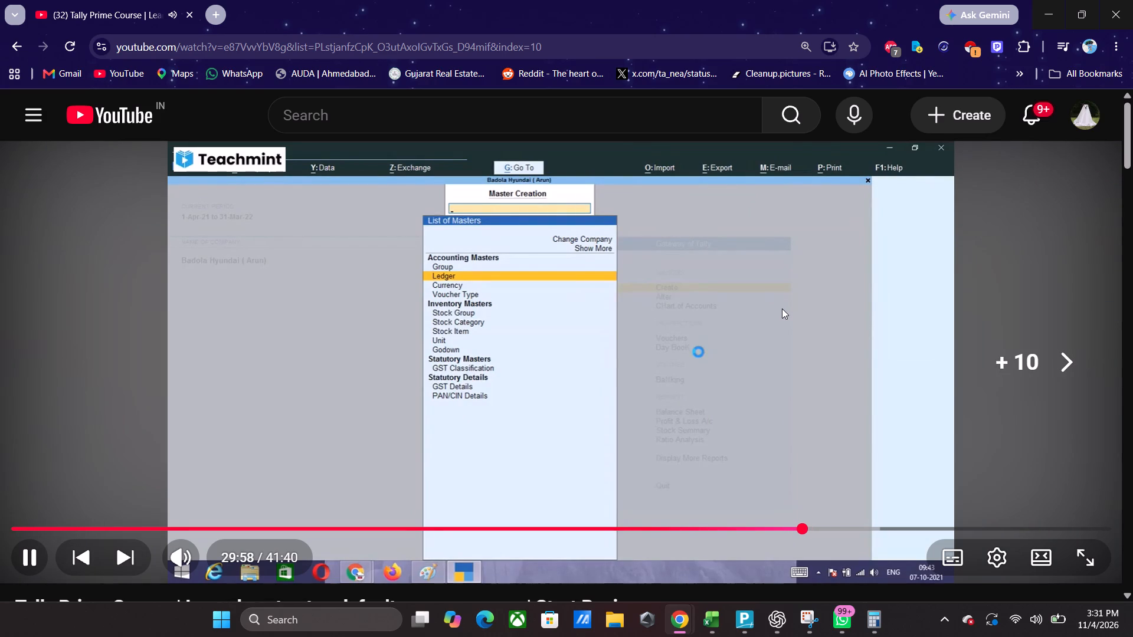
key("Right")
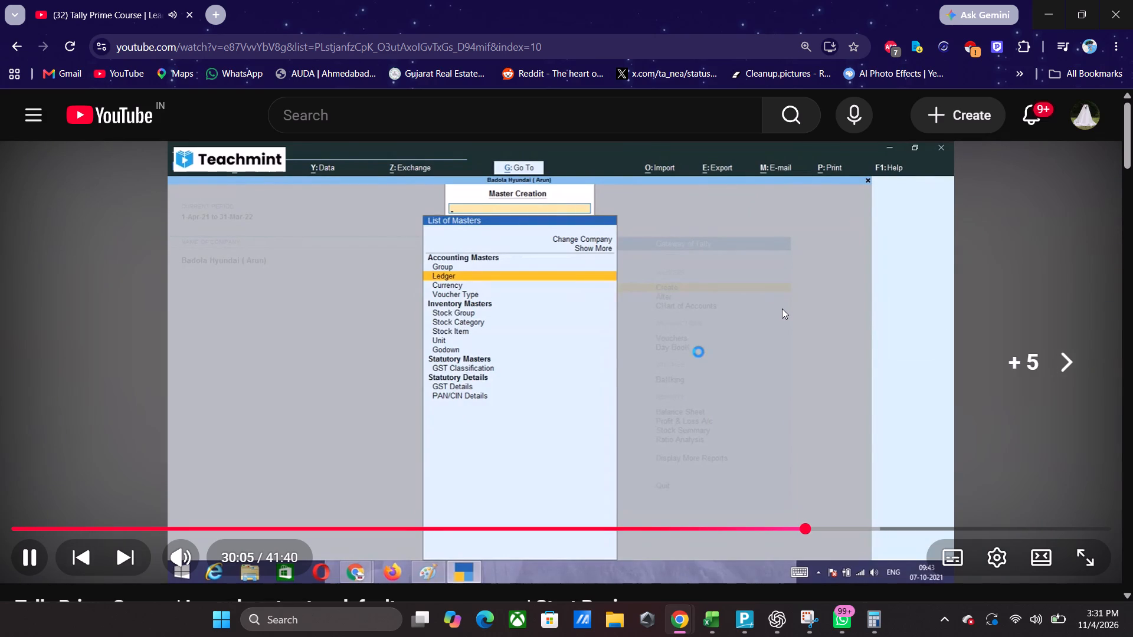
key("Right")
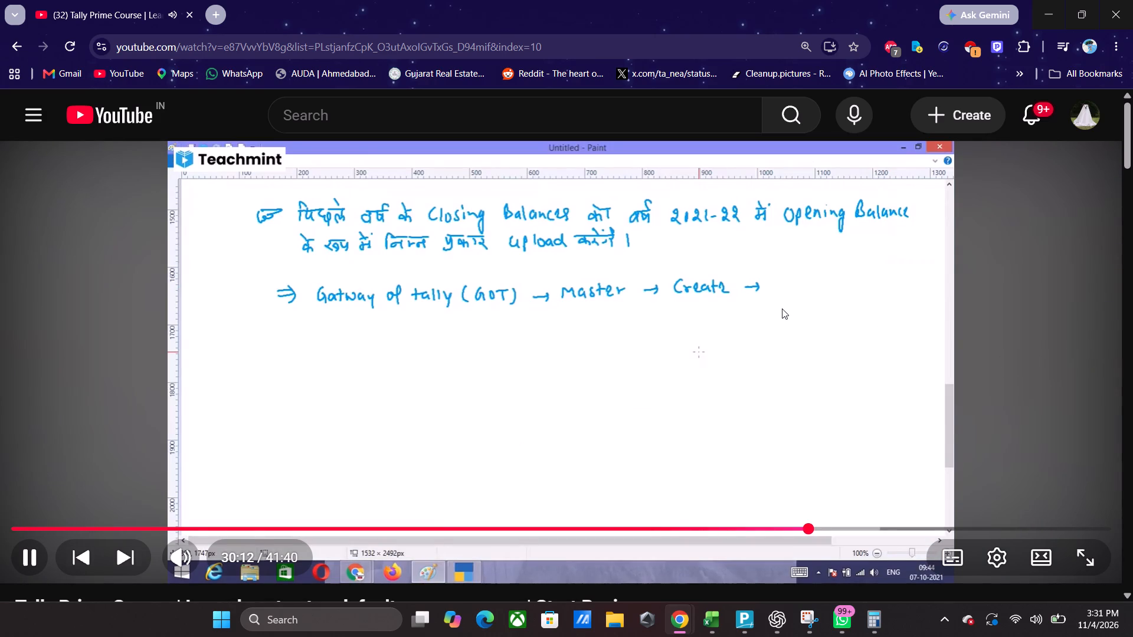
Switch to TallyPrime and quit the blank Purchase Order voucher.
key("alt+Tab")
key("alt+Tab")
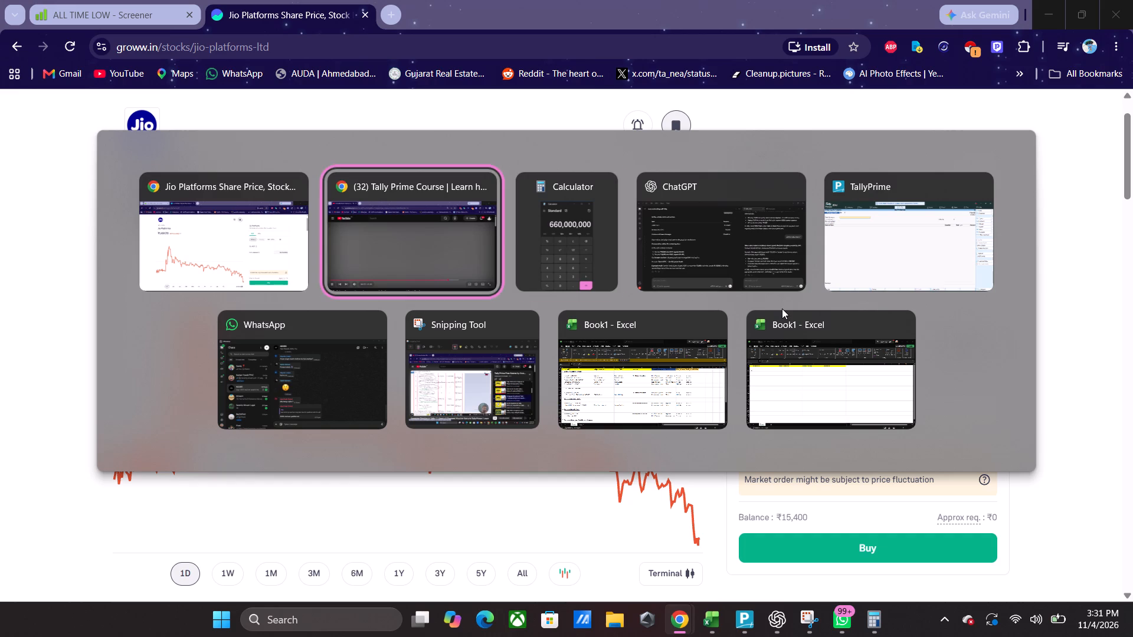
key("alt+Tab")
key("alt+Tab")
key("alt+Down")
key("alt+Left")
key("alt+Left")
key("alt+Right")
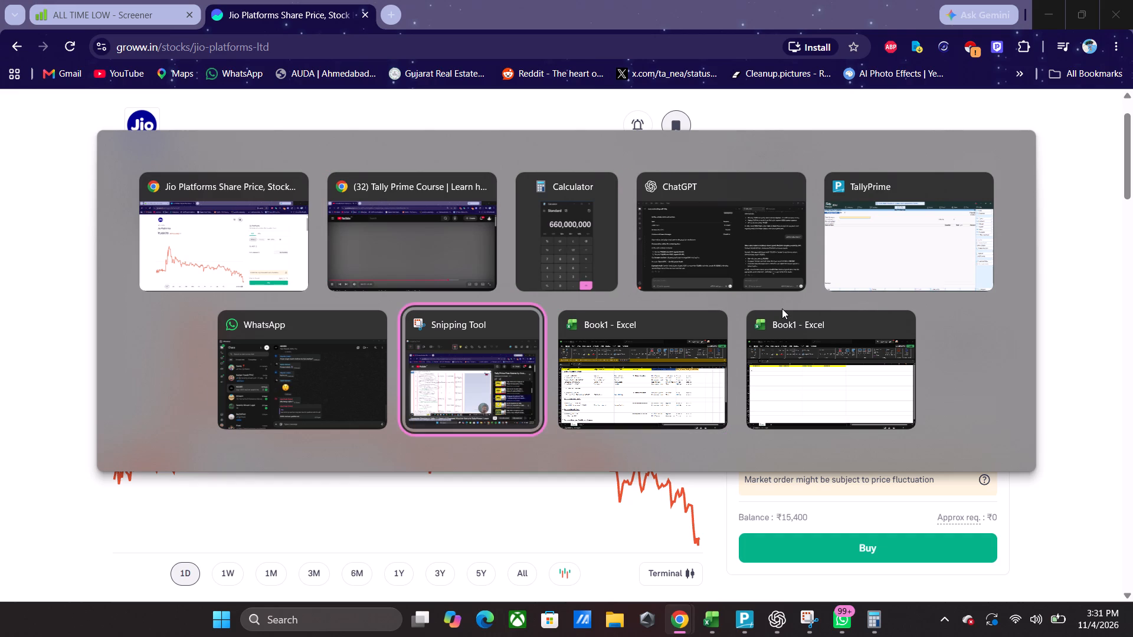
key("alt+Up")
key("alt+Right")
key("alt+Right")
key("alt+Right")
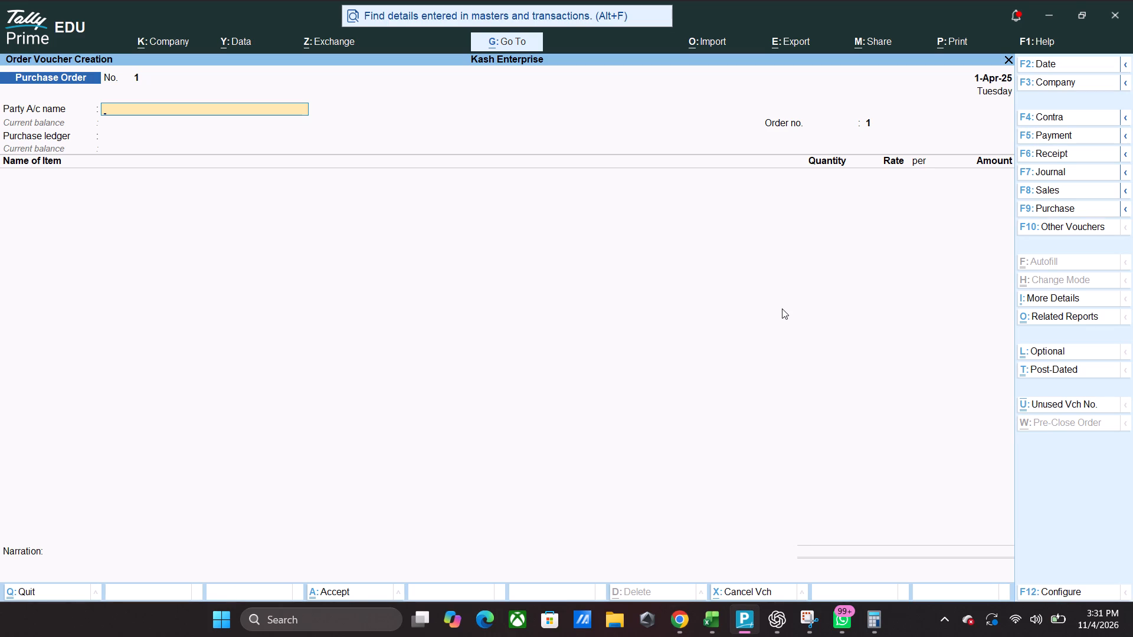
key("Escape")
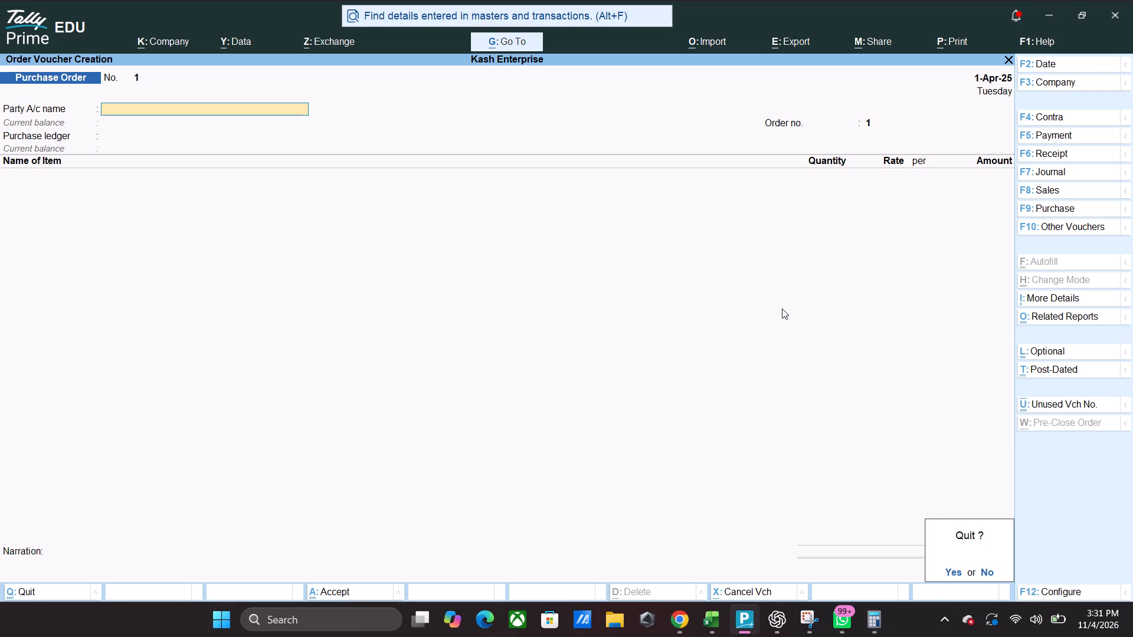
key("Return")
Start master creation from the Gateway of Tally and go into Change Company to reach the company options.
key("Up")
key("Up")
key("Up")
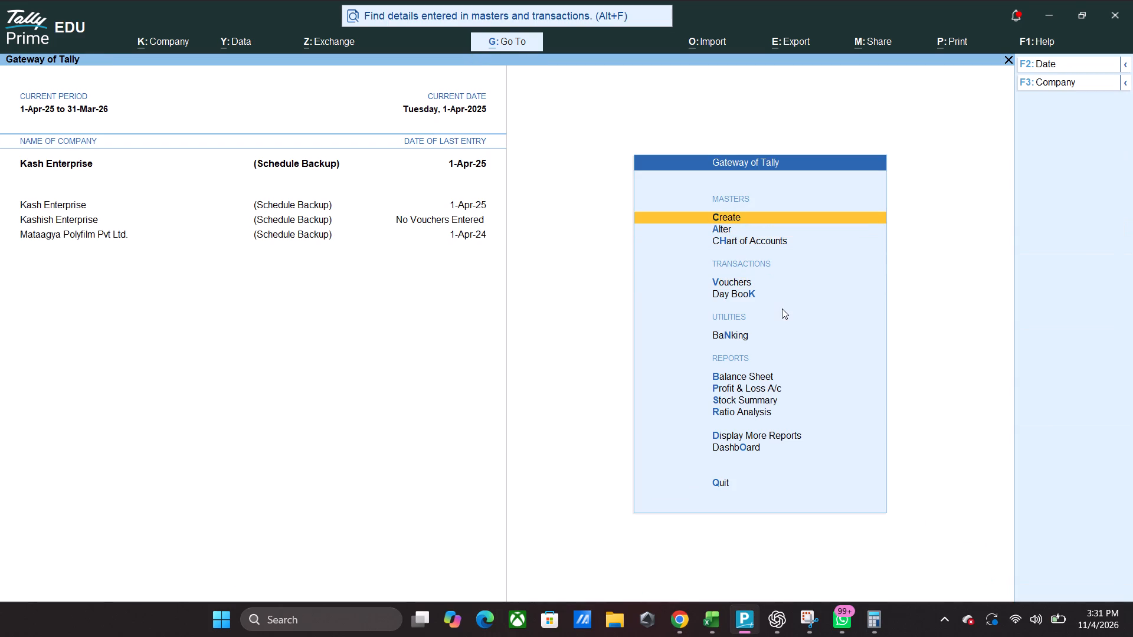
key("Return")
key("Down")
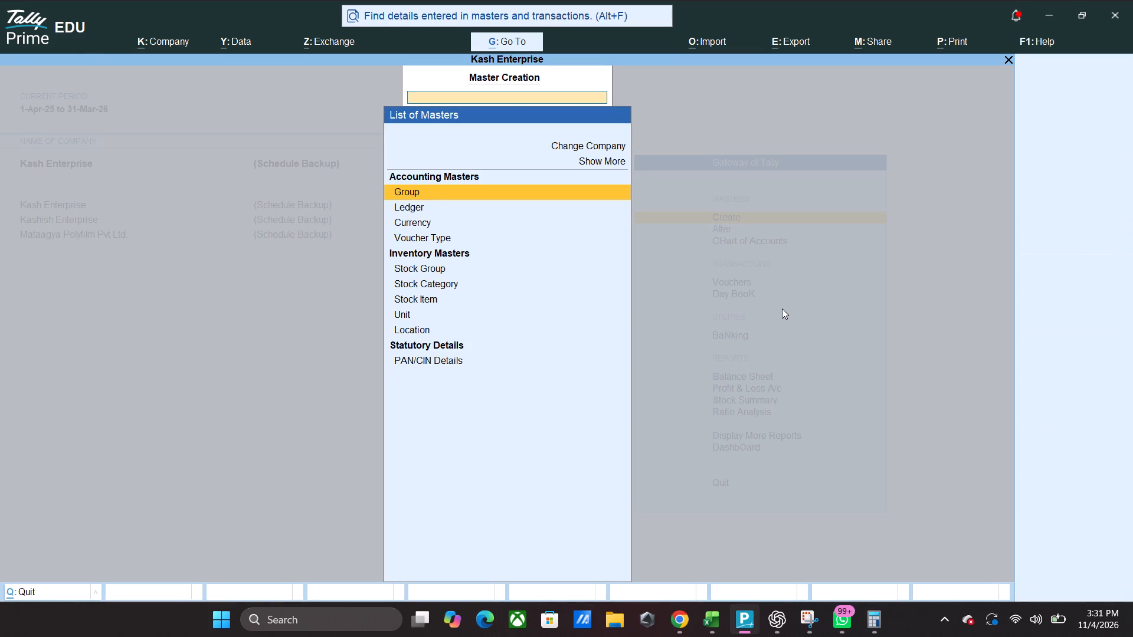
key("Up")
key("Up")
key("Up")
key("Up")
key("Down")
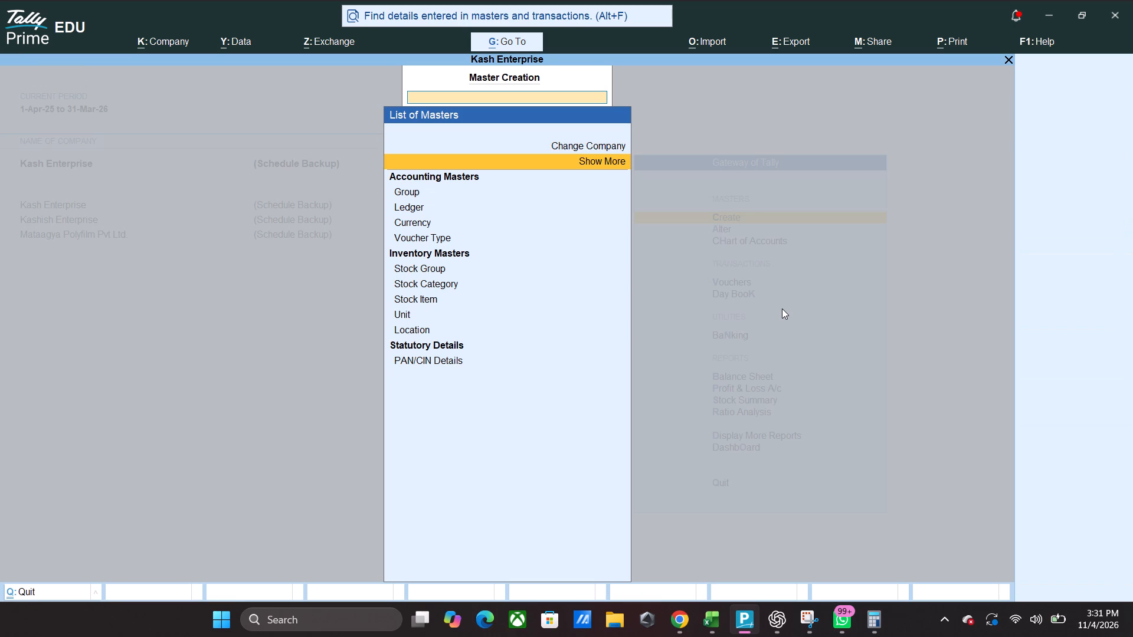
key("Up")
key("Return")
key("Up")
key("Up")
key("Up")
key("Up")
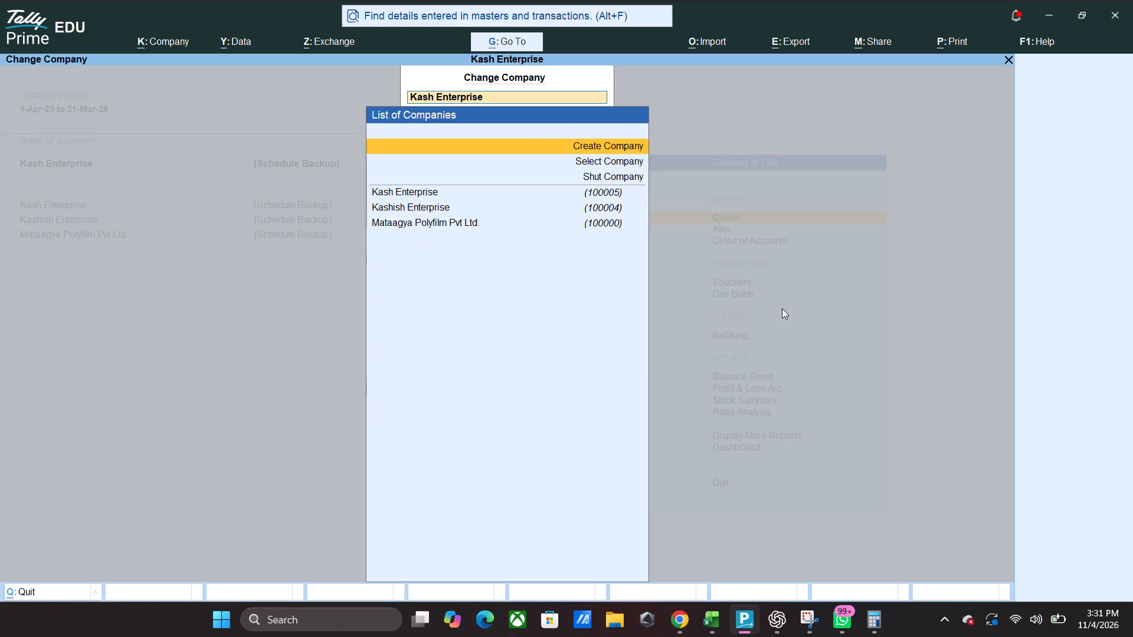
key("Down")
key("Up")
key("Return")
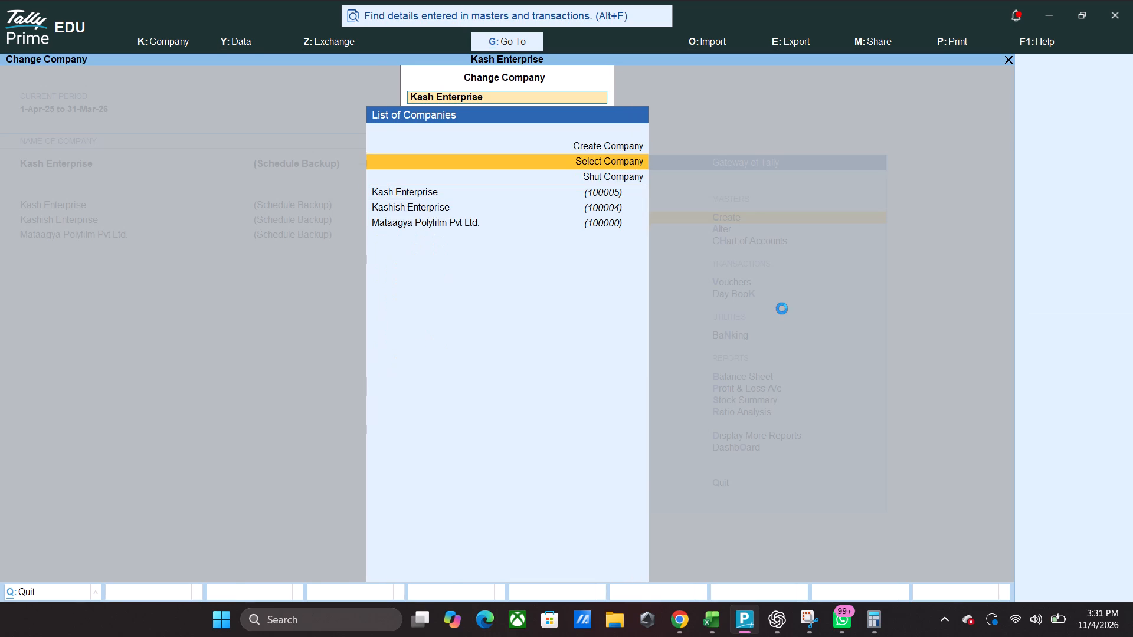
Switch back to the course video, skip ahead to the Capital A/c ledger creation and pause it there.
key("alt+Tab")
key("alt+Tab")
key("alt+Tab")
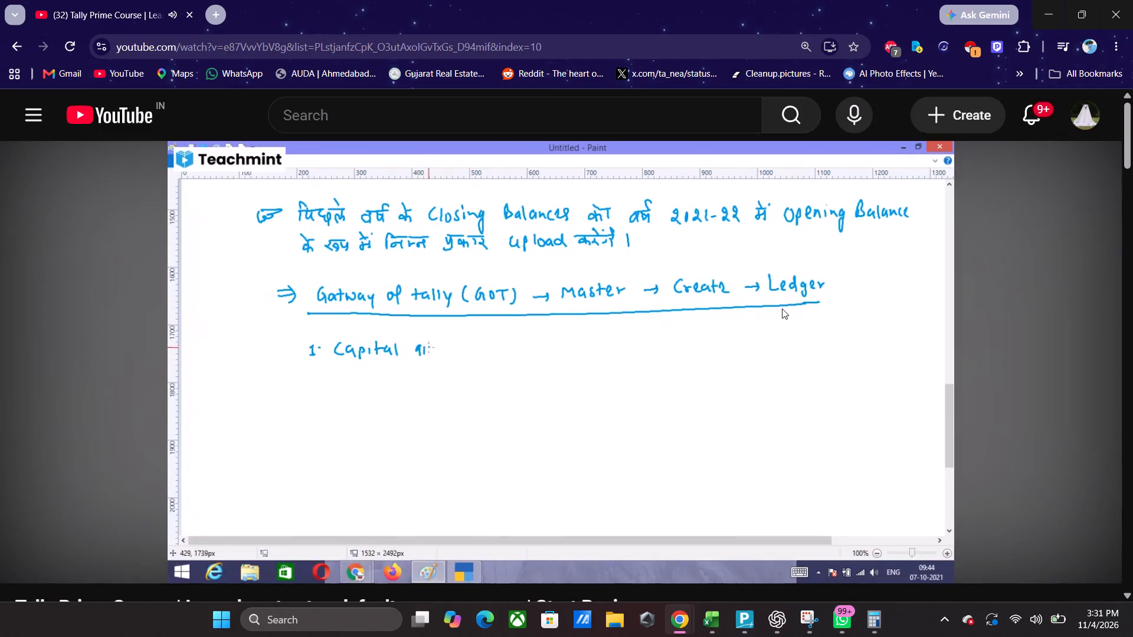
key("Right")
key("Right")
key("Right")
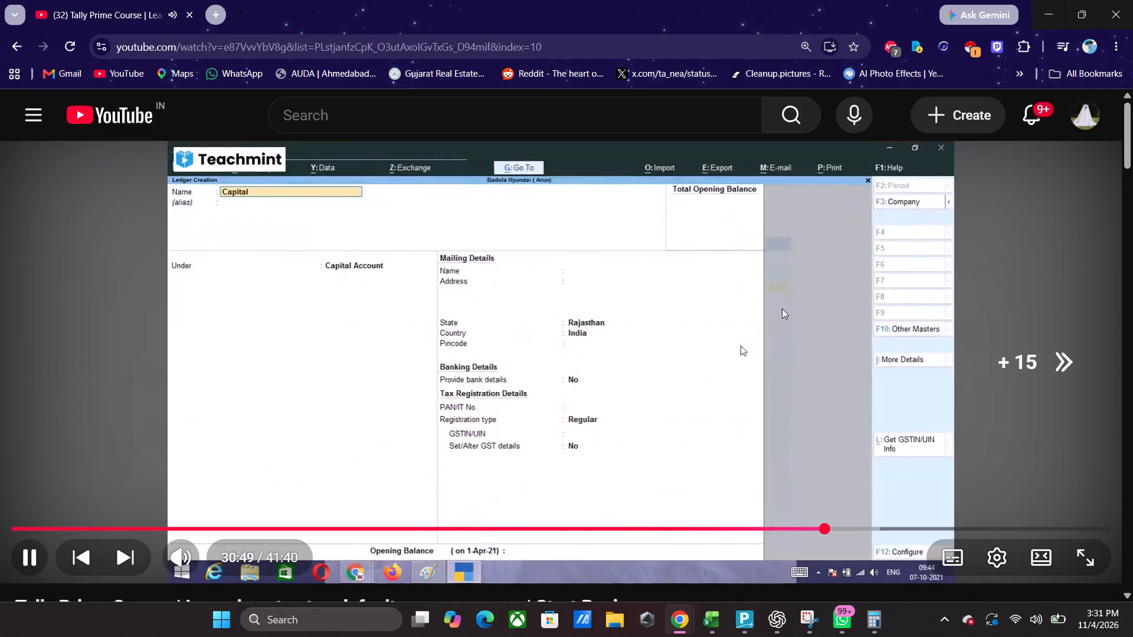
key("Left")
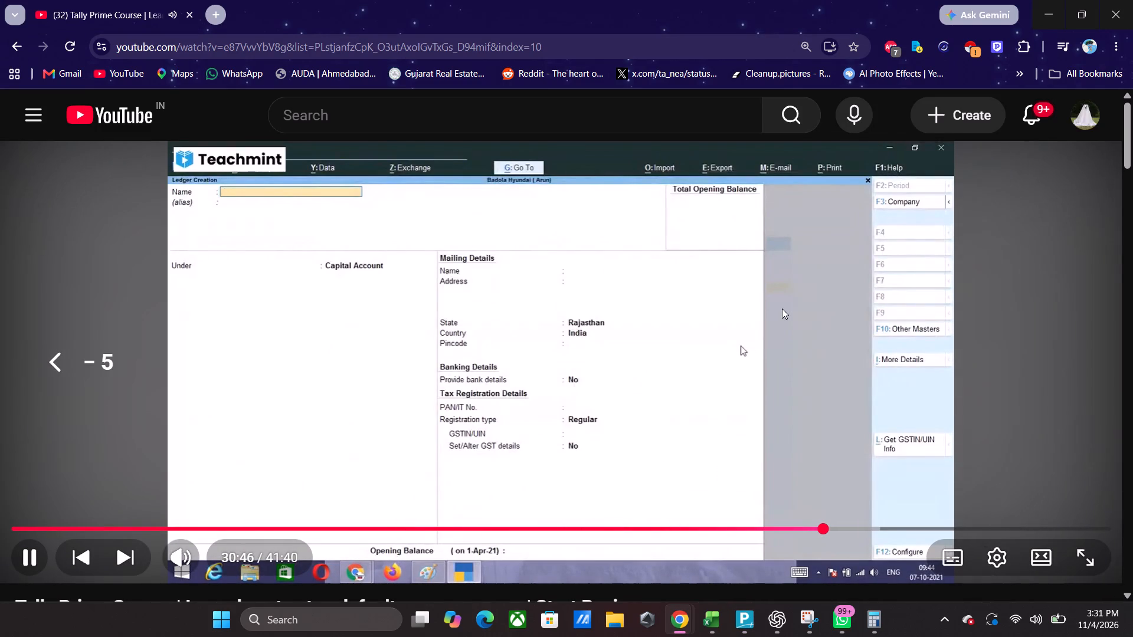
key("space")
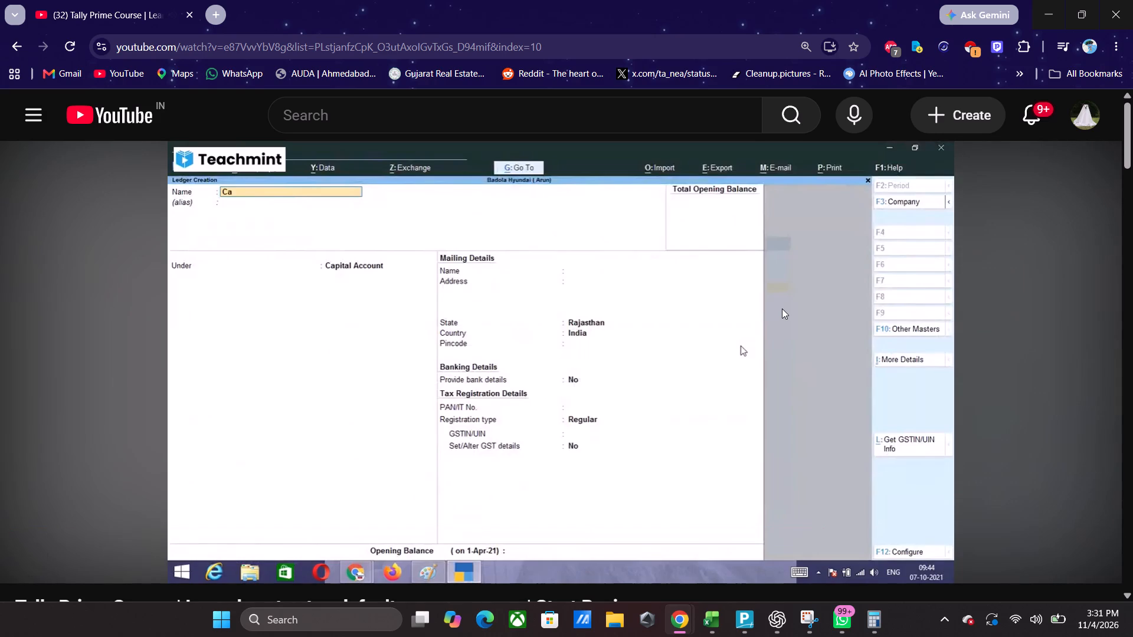
Switch to TallyPrime and enter Badola Hyundai as the company name, checking the spelling against the tutorial video.
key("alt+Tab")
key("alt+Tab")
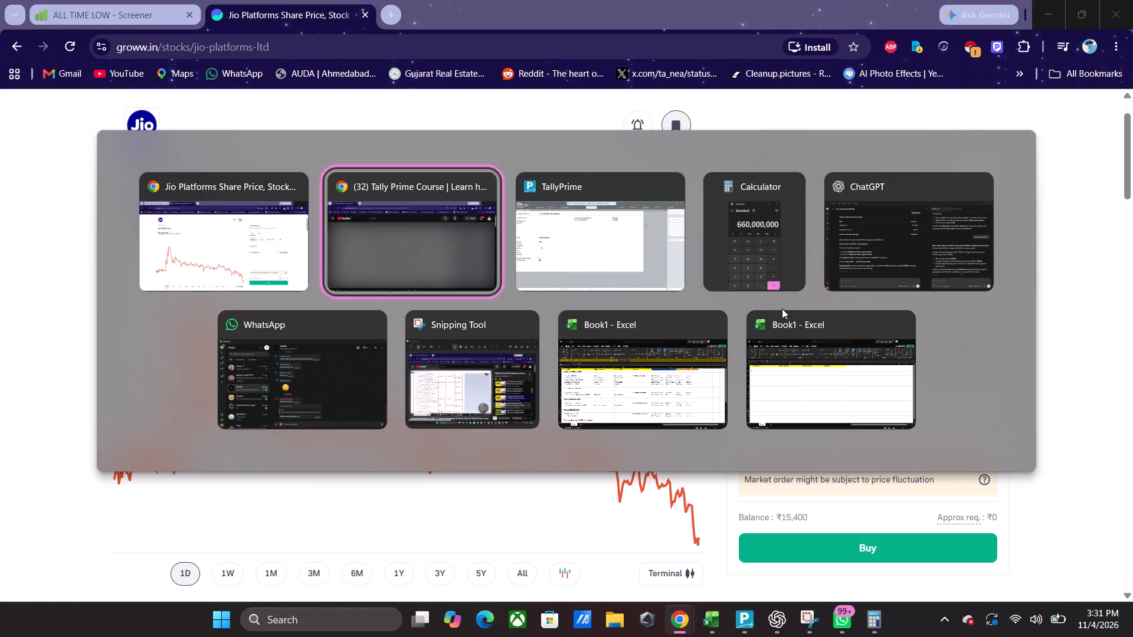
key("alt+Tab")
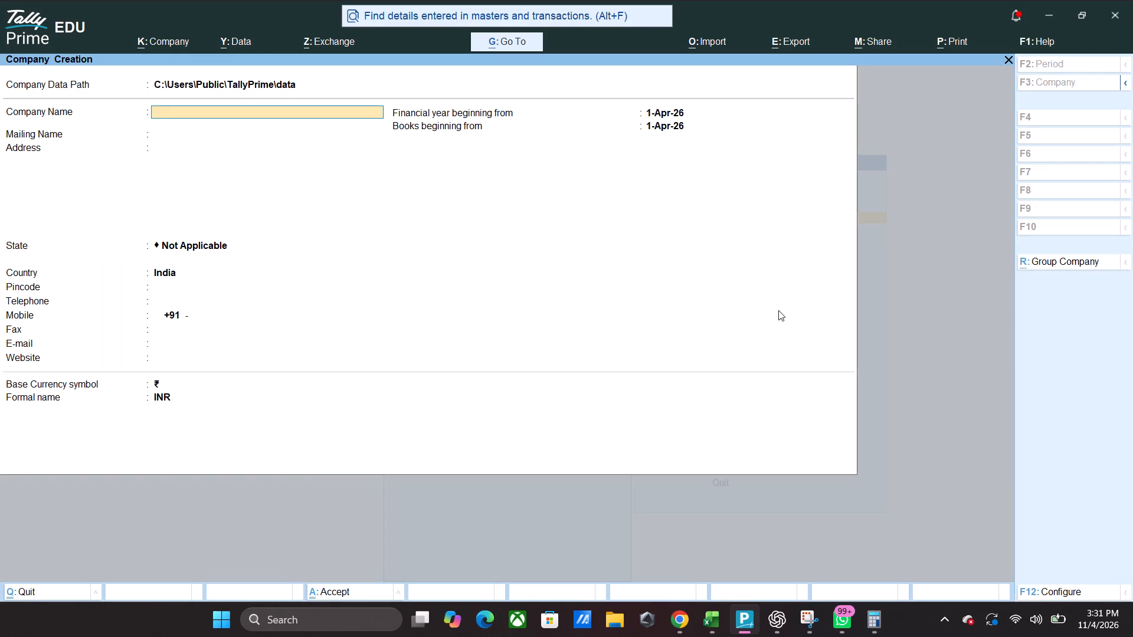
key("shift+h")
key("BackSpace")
type("Ba")
type("dol")
key("e")
key("BackSpace")
key("BackSpace")
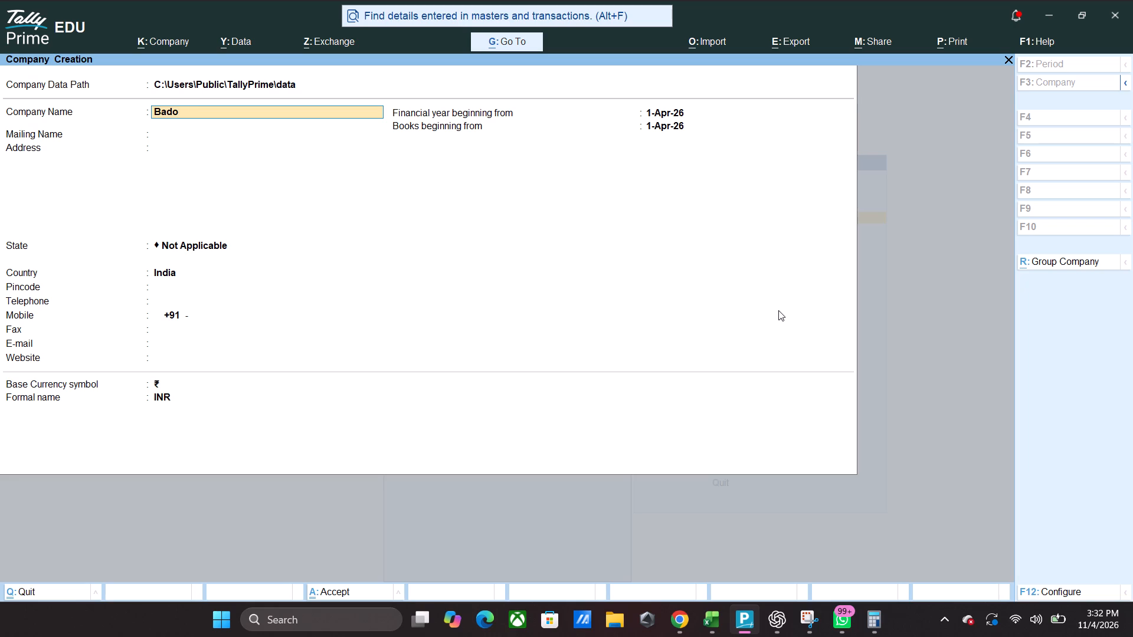
type("lea")
key("space")
key("alt+Tab")
key("alt+Tab")
key("alt+Tab")
key("alt+Tab")
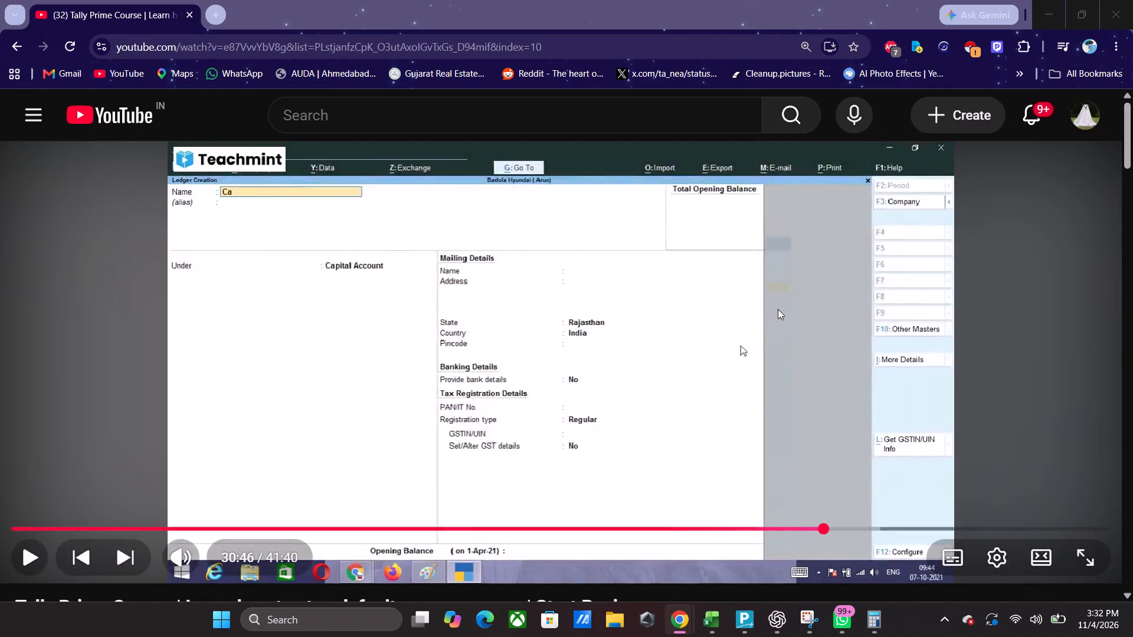
key("alt+Tab")
key("alt+Tab")
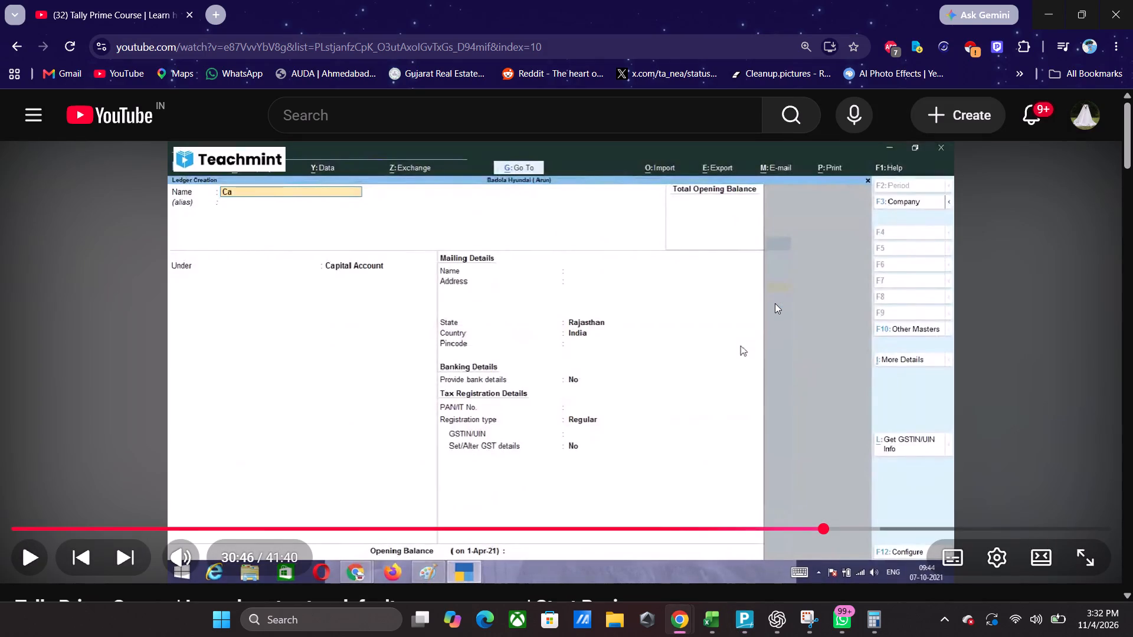
key("alt+Tab")
key("BackSpace")
key("BackSpace")
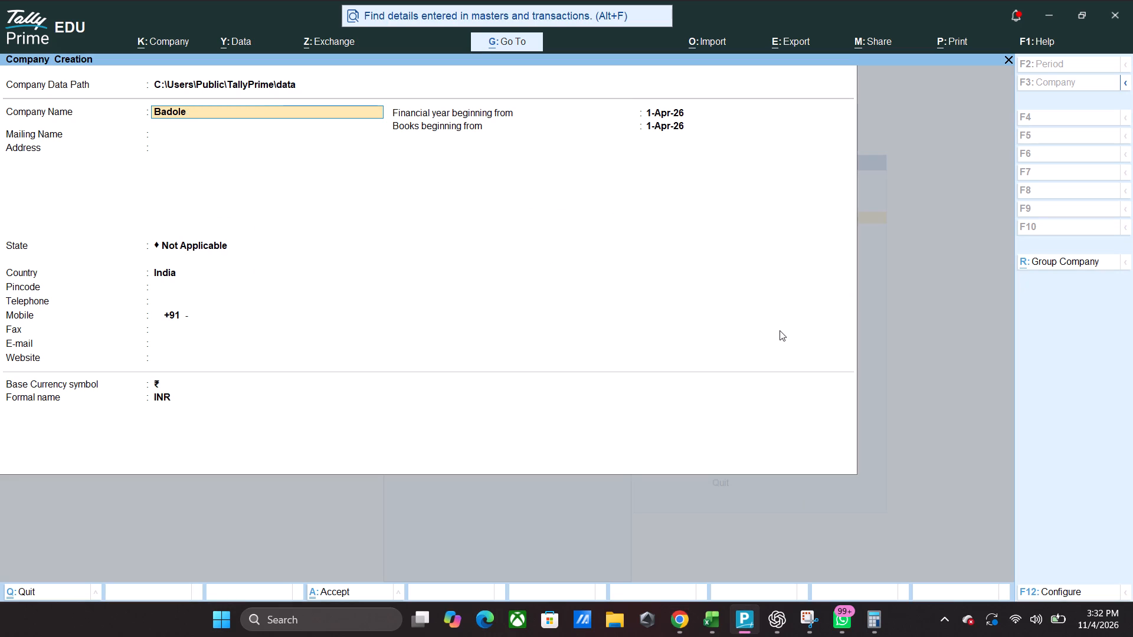
key("BackSpace")
type("a")
key("space")
type("Hyn")
key("BackSpace")
type("undai")
key("space")
Check the tutorial's company name again, add (Arun) to the name, and accept the same text as the mailing name.
key("alt+Tab")
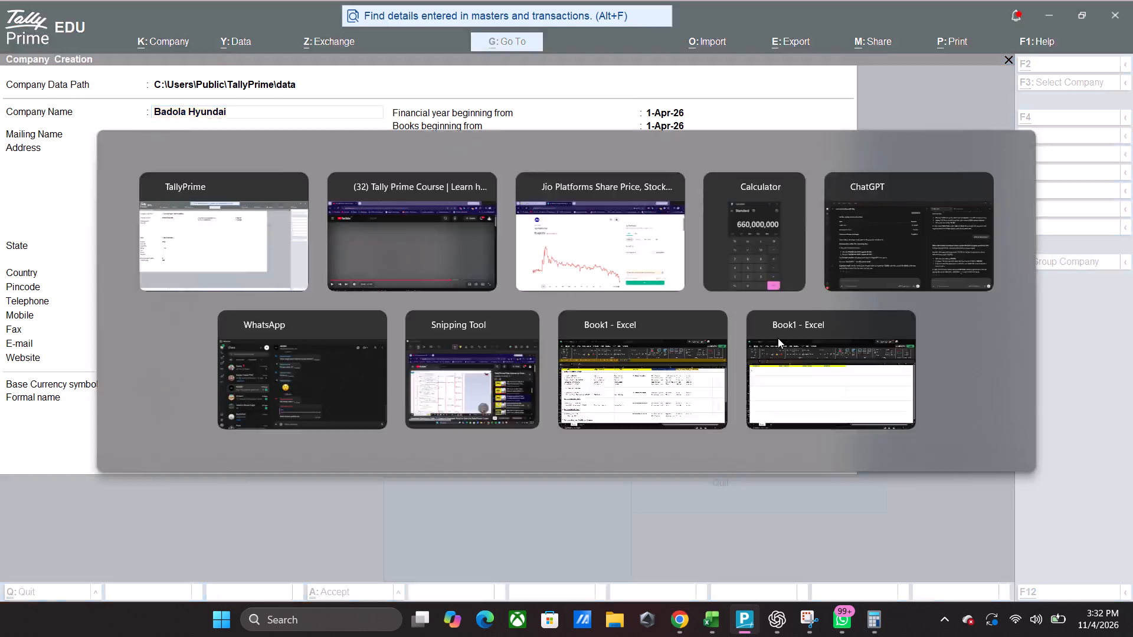
key("alt+Tab")
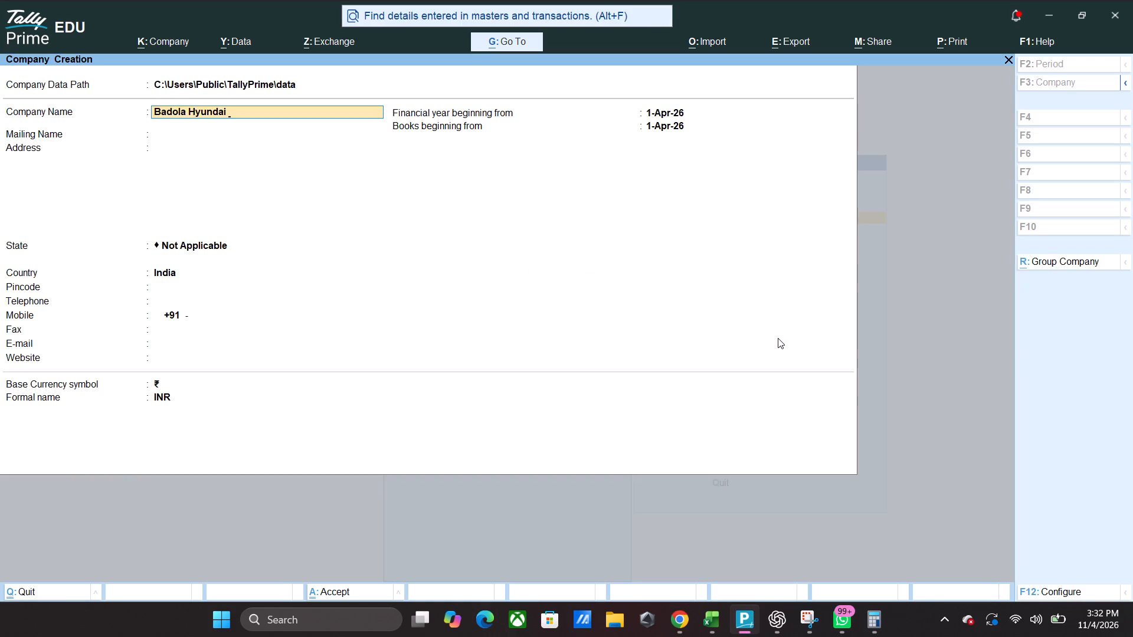
type("()")
key("Left")
type("Arun")
key("Return")
key("Return")
key("Return")
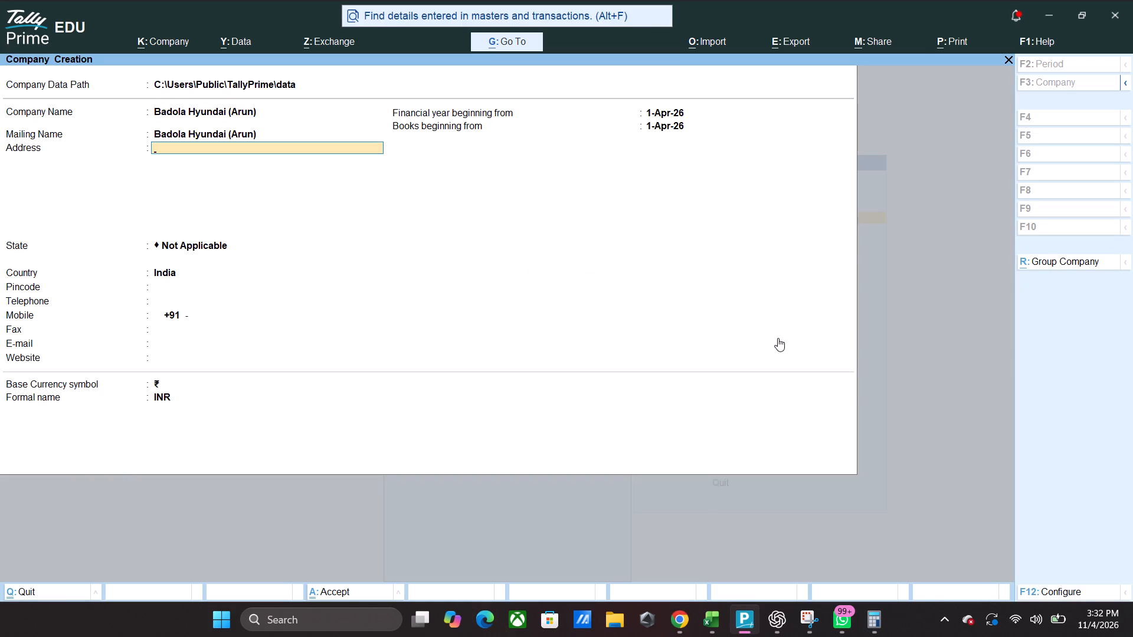
Leave the address, state and contact details at their defaults and set the financial year beginning to 1-Apr-24.
key("Return")
key("Return")
key("Return")
key("Return")
key("Return")
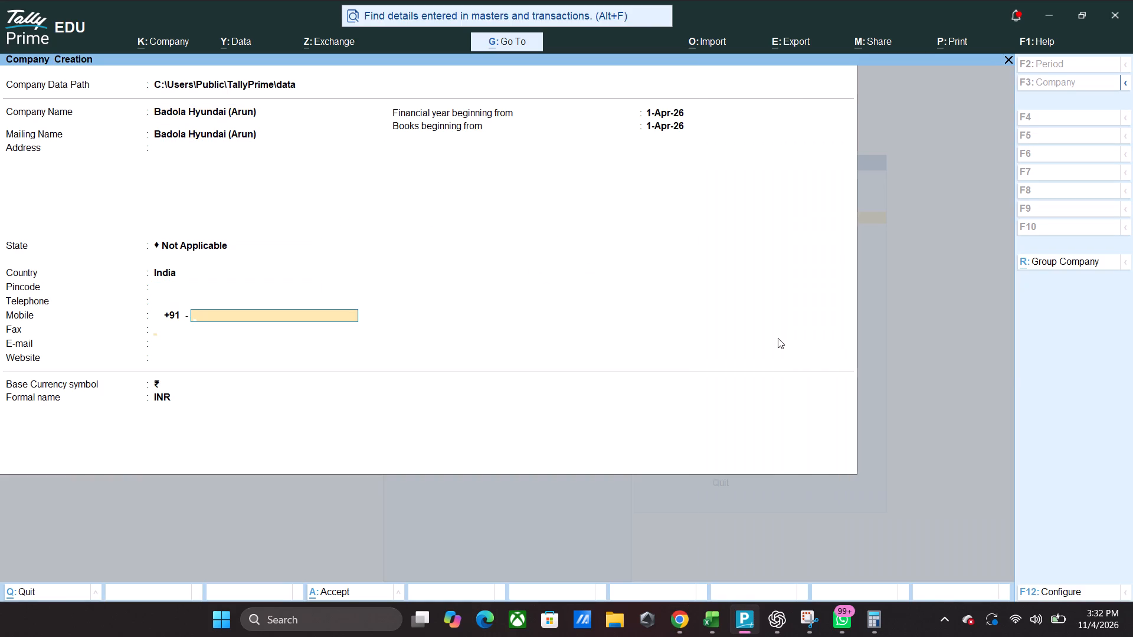
key("Return")
key("Return")
key("Return")
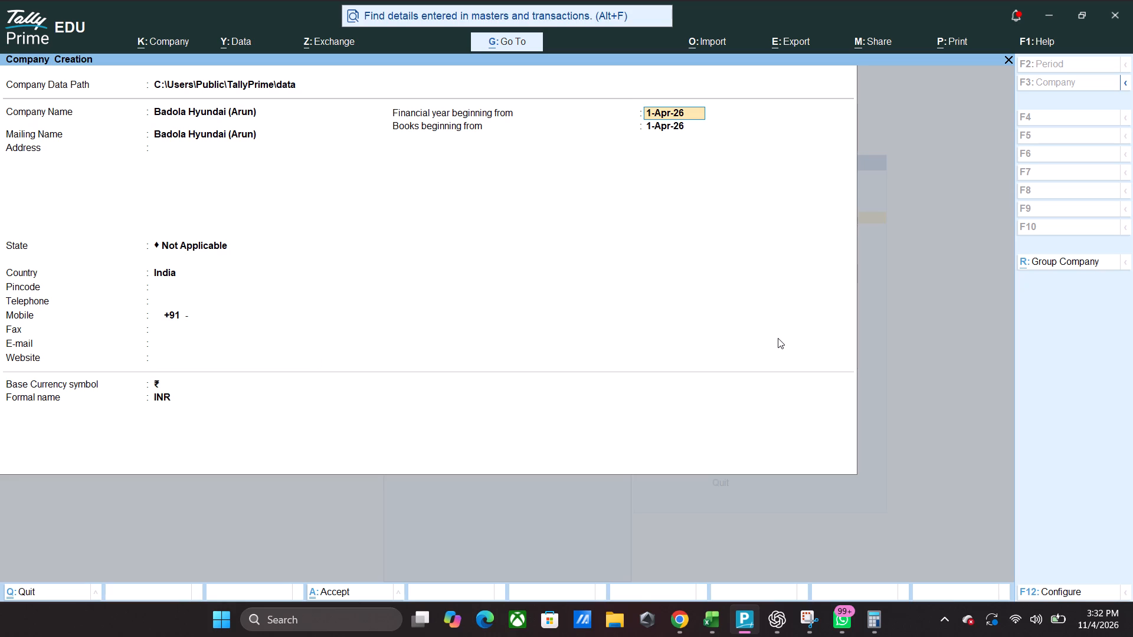
type("1-")
type("4-2")
key("BackSpace")
key("4")
key("Return")
key("Up")
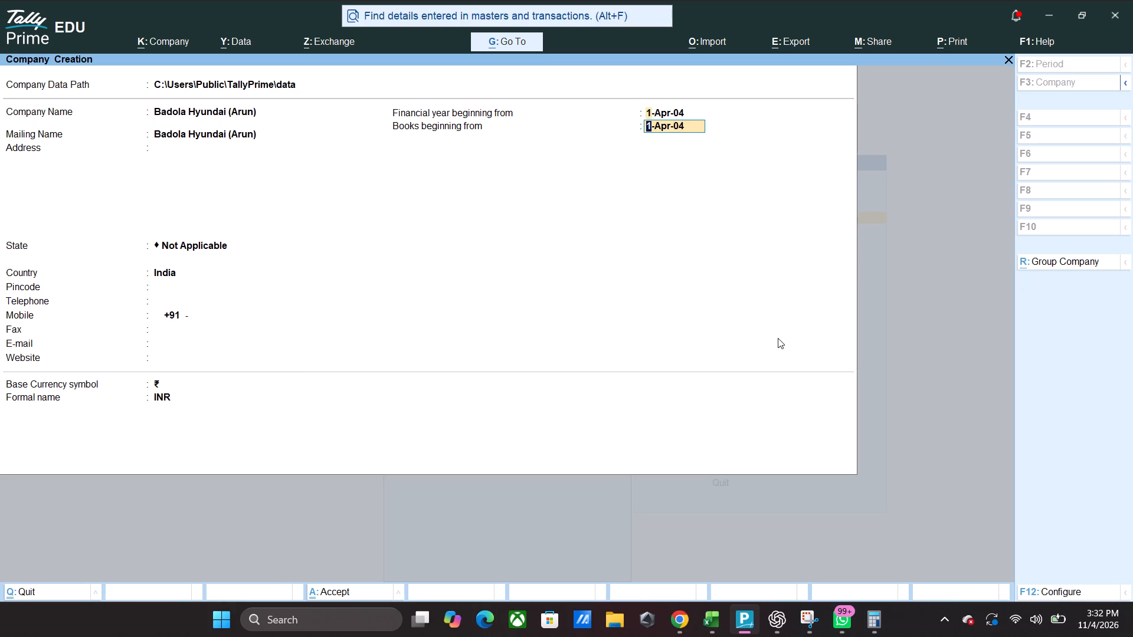
type("-1")
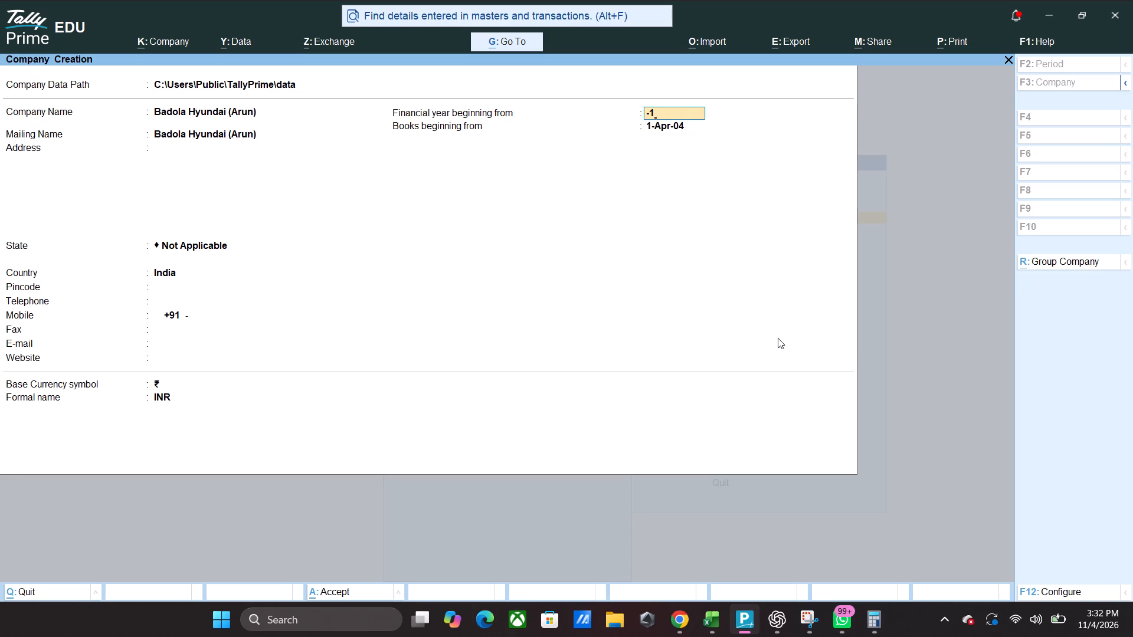
type("-4-24+")
key("BackSpace")
key("period")
key("Return")
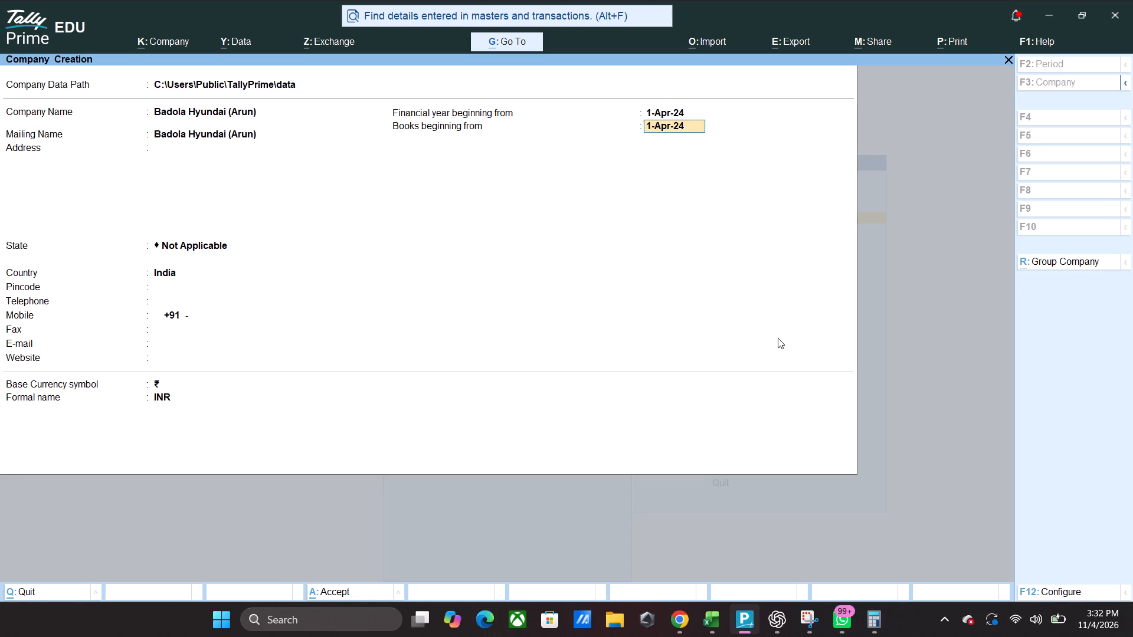
Keep the books beginning date and base currency defaults, and accept the company creation.
key("Return")
key("Return")
key("Return")
key("Return")
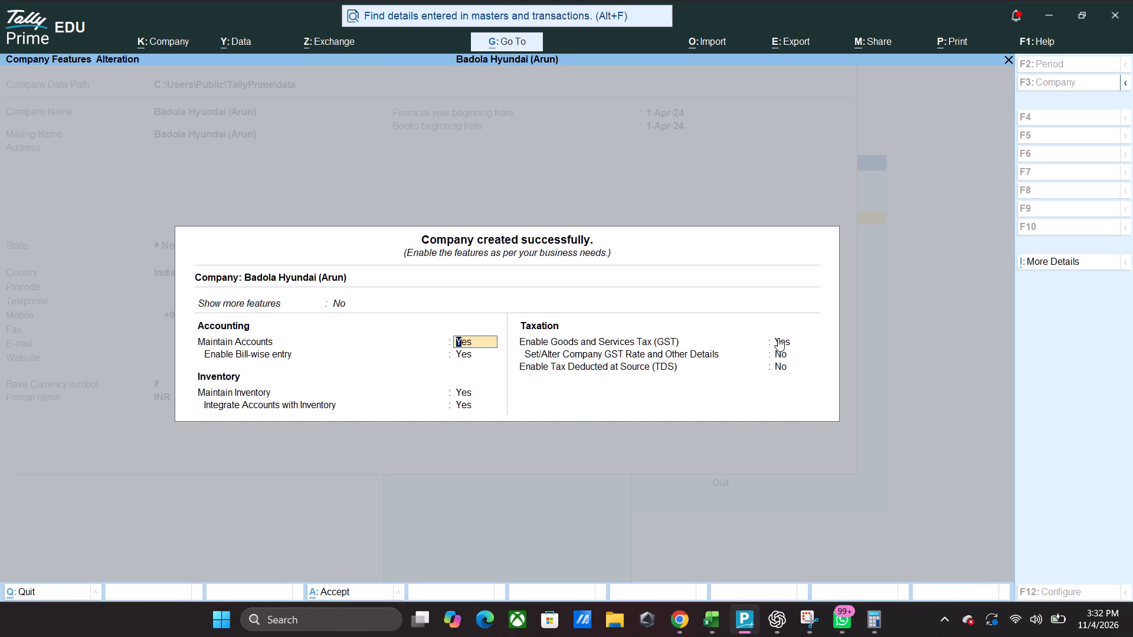
Keep Maintain Accounts, Bill-wise entry, Maintain Inventory and Integrate Accounts with Inventory set to Yes in the company features.
key("Return")
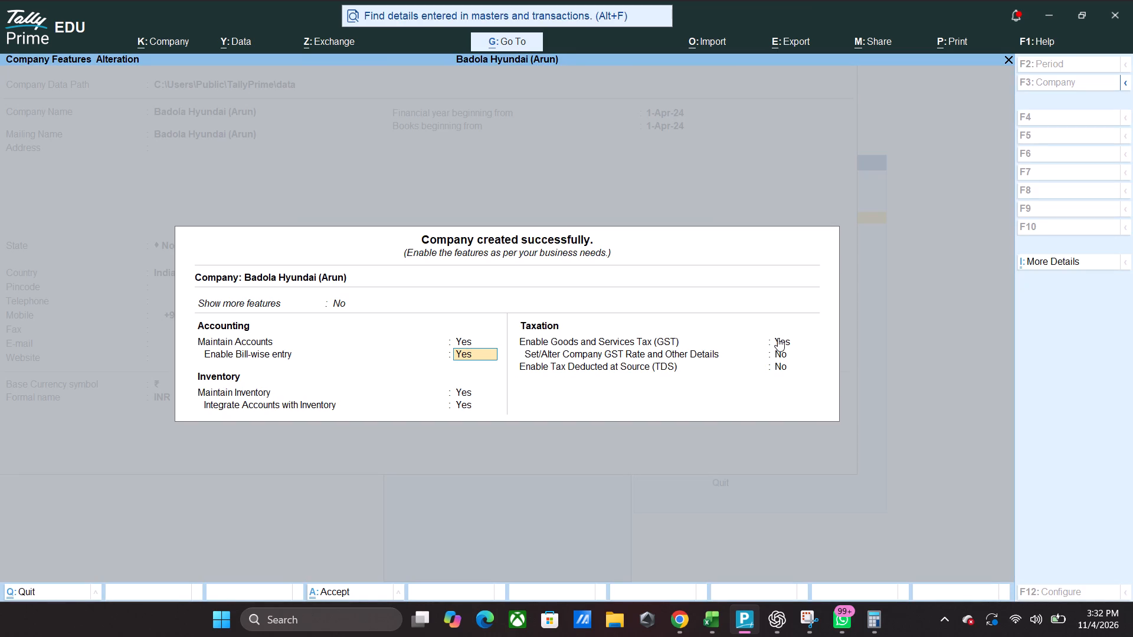
key("Return")
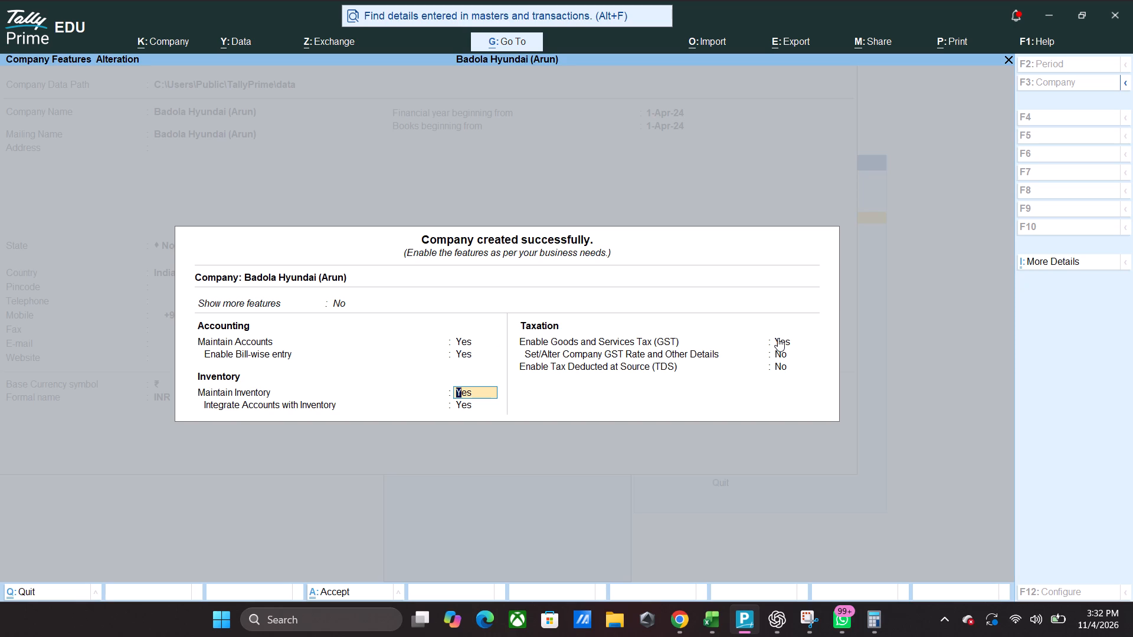
key("Return")
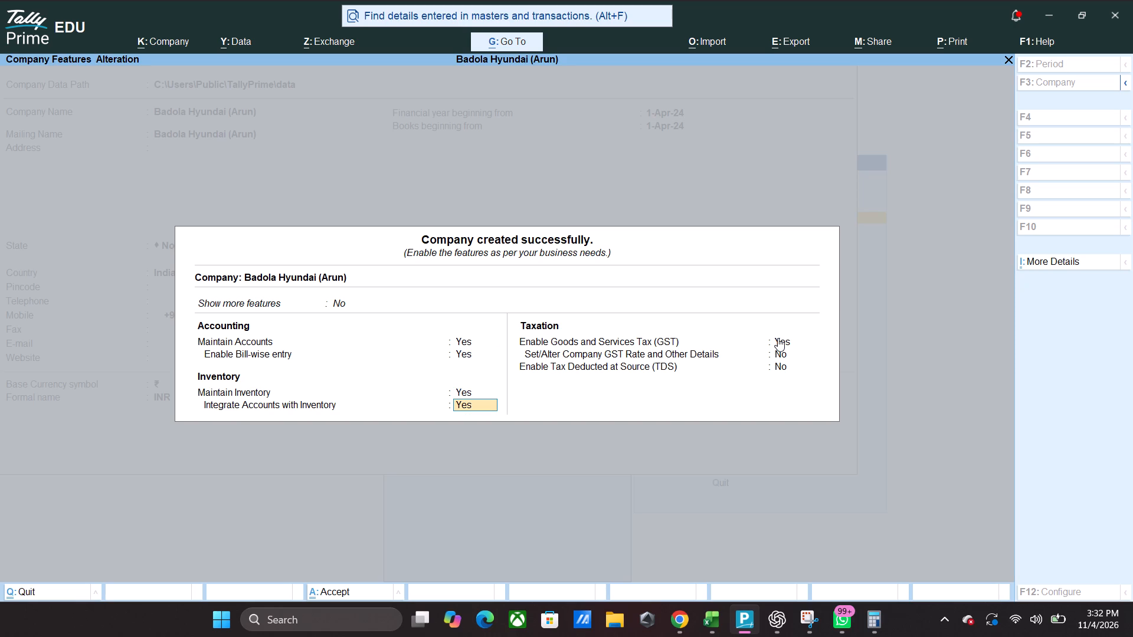
key("Return")
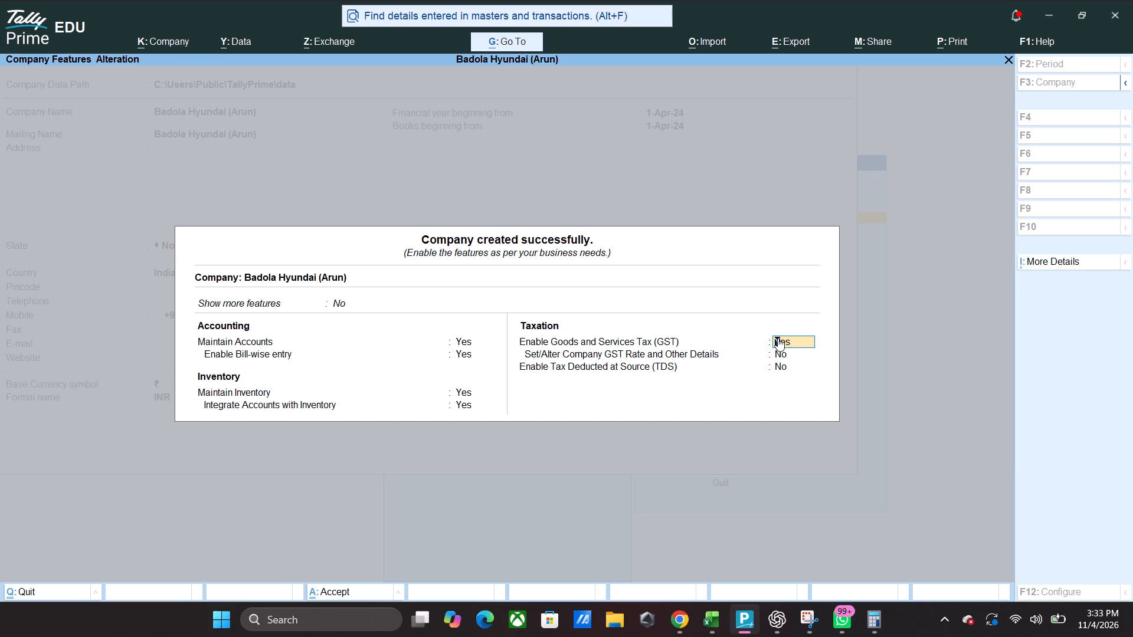
key("shift+super+s")
left_click_drag(143, 205, 856, 438)
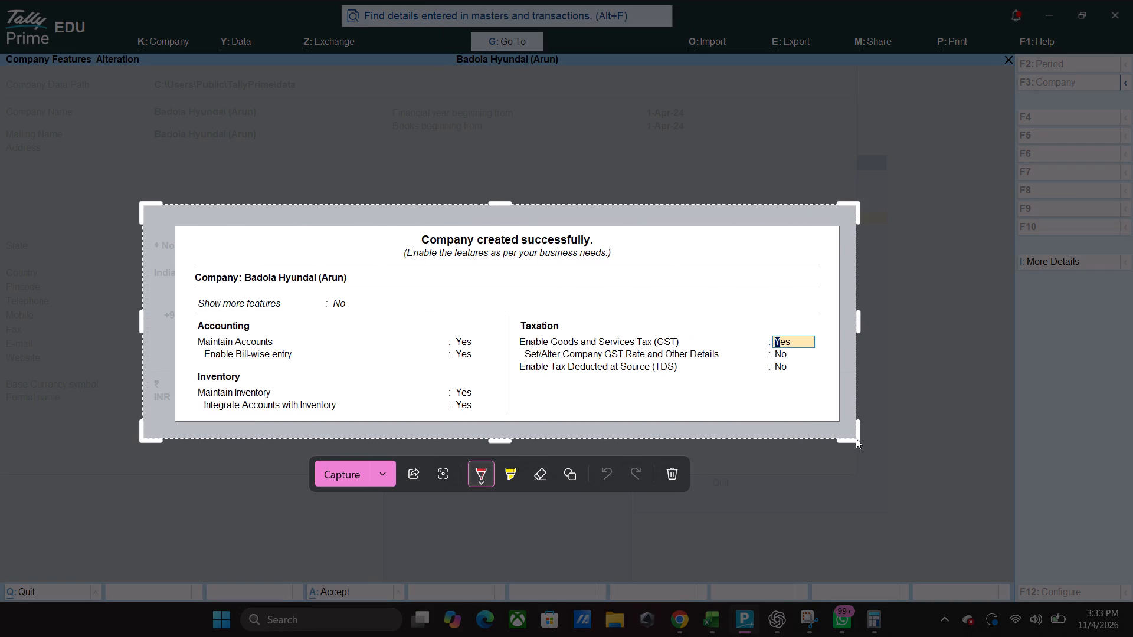
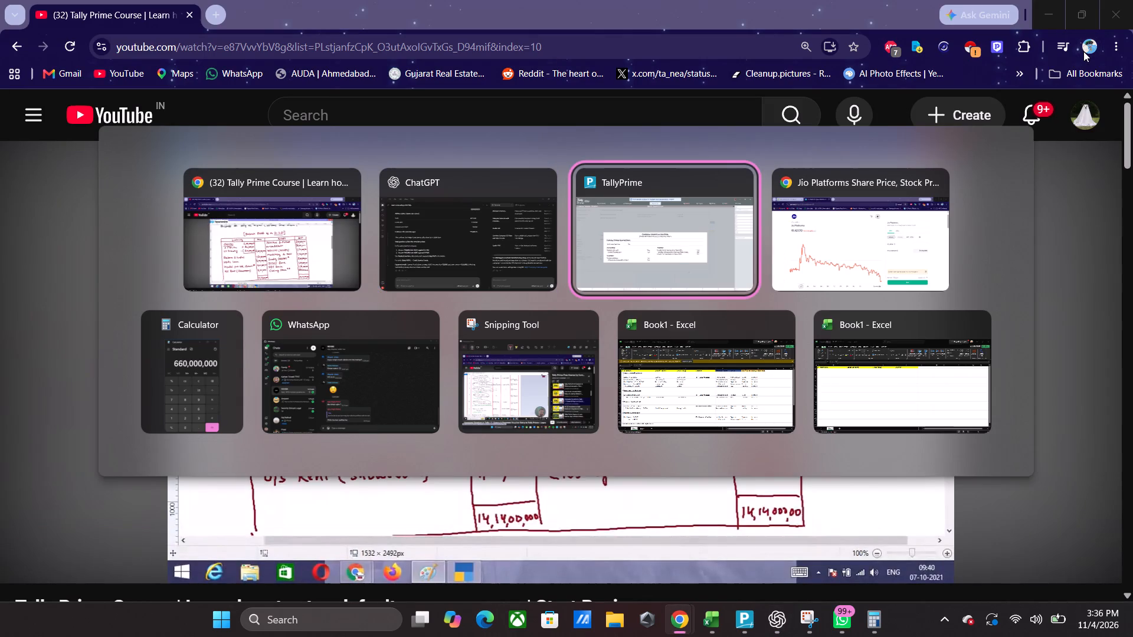
key("Return")
key("Return")
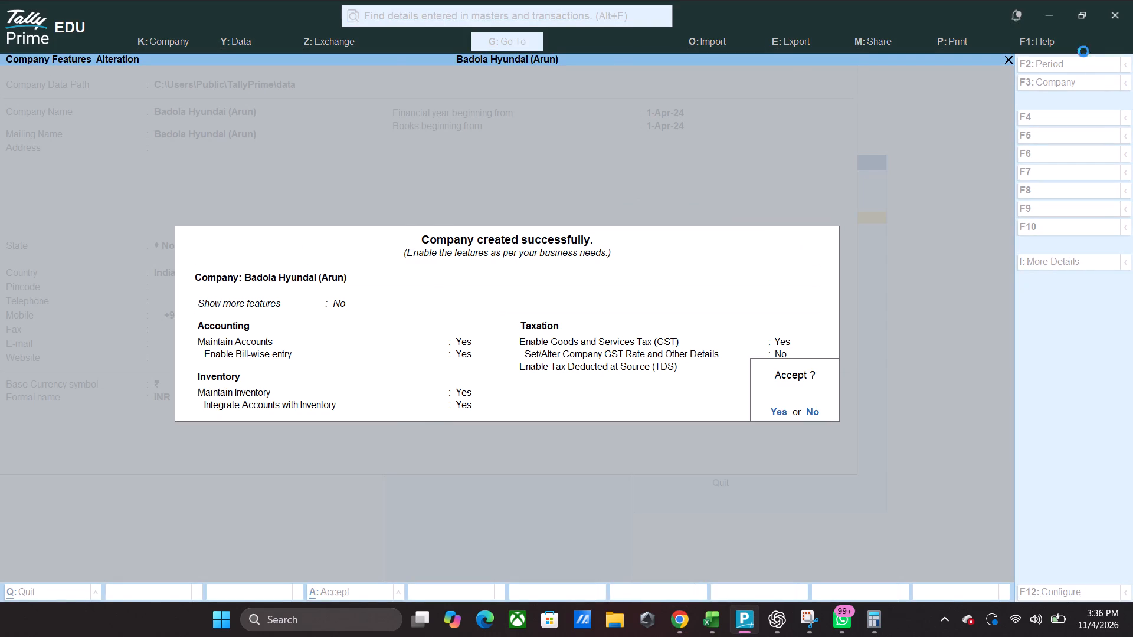
key("Return")
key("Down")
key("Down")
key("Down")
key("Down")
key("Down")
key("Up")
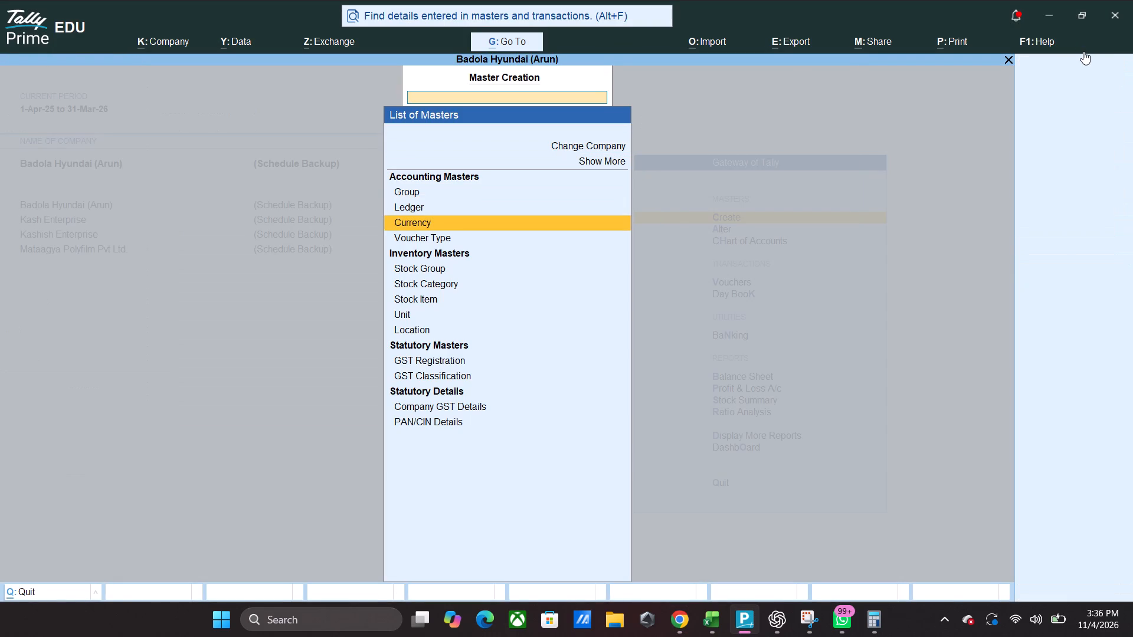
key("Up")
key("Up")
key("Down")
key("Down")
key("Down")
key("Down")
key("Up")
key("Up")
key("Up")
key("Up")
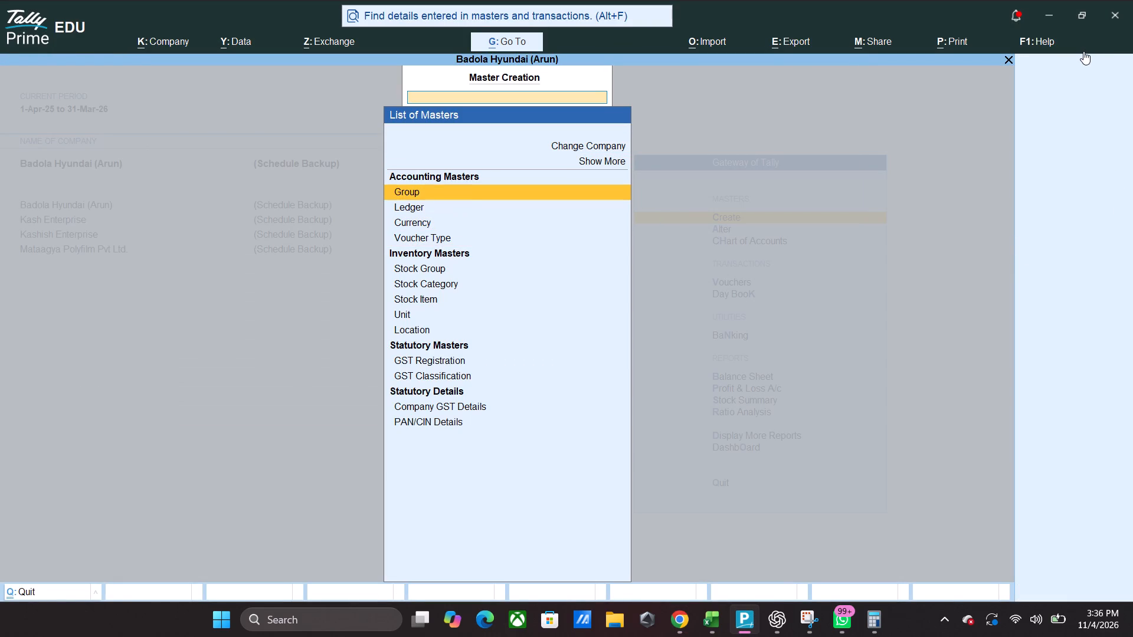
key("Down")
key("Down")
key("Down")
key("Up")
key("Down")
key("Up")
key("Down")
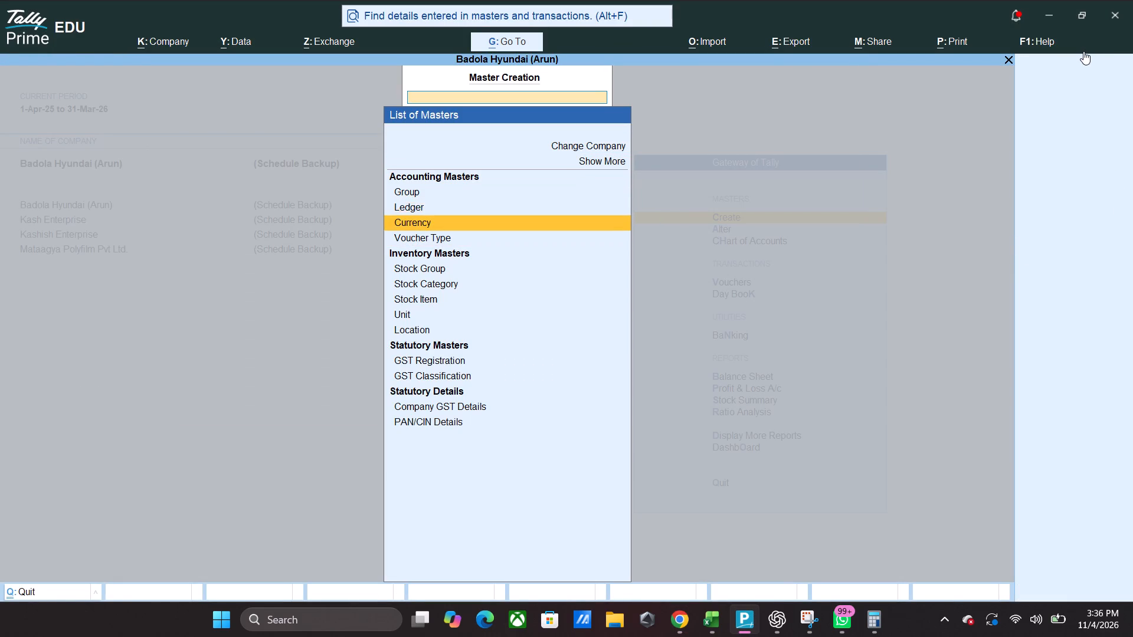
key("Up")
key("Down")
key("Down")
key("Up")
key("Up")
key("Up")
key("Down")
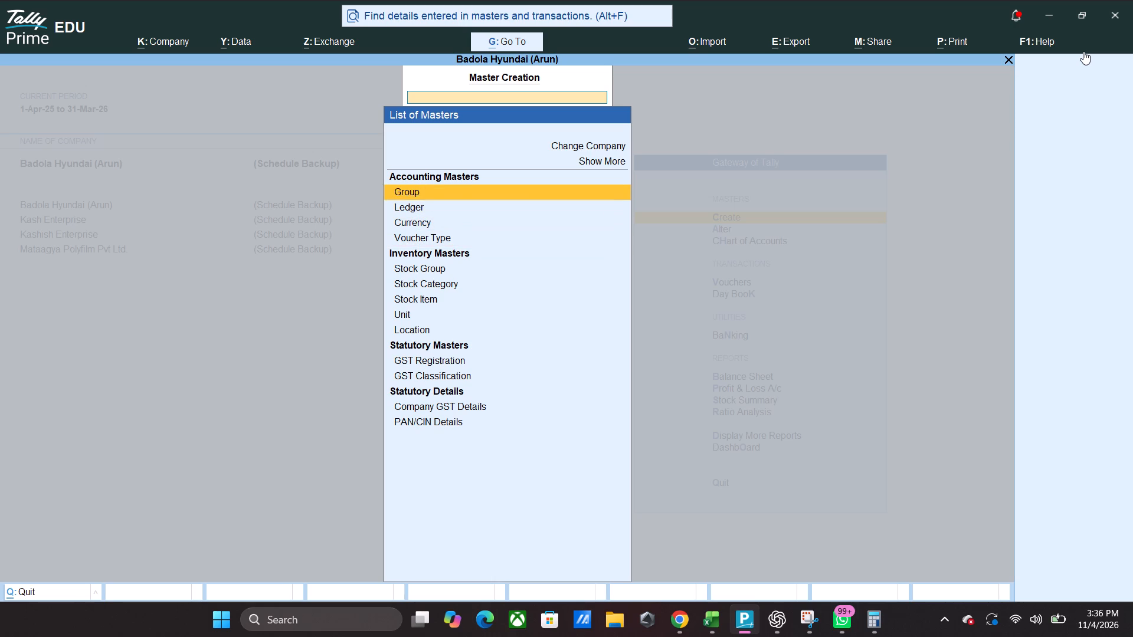
Start a new ledger from the accounting masters and name it Captial A/c, leaving the alias empty.
key("Down")
key("Up")
key("Down")
key("Up")
key("Return")
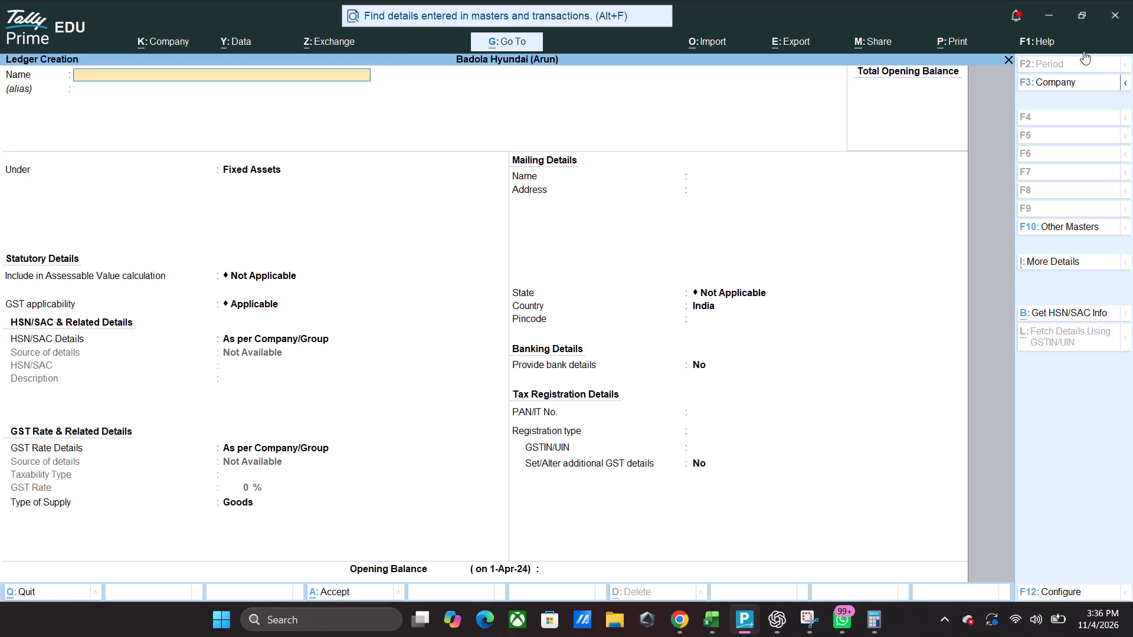
type("Captial a")
type("/c")
key("Return")
key("Return")
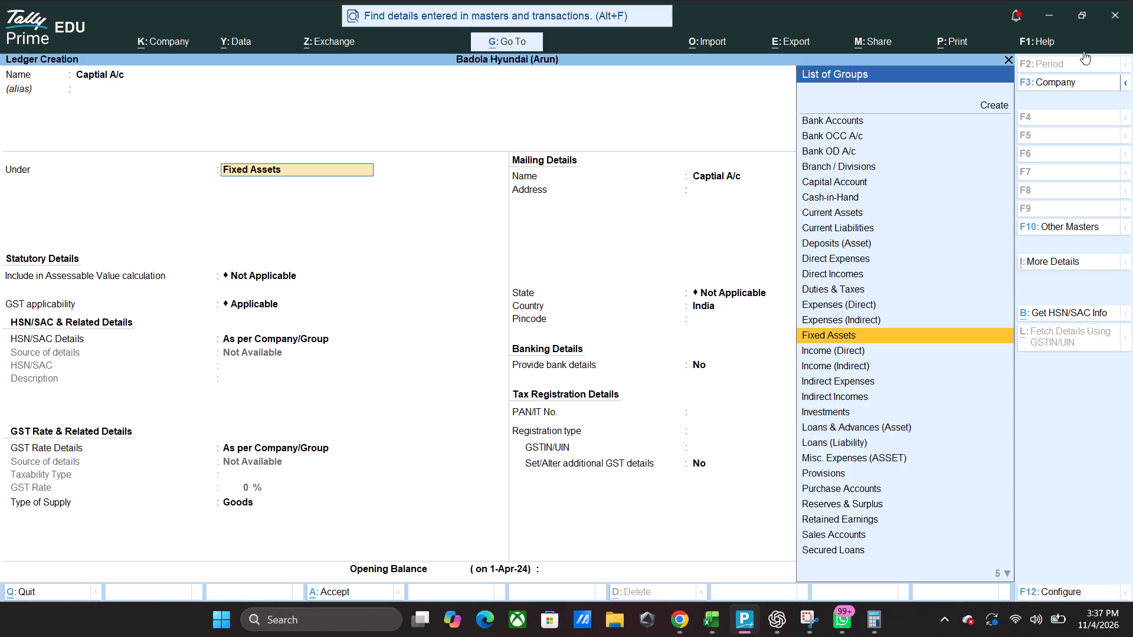
Place the ledger under the Capital Account group and save it with the remaining details left at their defaults.
key("Up")
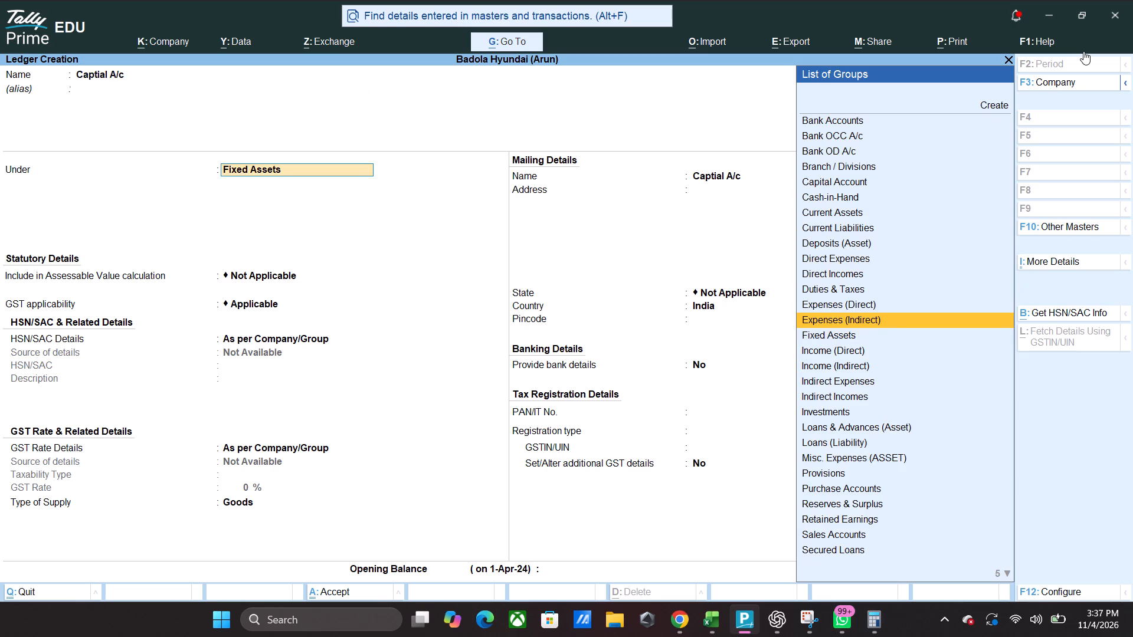
key("Up")
key("Up")
key("Up")
type("cap")
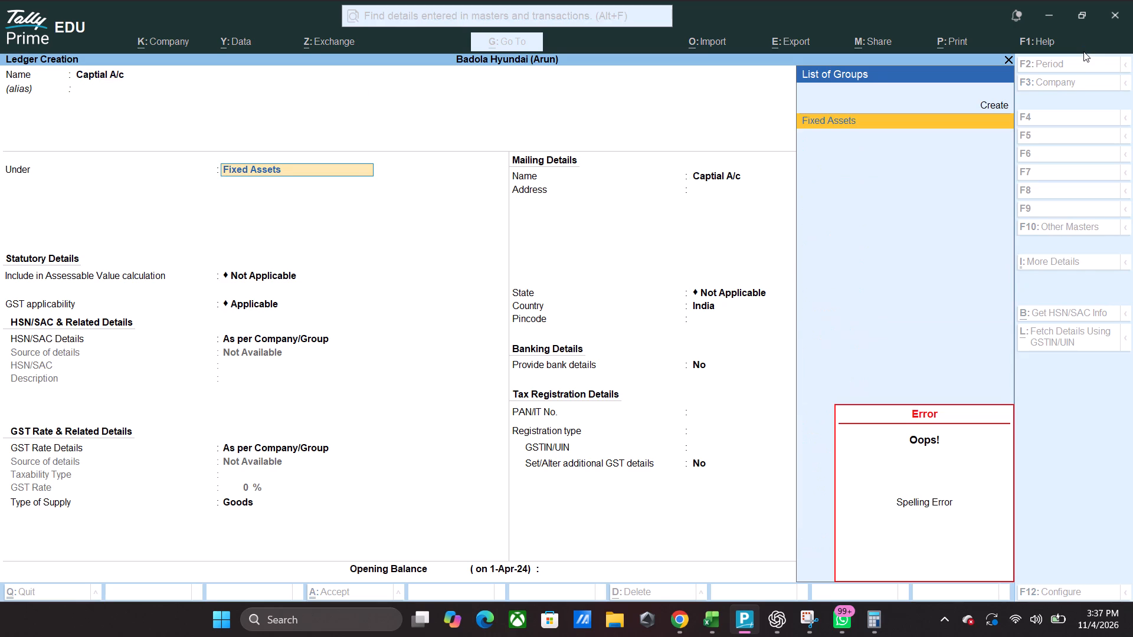
key("BackSpace")
key("BackSpace")
key("BackSpace")
key("BackSpace")
key("BackSpace")
key("BackSpace")
key("BackSpace")
key("BackSpace")
key("BackSpace")
key("BackSpace")
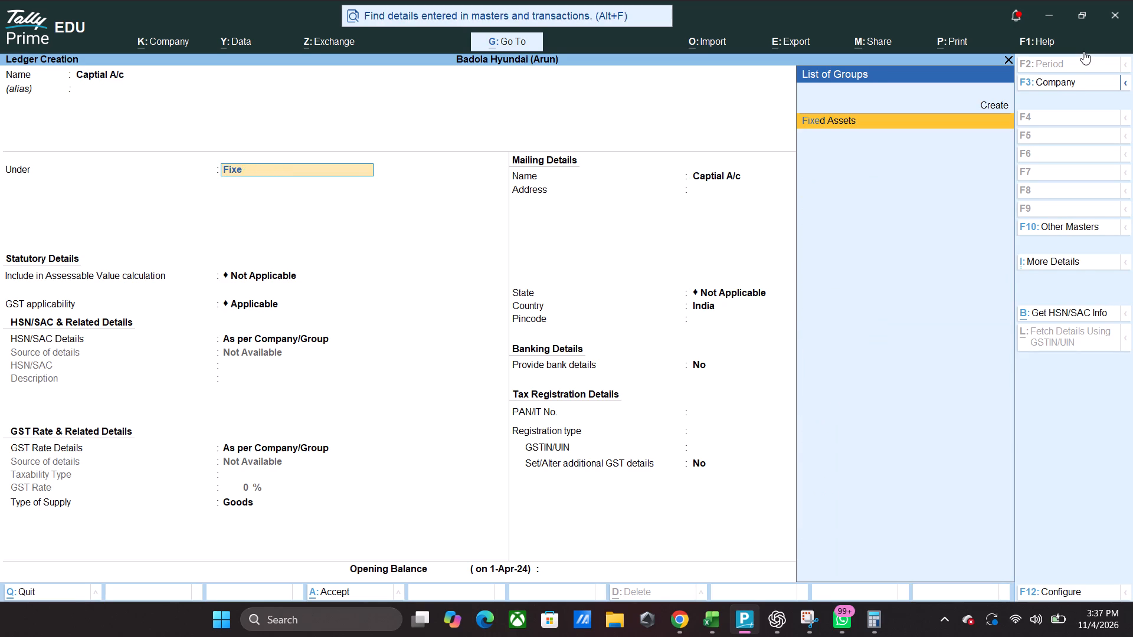
key("BackSpace")
key("BackSpace")
key("BackSpace")
type("cap")
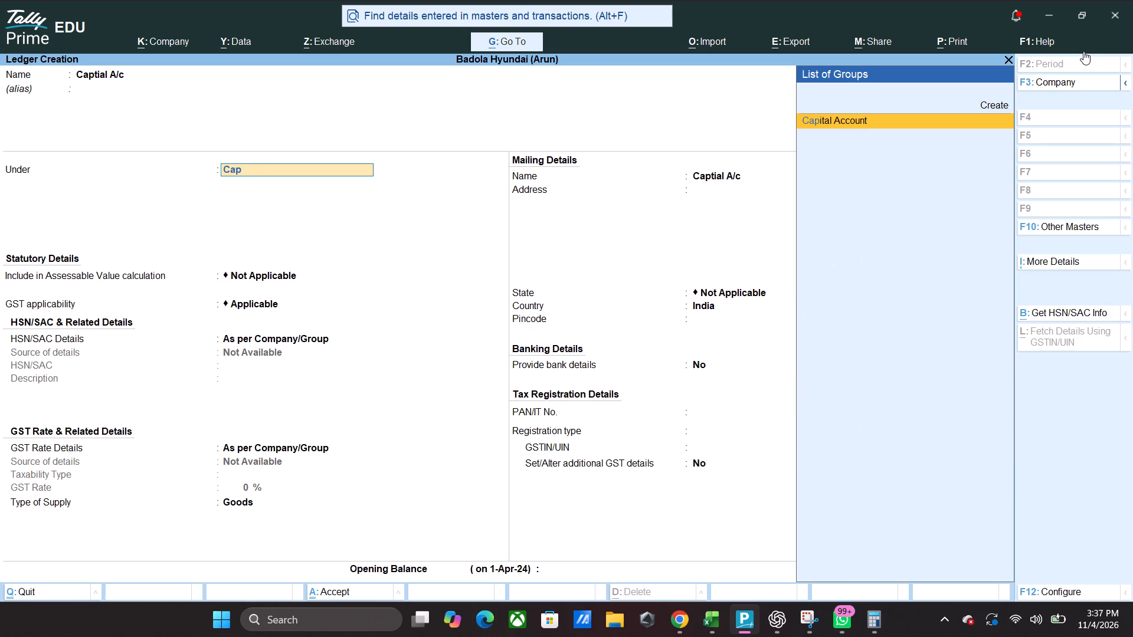
key("Return")
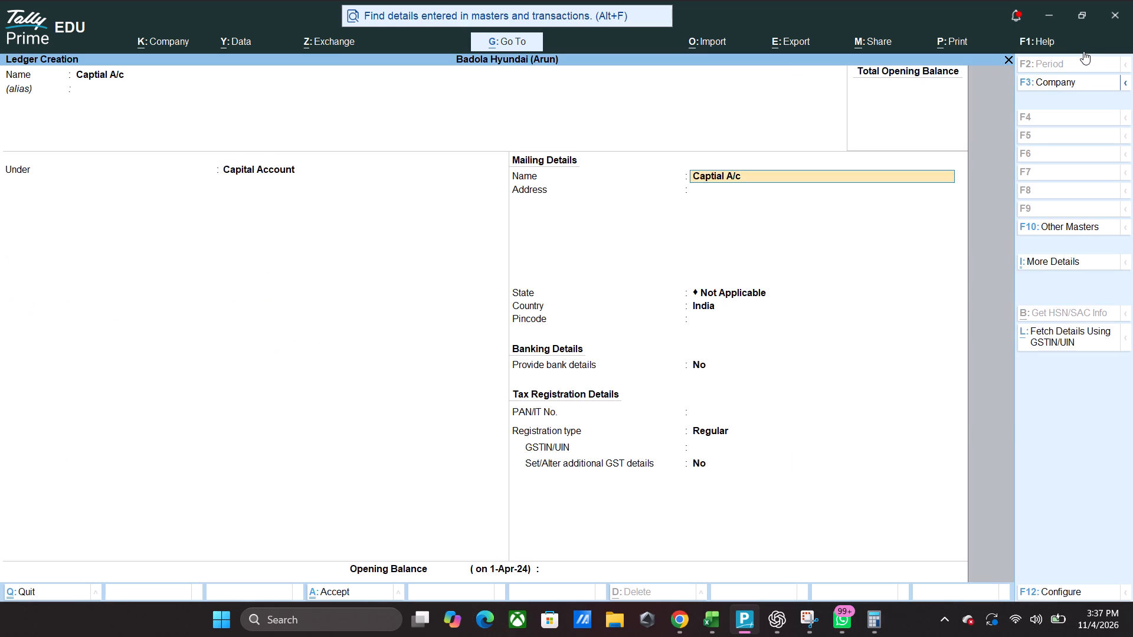
key("Return")
key("ctrl+a")
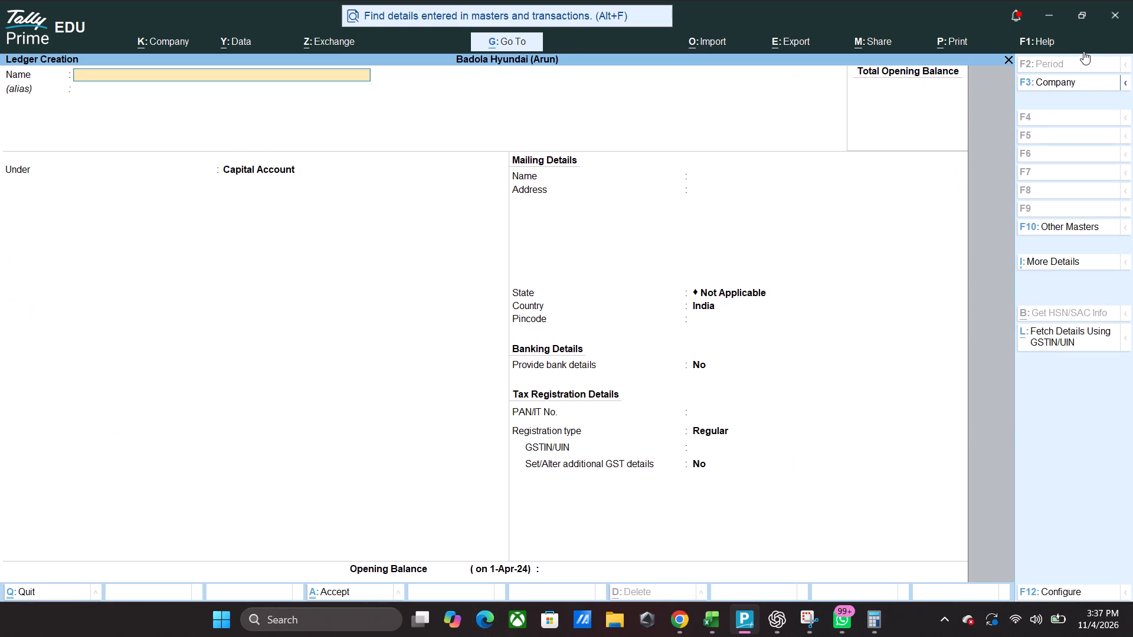
Switch to the tutorial video in Chrome, skip forward past the balance sheet to about 27:15, and resume playback.
key("alt+Tab")
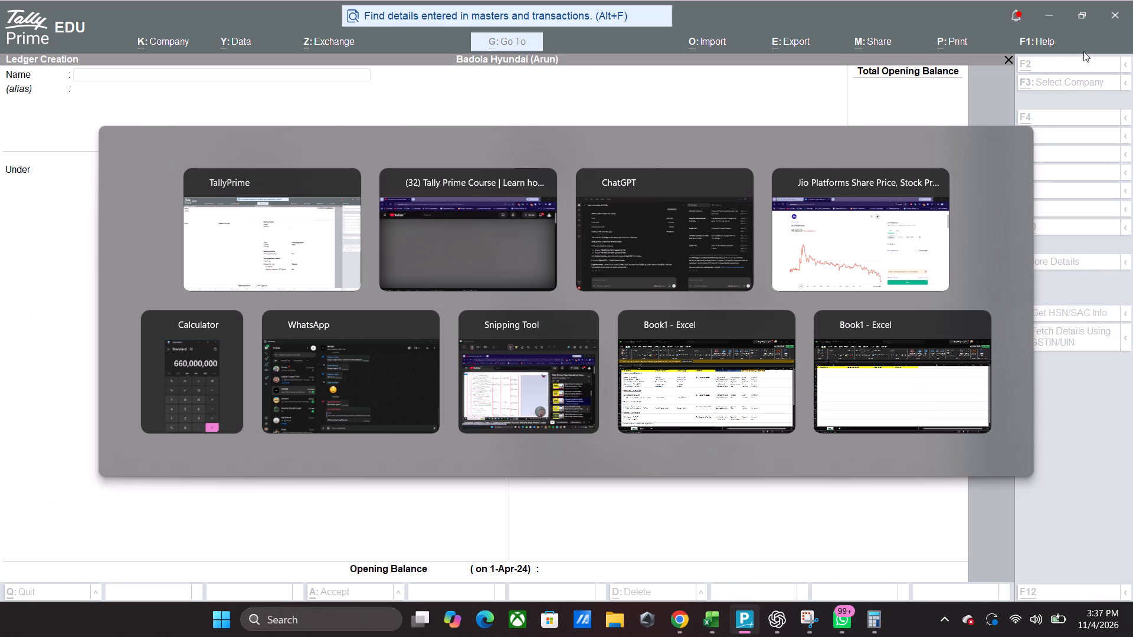
key("Right")
key("Right")
key("Right")
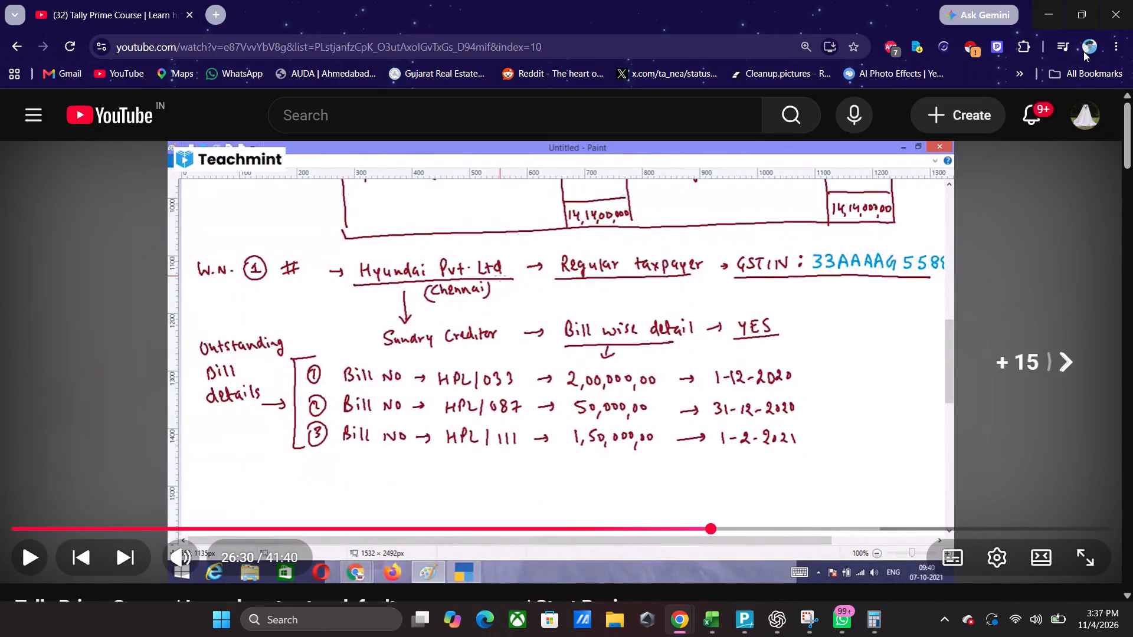
key("Right")
key("Right")
key("Right")
key("Right")
key("Right")
key("Right")
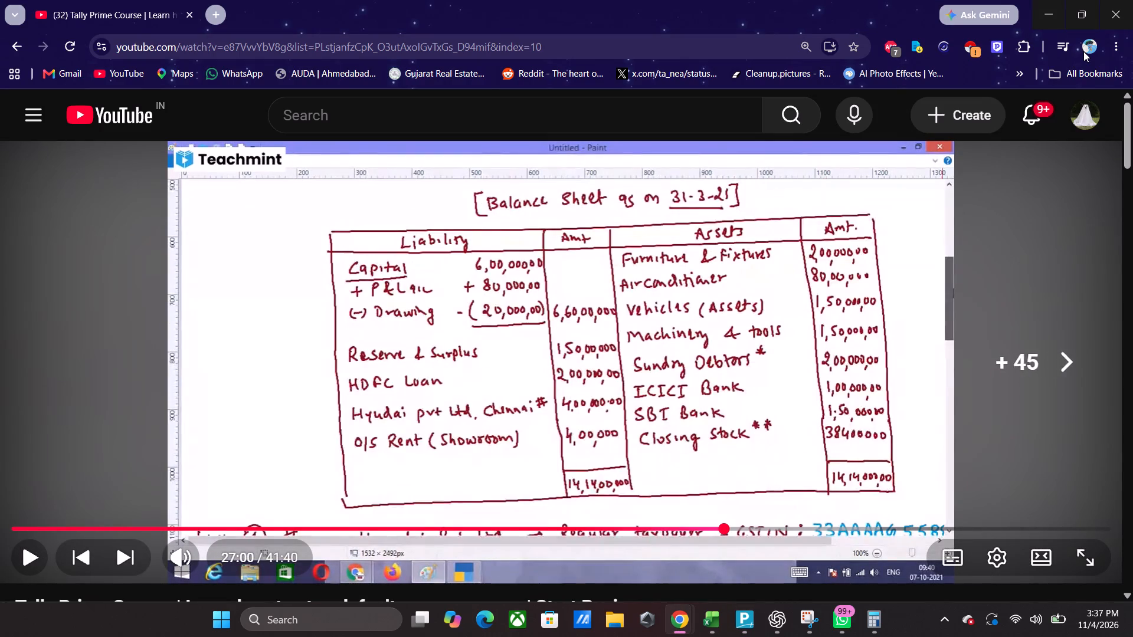
key("Right")
key("Right")
key("Left")
key("Left")
key("Right")
key("Right")
key("Right")
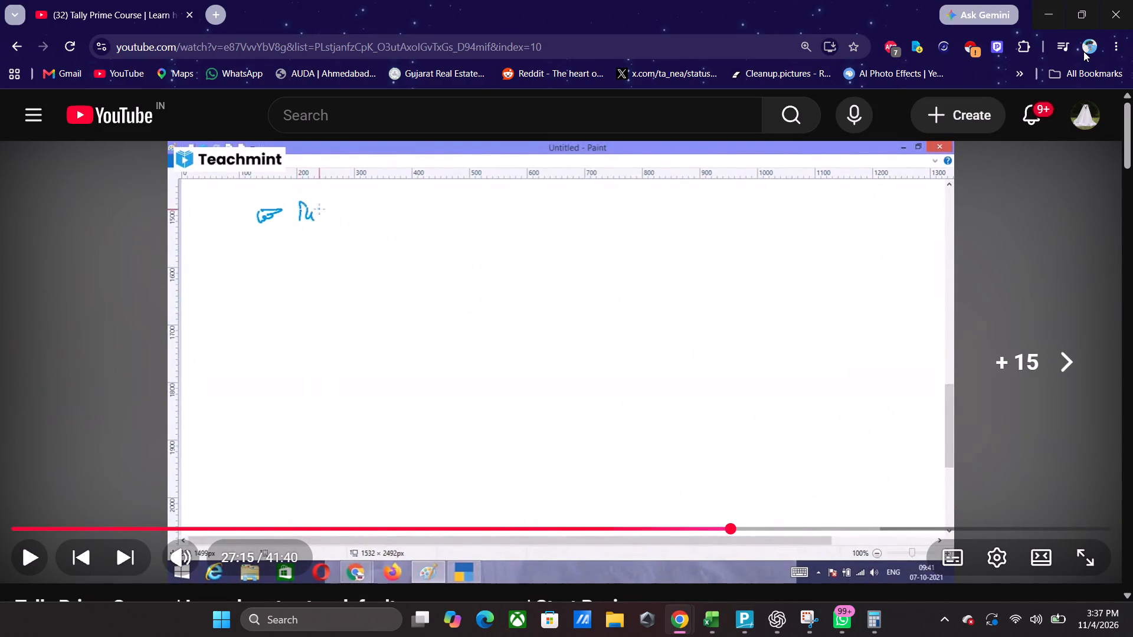
key("space")
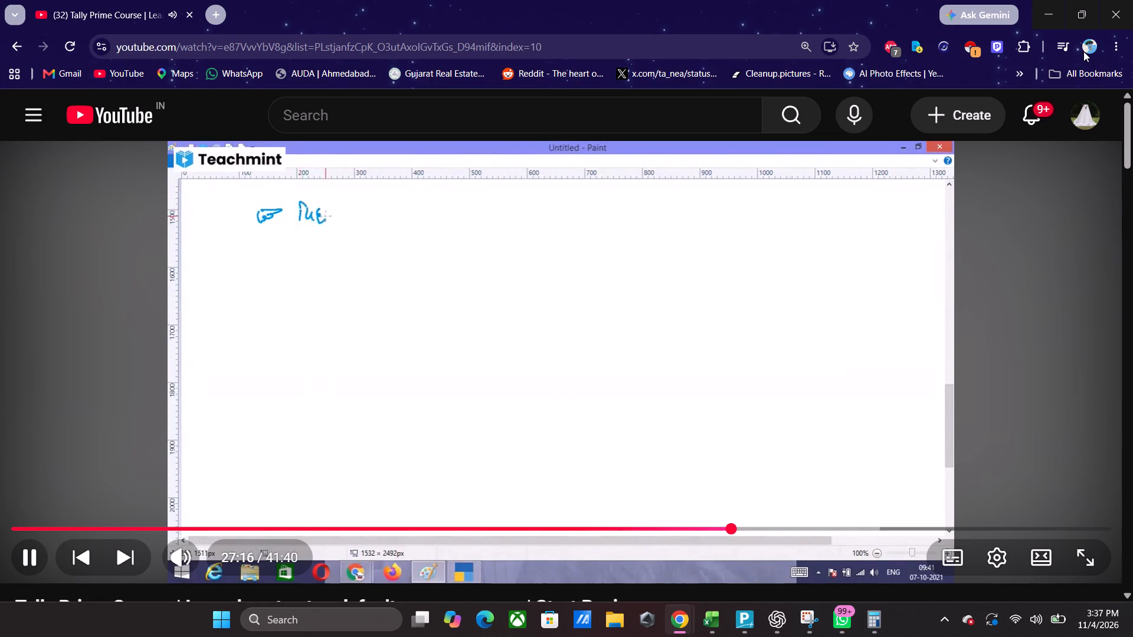
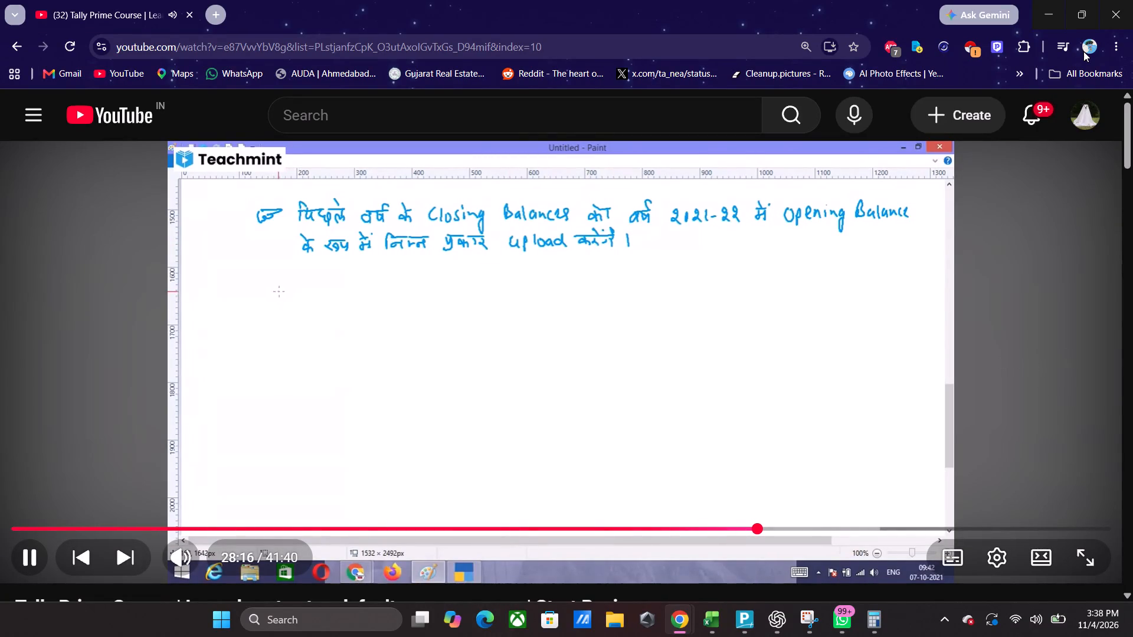
Skip forward in the tutorial video to about 29:37, where the list of masters is opened for ledger creation.
key("space")
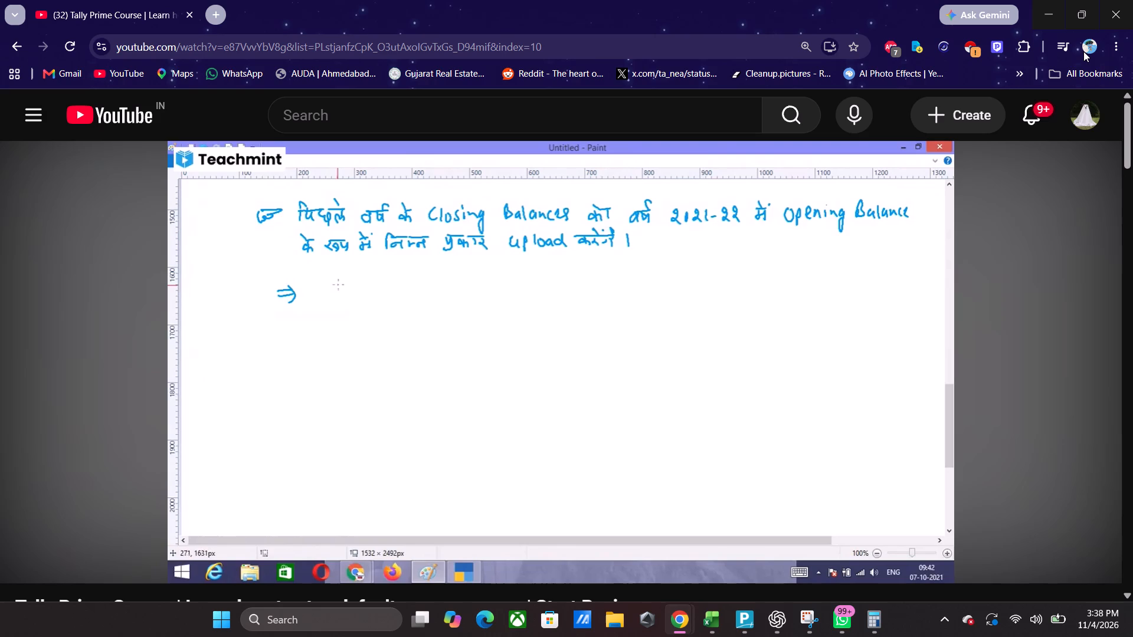
key("Right")
key("Right")
key("Right")
key("Right")
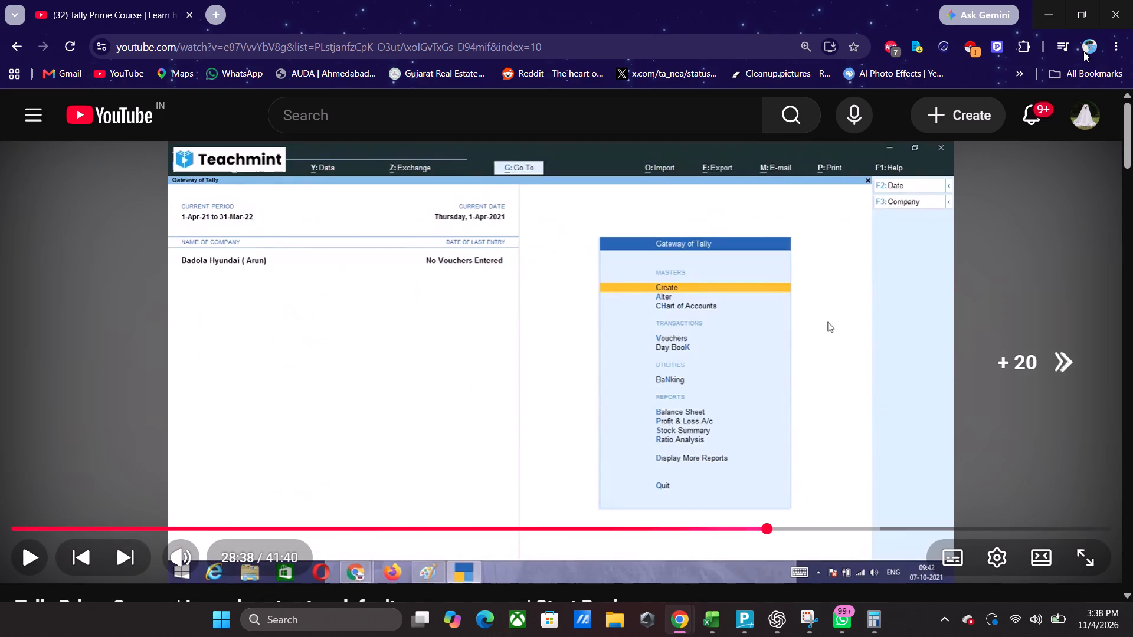
key("Right")
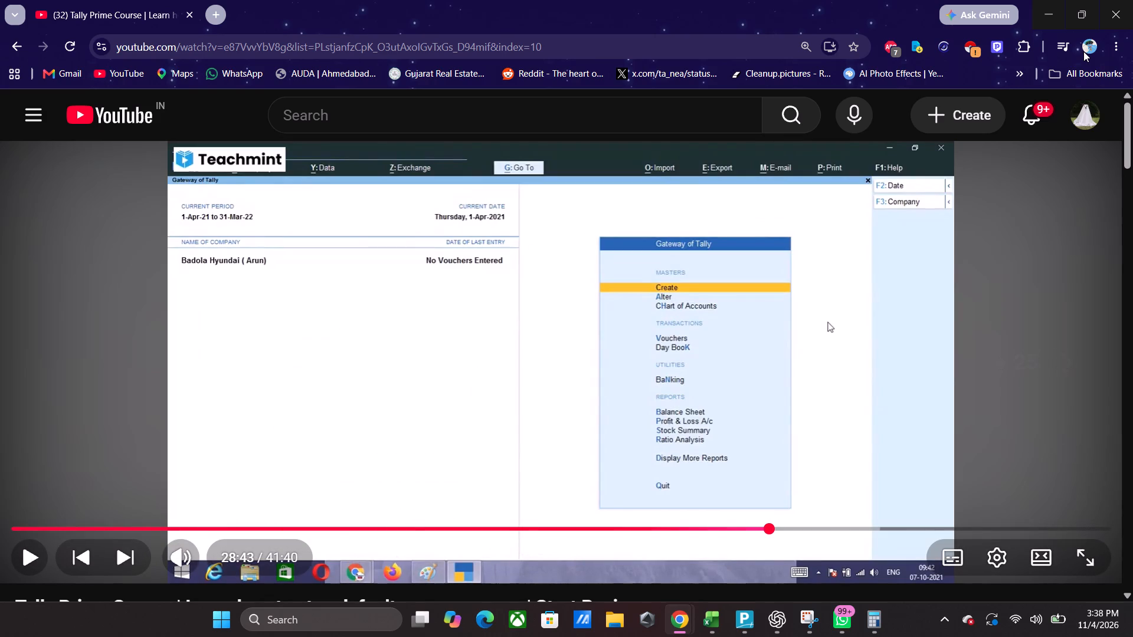
key("Right")
key("Right")
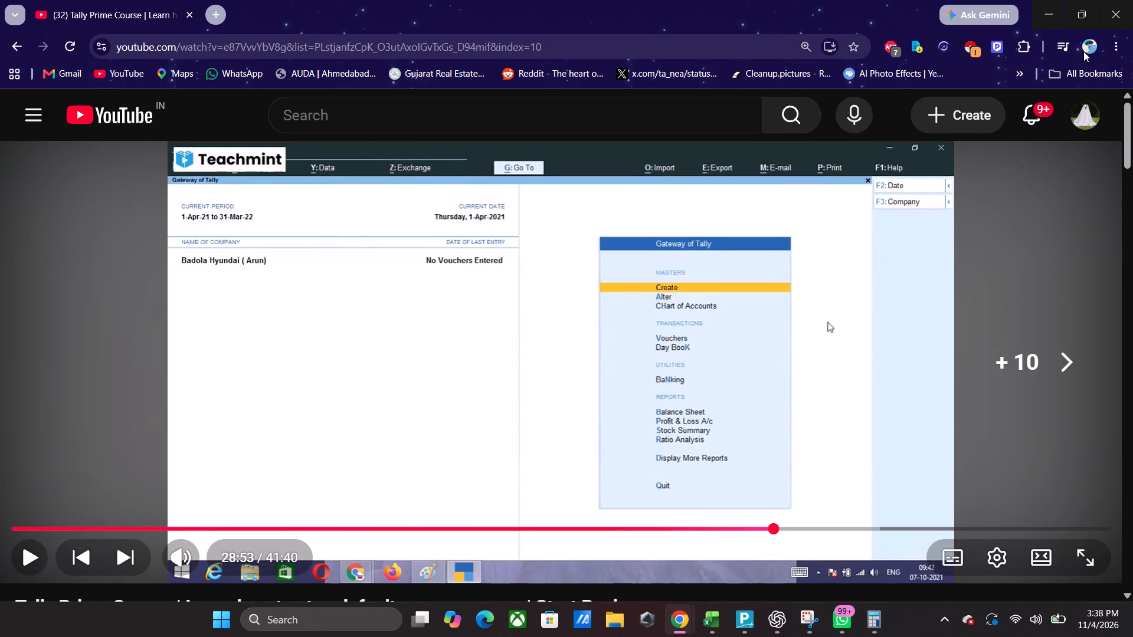
key("space")
key("Right")
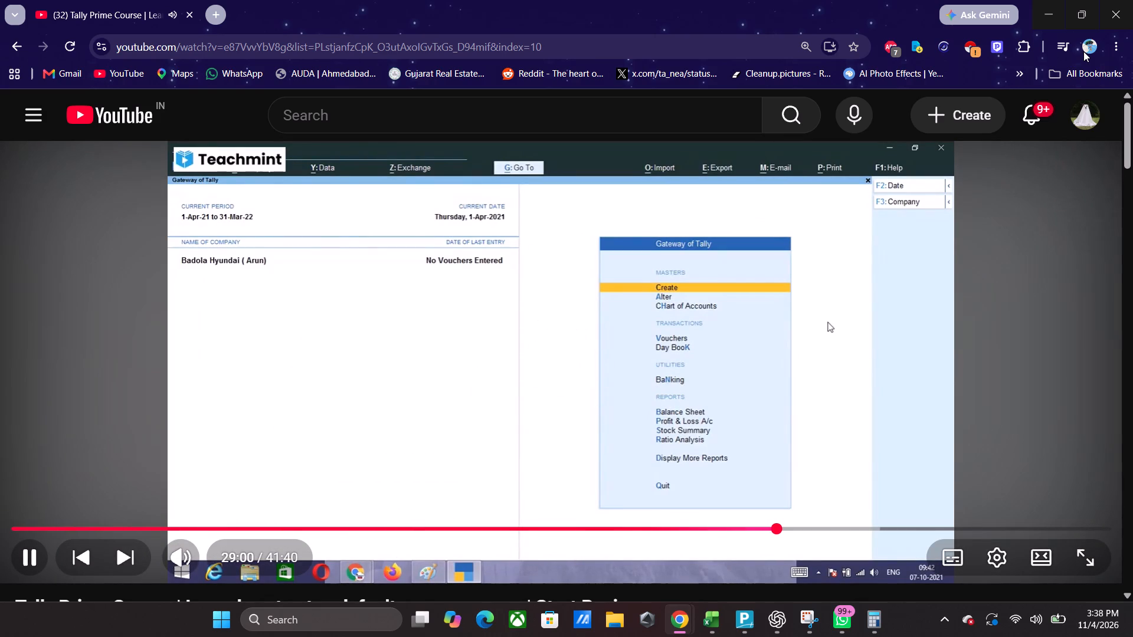
key("Right")
key("Right")
key("Right")
key("Right")
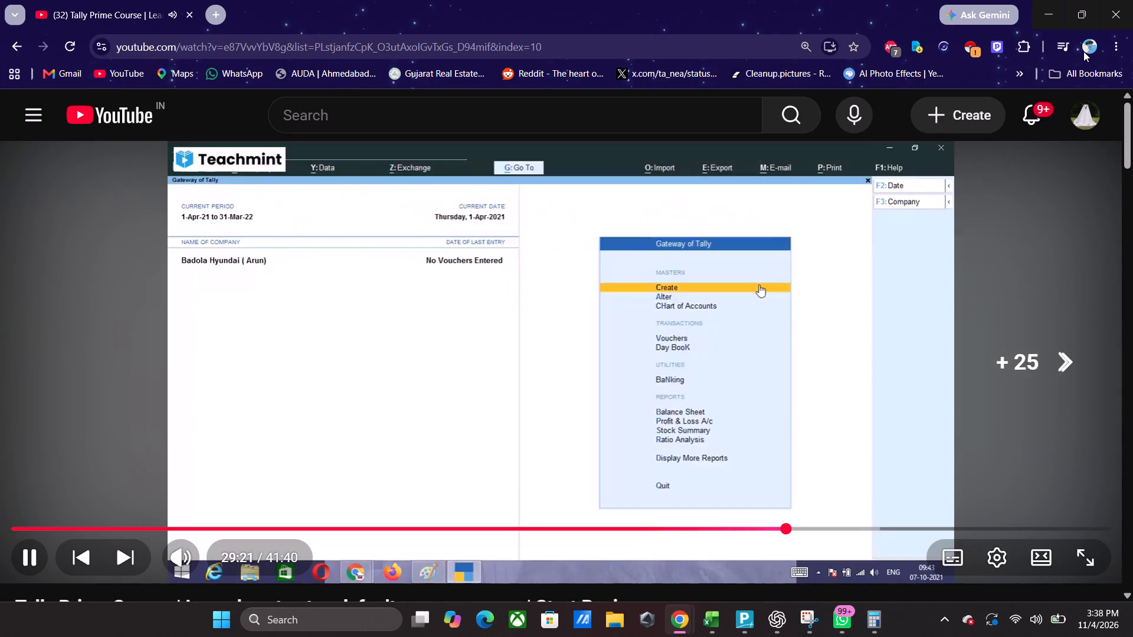
key("Right")
key("Right")
key("Right")
Switch to TallyPrime and back out of ledger creation and the list of masters to the Gateway of Tally.
key("alt+Tab")
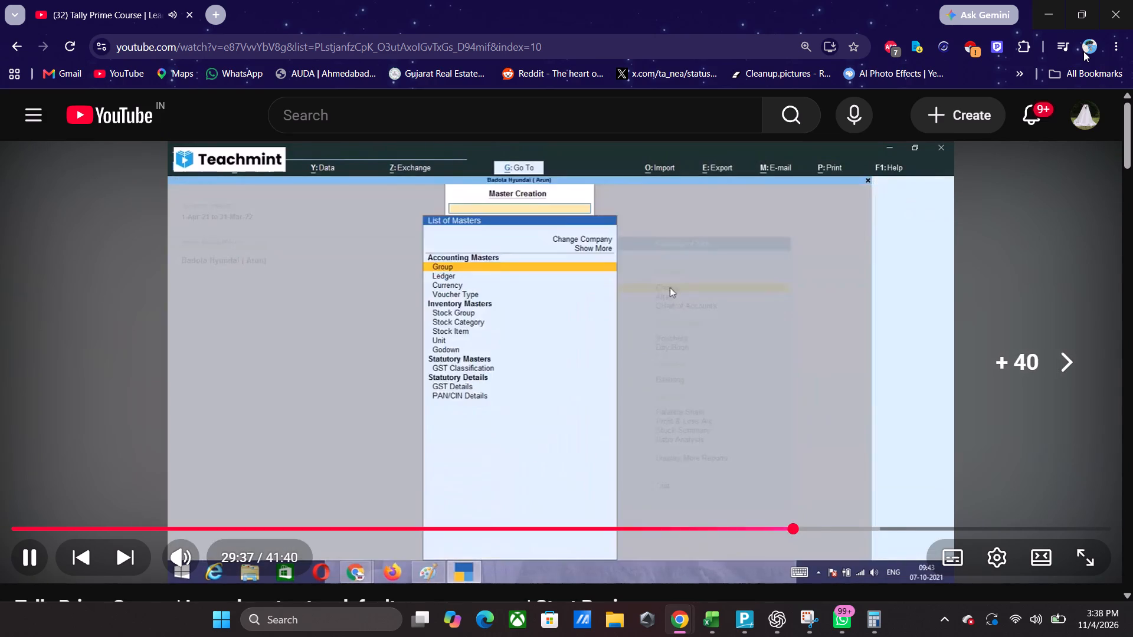
key("grave")
key("Escape")
key("Escape")
key("Escape")
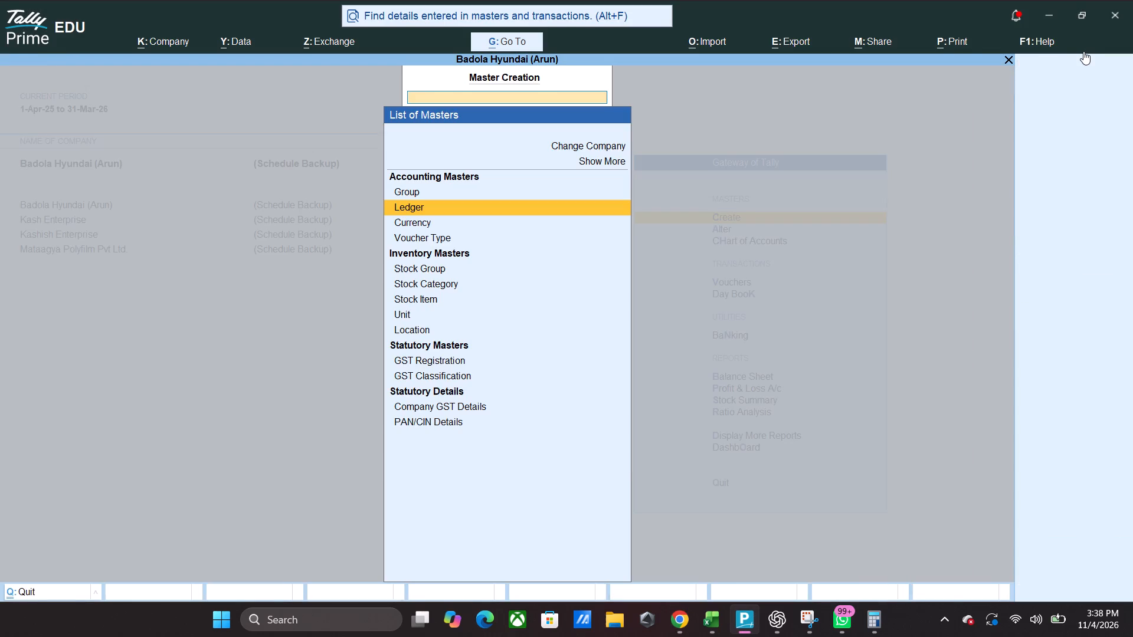
key("Escape")
Return to the tutorial in Chrome and skip forward to about 31:20 to review how the Capital A/c ledger gets its group.
key("alt+Tab")
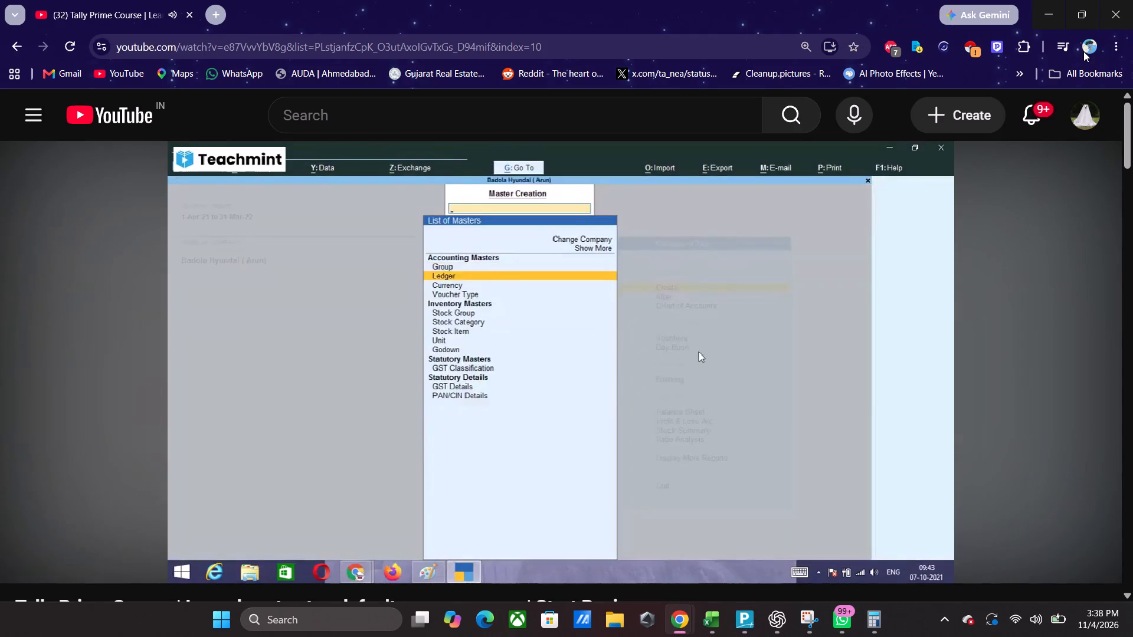
key("Right")
key("Right")
key("Right")
key("Right")
key("Right")
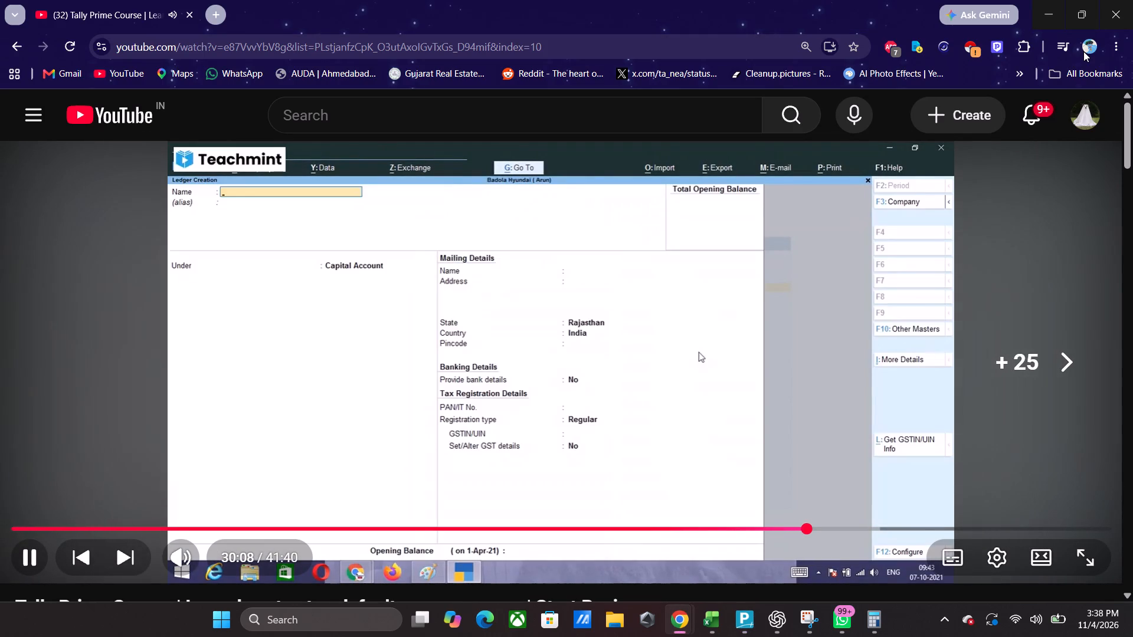
key("Right")
key("Right")
key("Right")
key("Right")
key("Right")
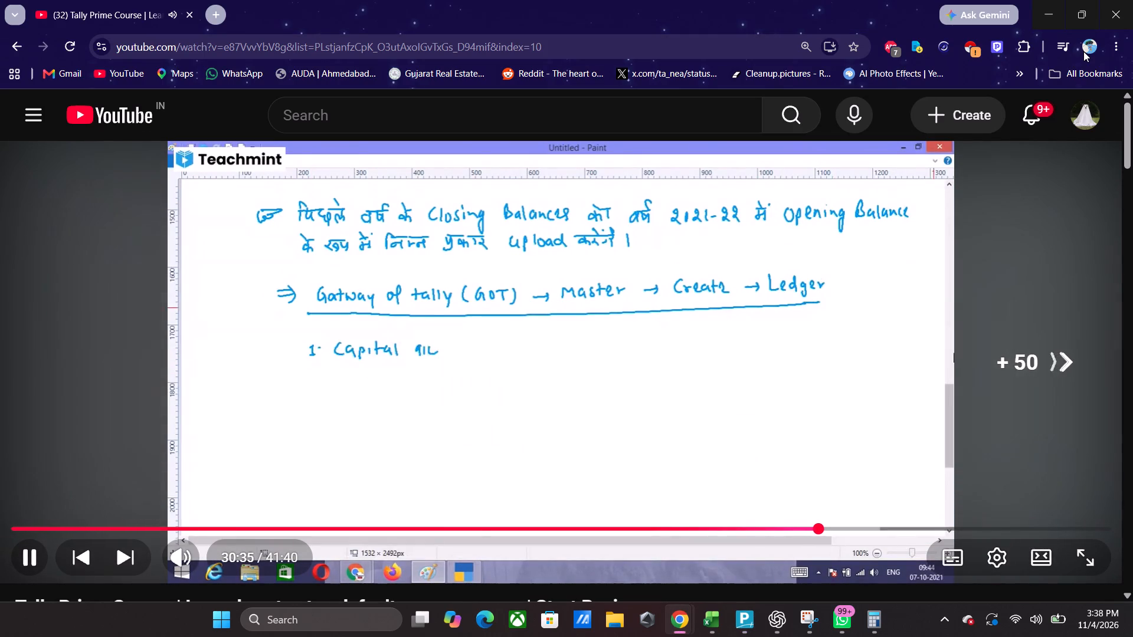
key("Right")
key("Right")
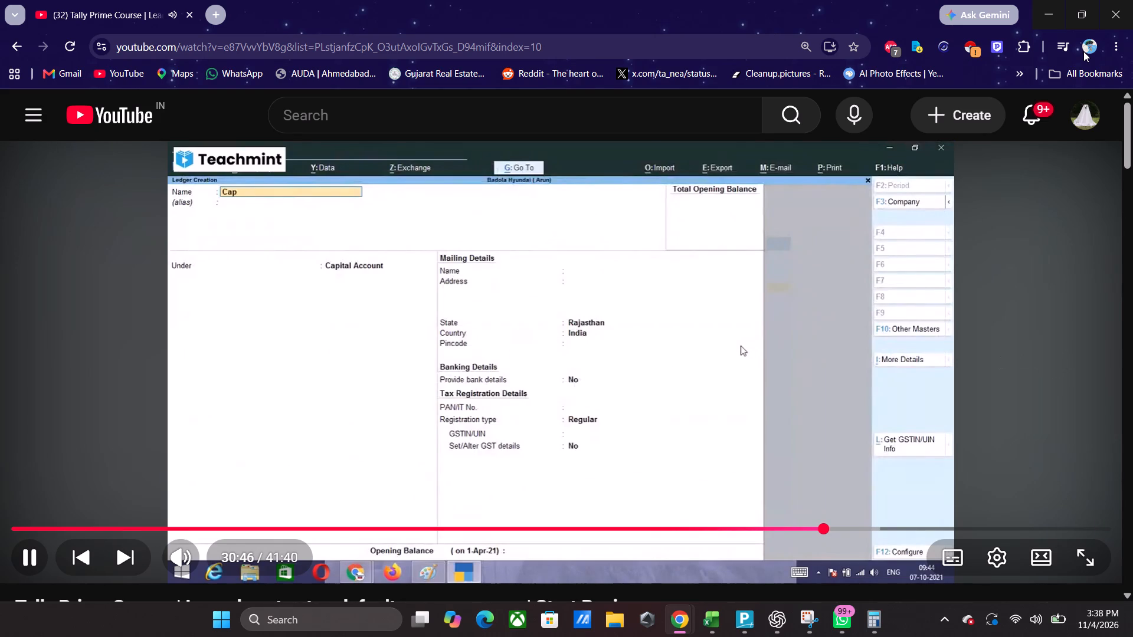
key("Right")
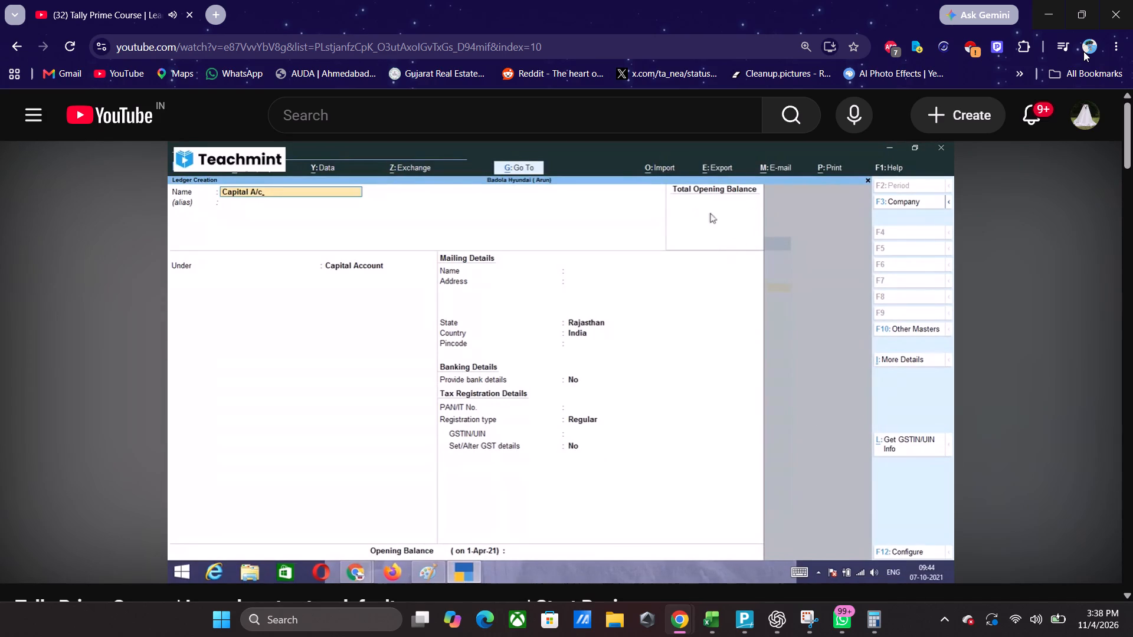
key("Right")
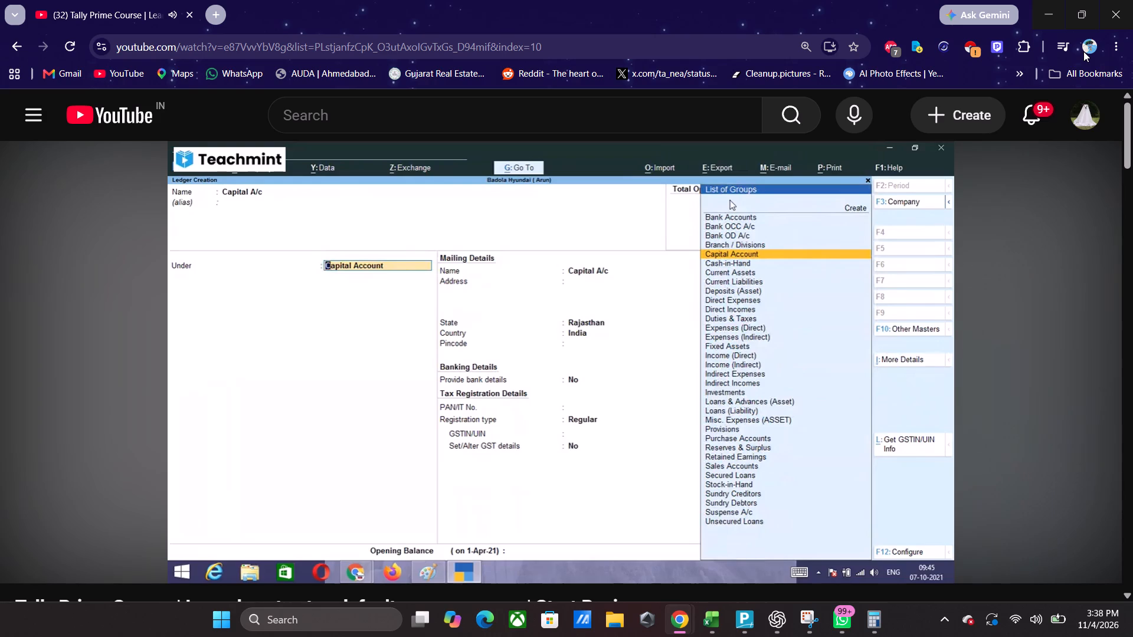
key("Right")
key("Left")
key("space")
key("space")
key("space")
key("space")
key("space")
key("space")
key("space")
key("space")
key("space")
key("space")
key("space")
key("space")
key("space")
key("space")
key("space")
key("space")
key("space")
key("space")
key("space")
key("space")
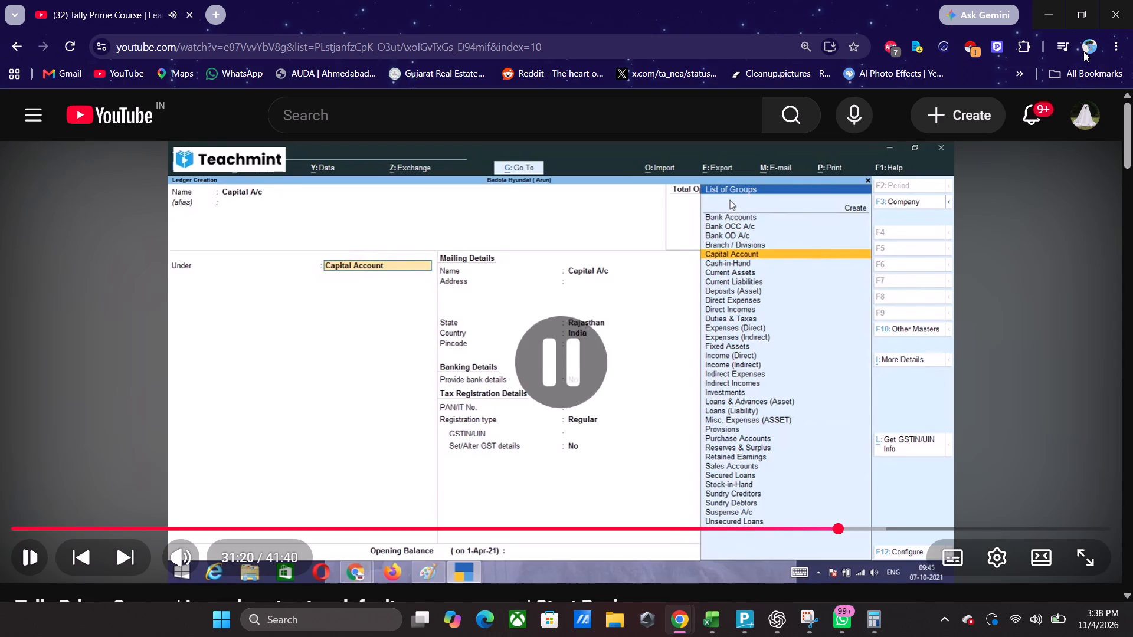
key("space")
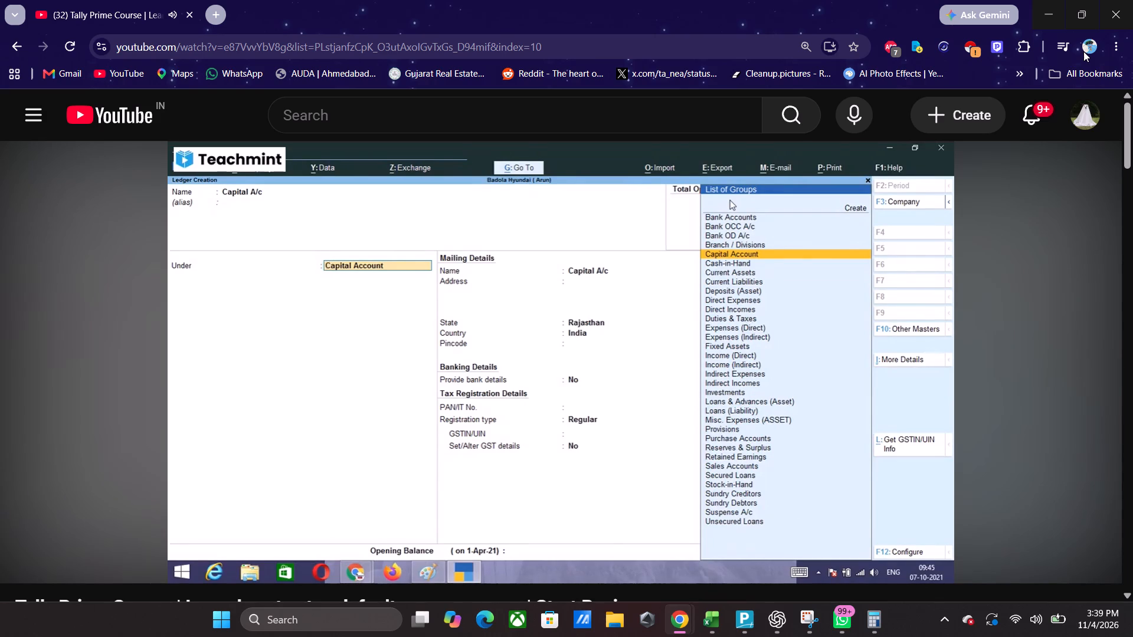
Continue watching the tutorial and skip forward to about 32:25, examining the Capital A/c ledger's mailing details.
key("Right")
key("Right")
key("Right")
key("Right")
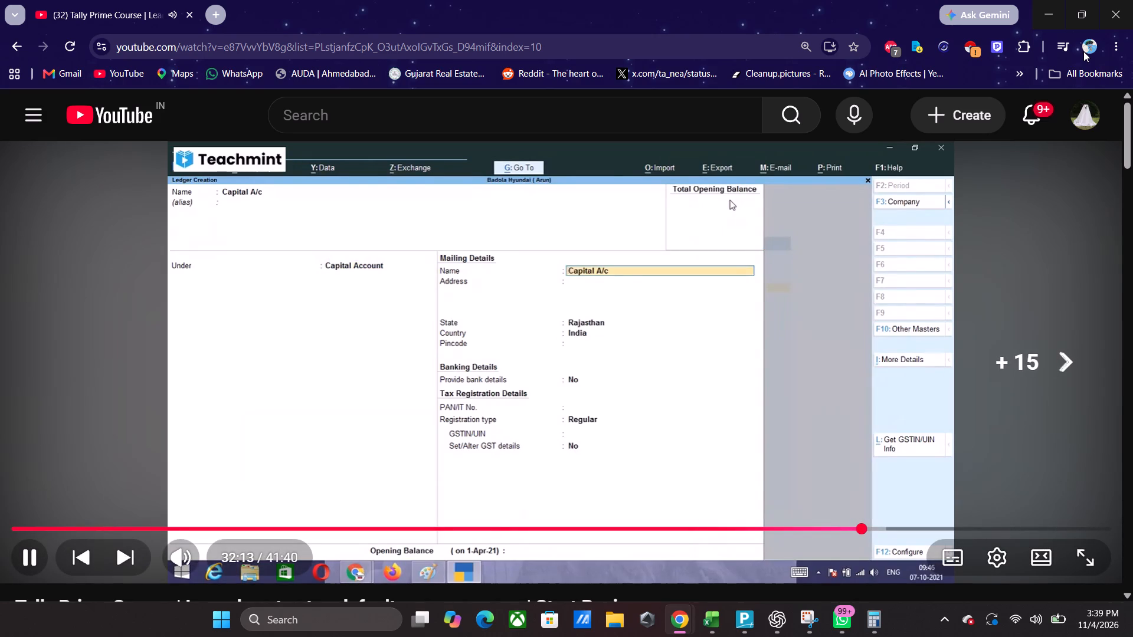
key("Right")
key("Right")
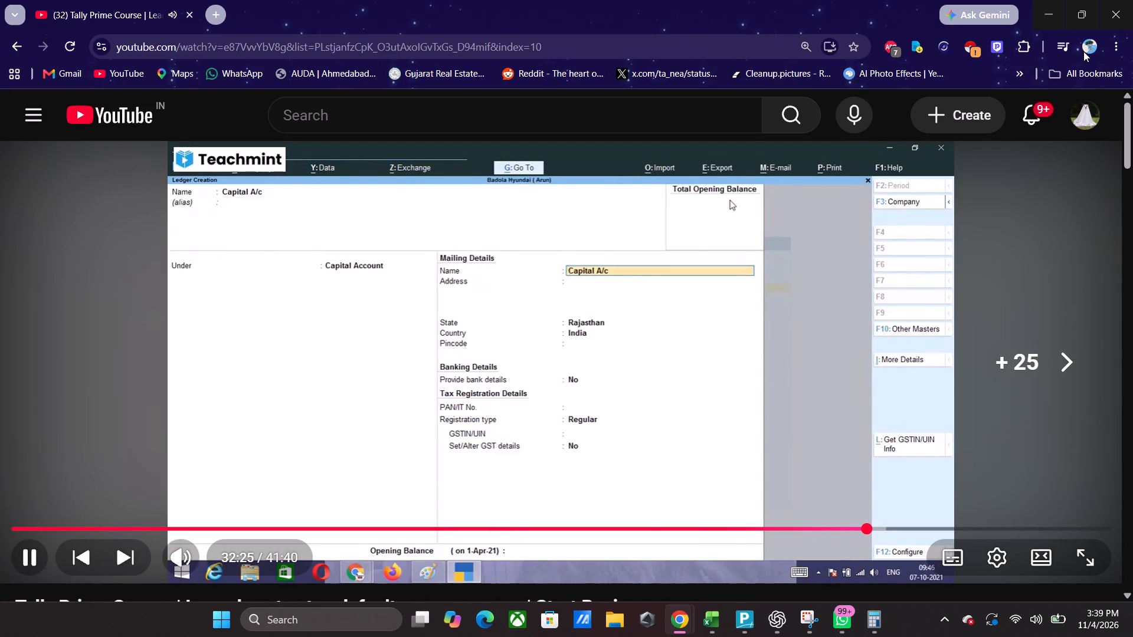
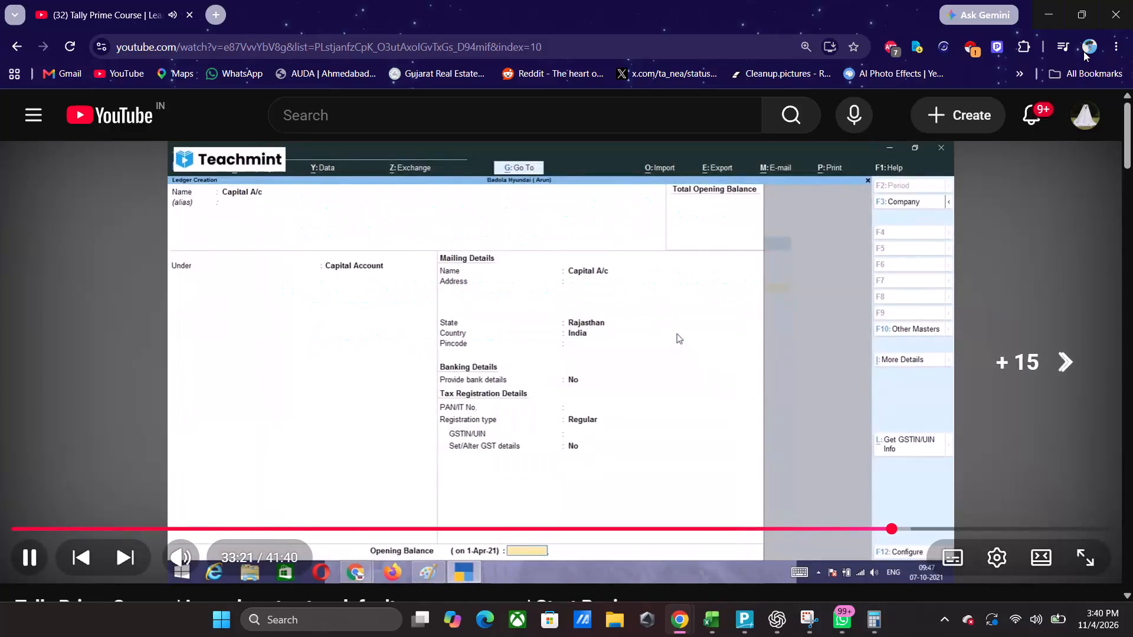
Replay the tutorial from about 33:13 to review how the Capital A/c ledger reaches its opening balance.
key("Left")
key("Left")
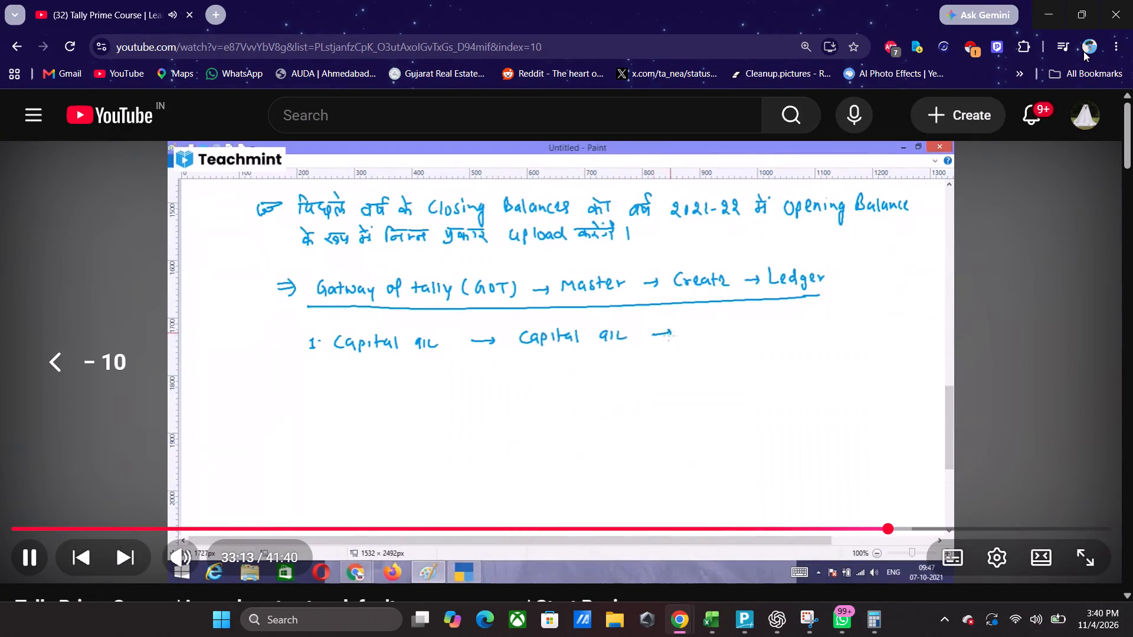
key("Right")
key("Left")
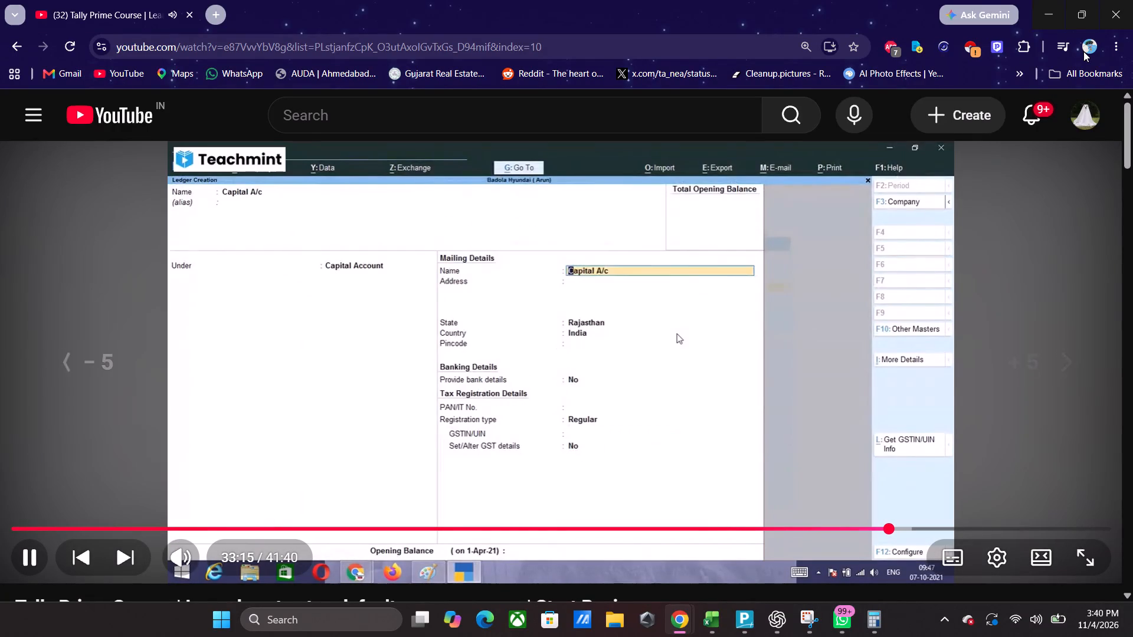
key("Right")
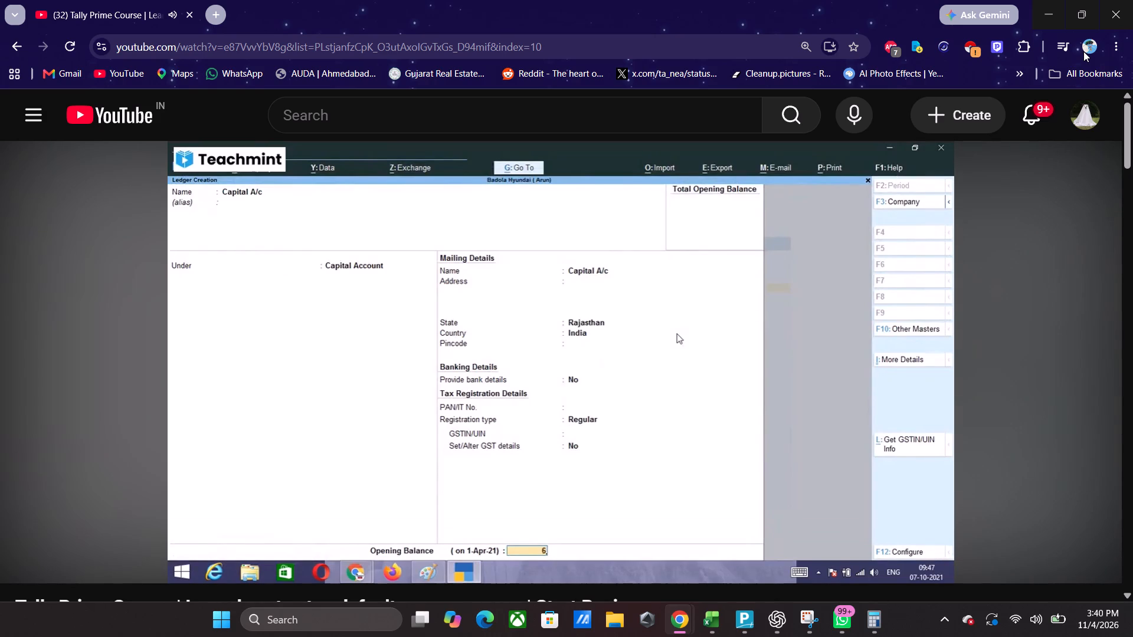
Switch to TallyPrime, open the existing Captial A/c ledger for alteration and delete it.
key("alt+Tab")
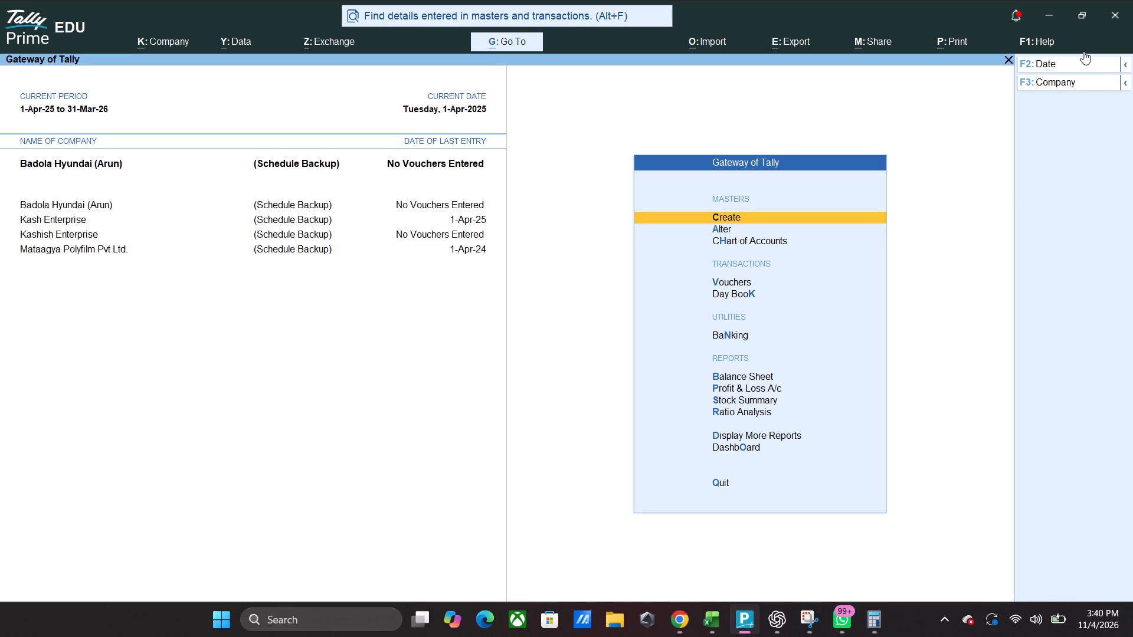
key("Down")
key("Return")
key("Down")
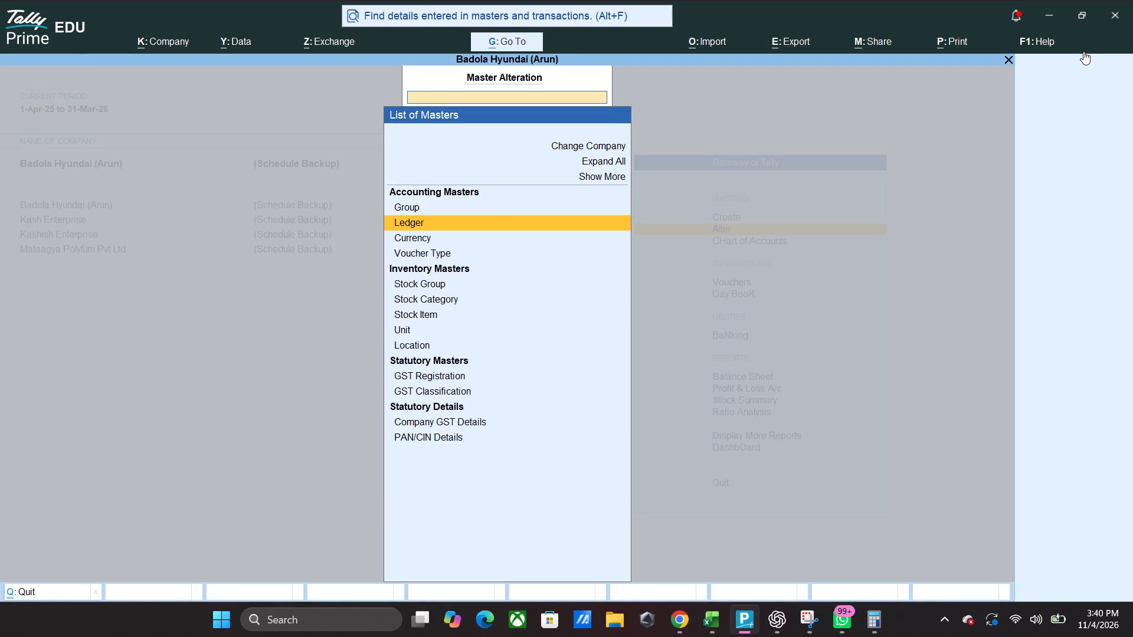
key("Return")
key("Down")
key("Up")
key("Return")
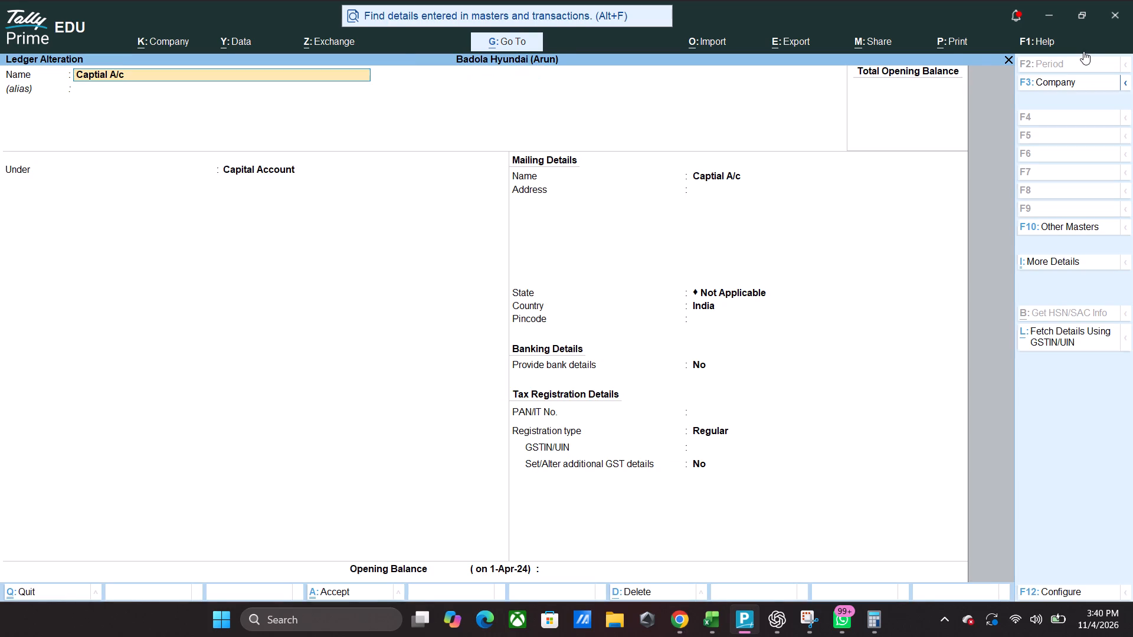
left_click(1083, 51, "ctrl")
key("alt+d")
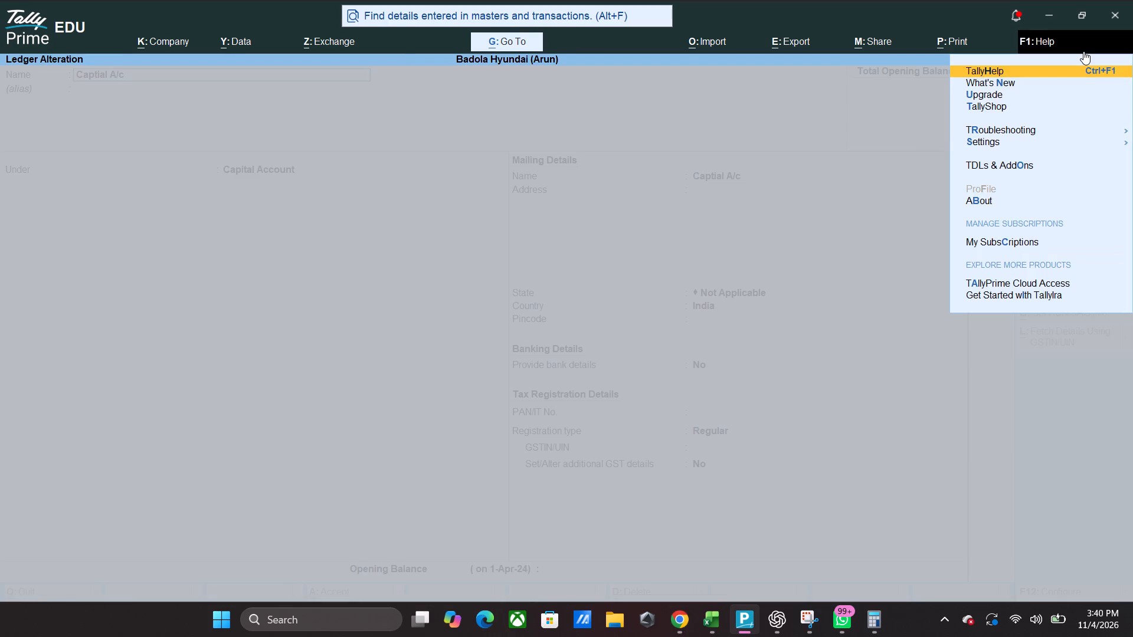
key("Escape")
key("alt+d")
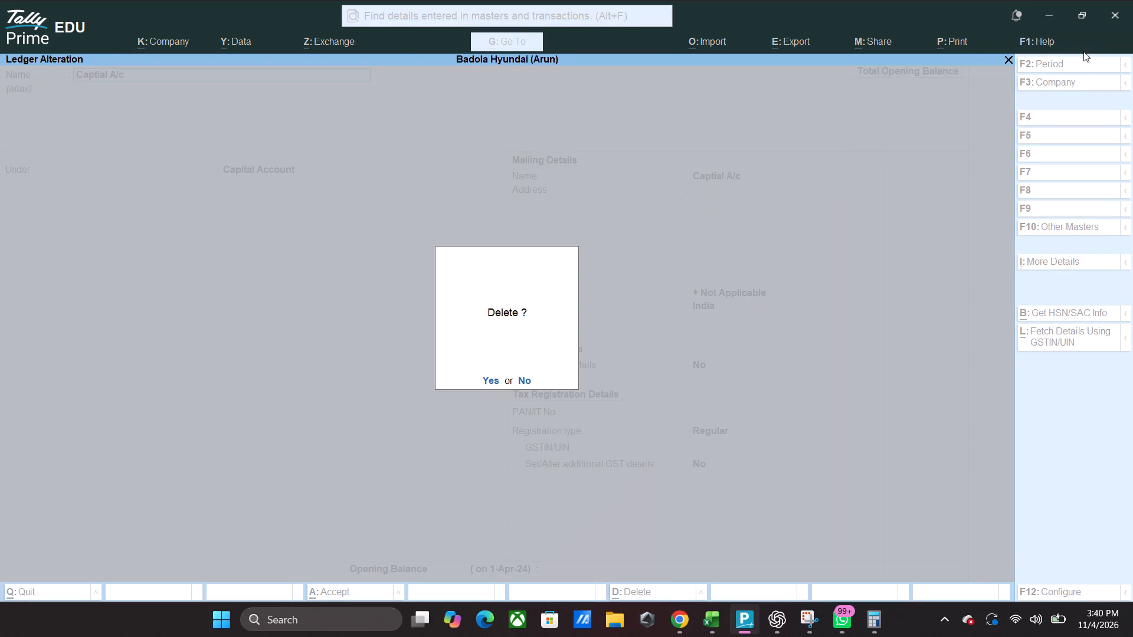
key("Return")
key("Left")
key("Escape")
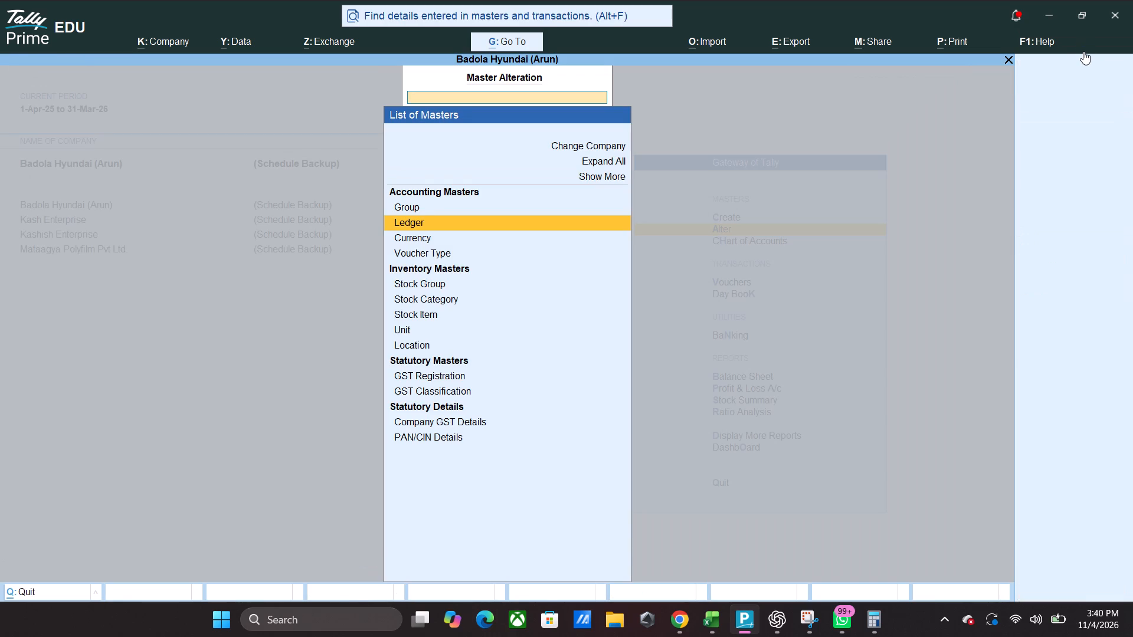
Start a new ledger from the list of ledgers, named Captial A/c and grouped under Capital Account.
key("Up")
key("Down")
key("Return")
key("Up")
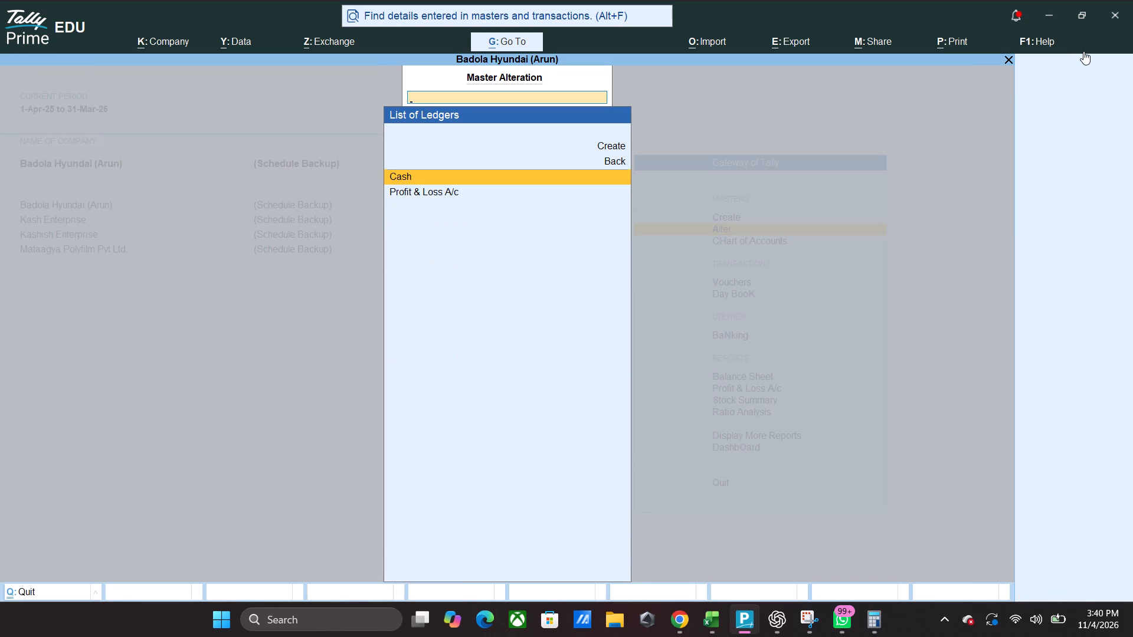
key("Up")
key("Return")
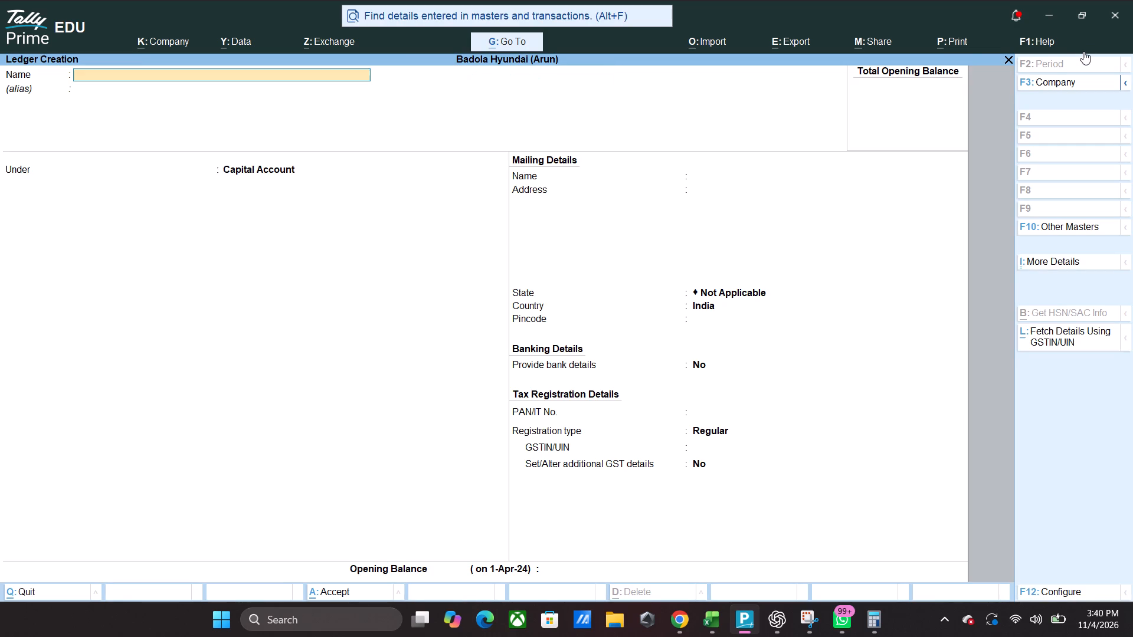
type("Ca")
type("ptial")
key("space")
type("a/c")
key("Return")
key("Return")
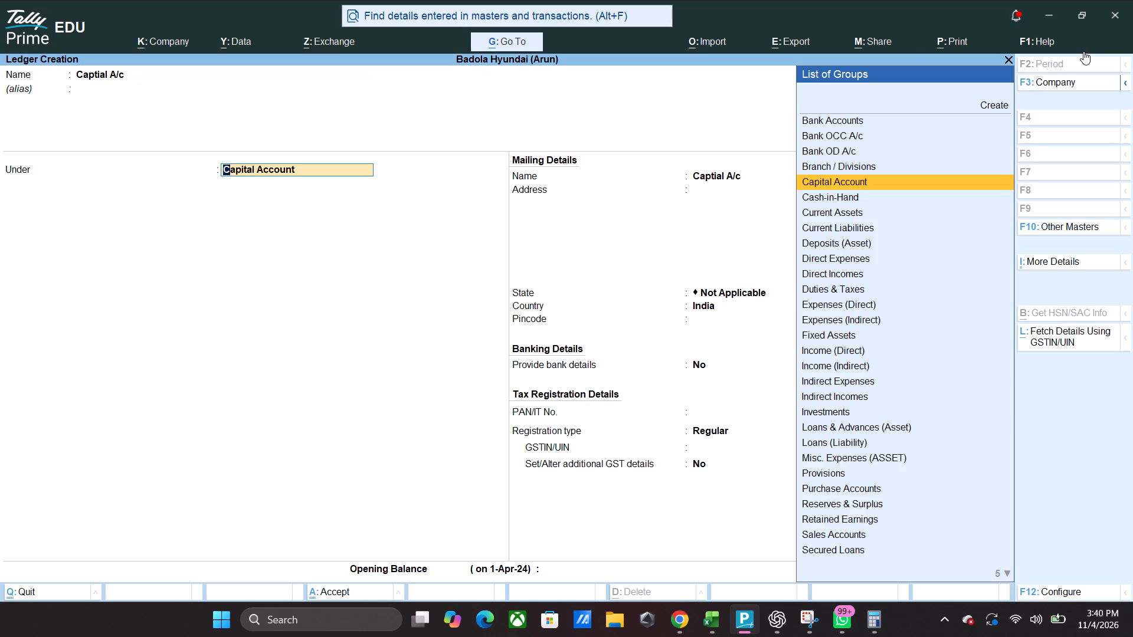
key("Return")
Keep the ledger's default mailing, banking and tax details, with state Not Applicable, bank details No and registration type Regular.
key("Return")
key("Return")
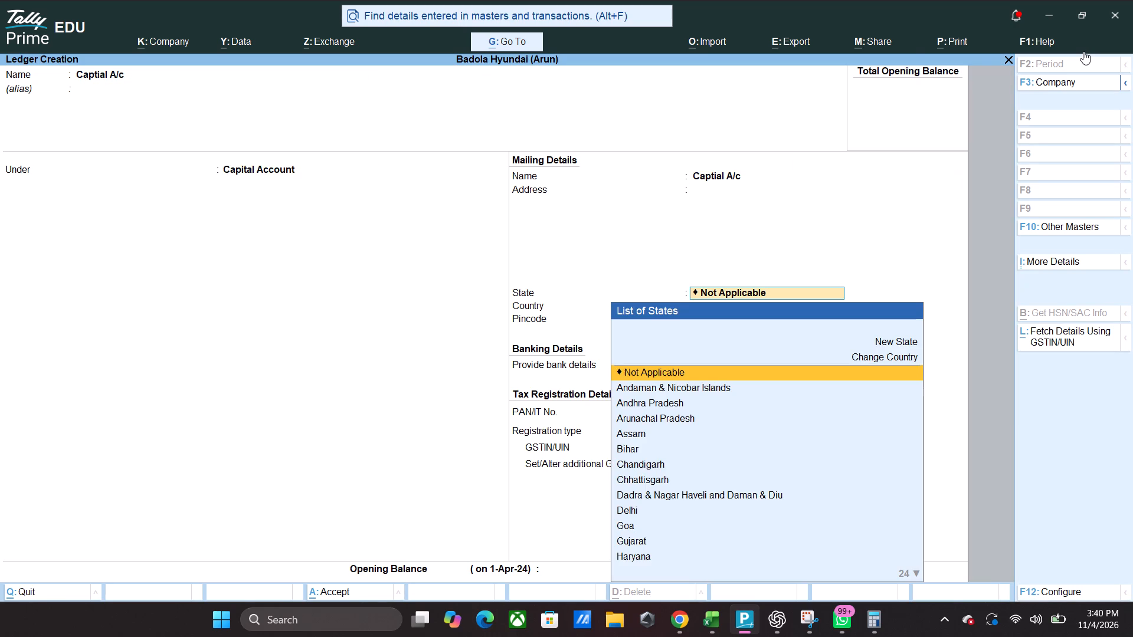
key("Return")
key("Return")
key("Return")
key("Return")
key("Return")
key("Return")
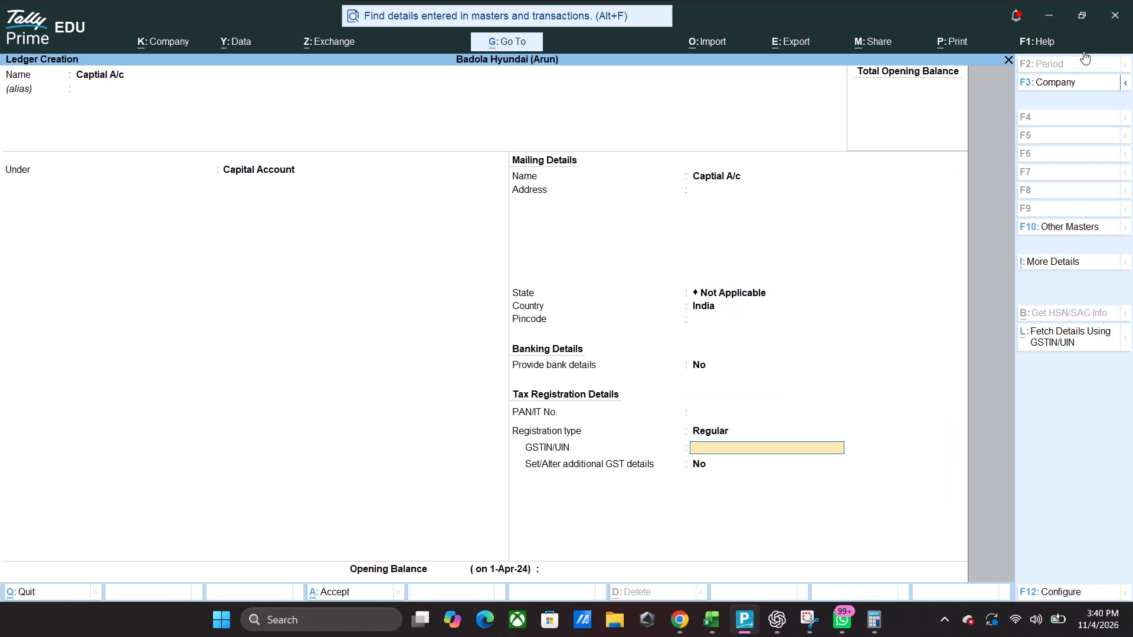
key("Return")
key("Return")
key("Return")
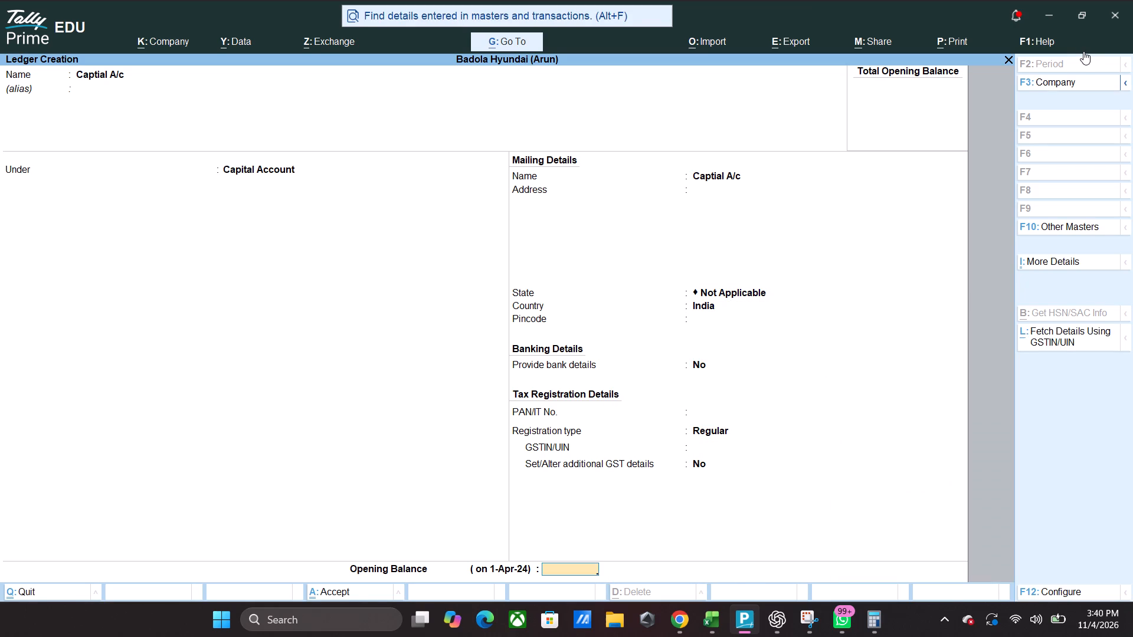
Enter 6,00,00,000 as the ledger's opening balance, pausing the Chrome tutorial at its balance sheet to check the capital amount.
key("6")
type("00")
key("alt+Tab")
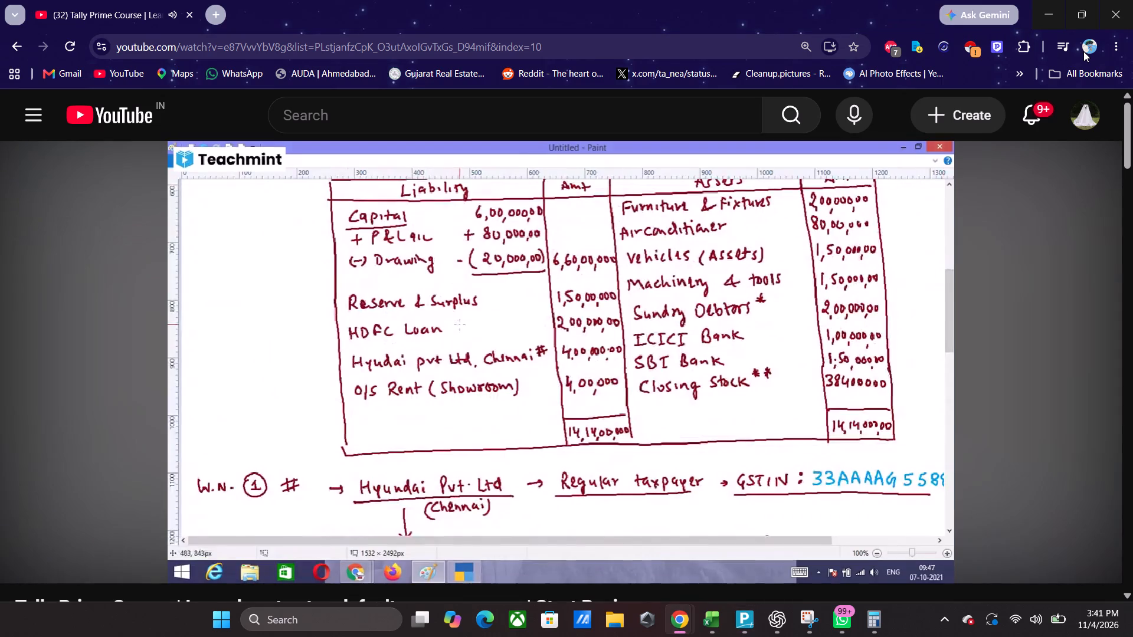
key("space")
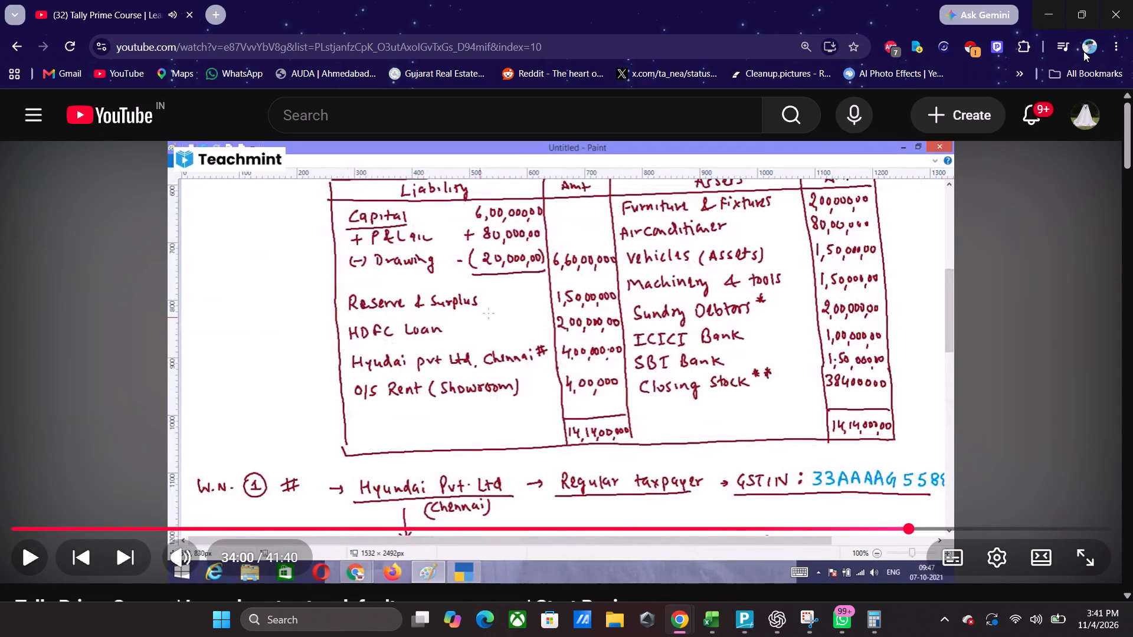
key("alt+Tab")
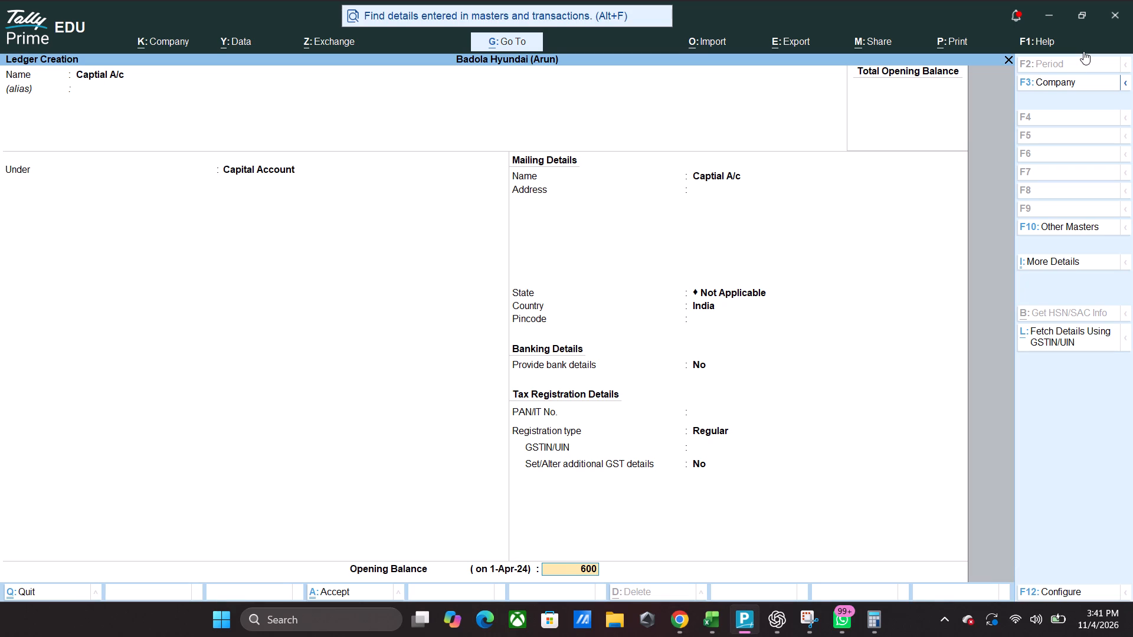
type("000")
type("00")
key("Return")
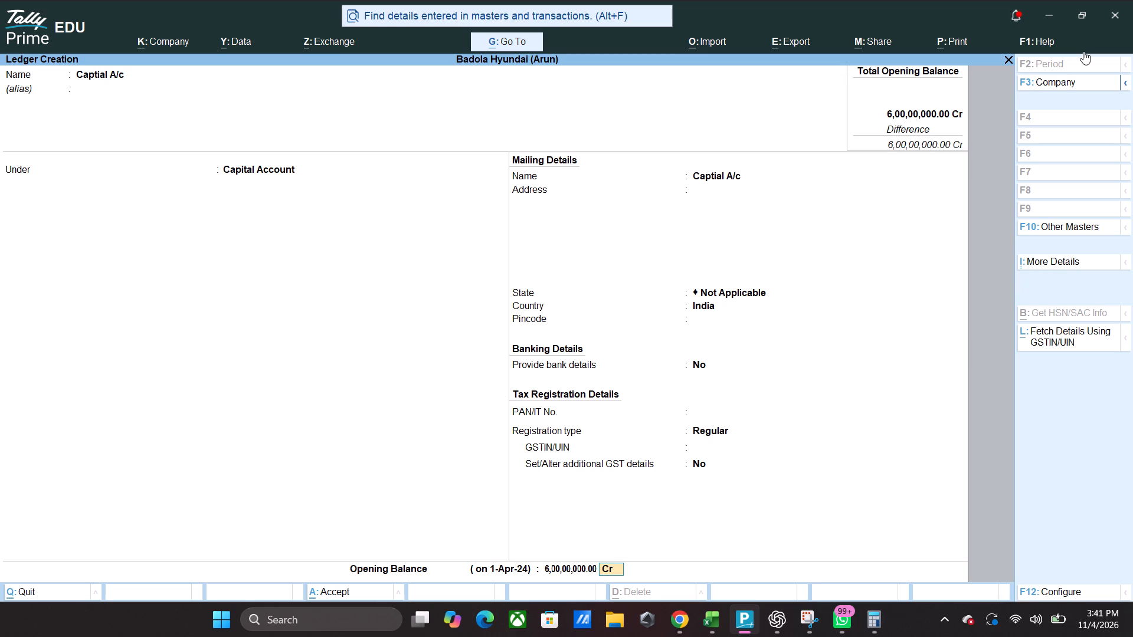
Check the balance type in the Chrome tutorial and save the Captial A/c ledger in TallyPrime as Cr.
key("alt+Tab")
key("space")
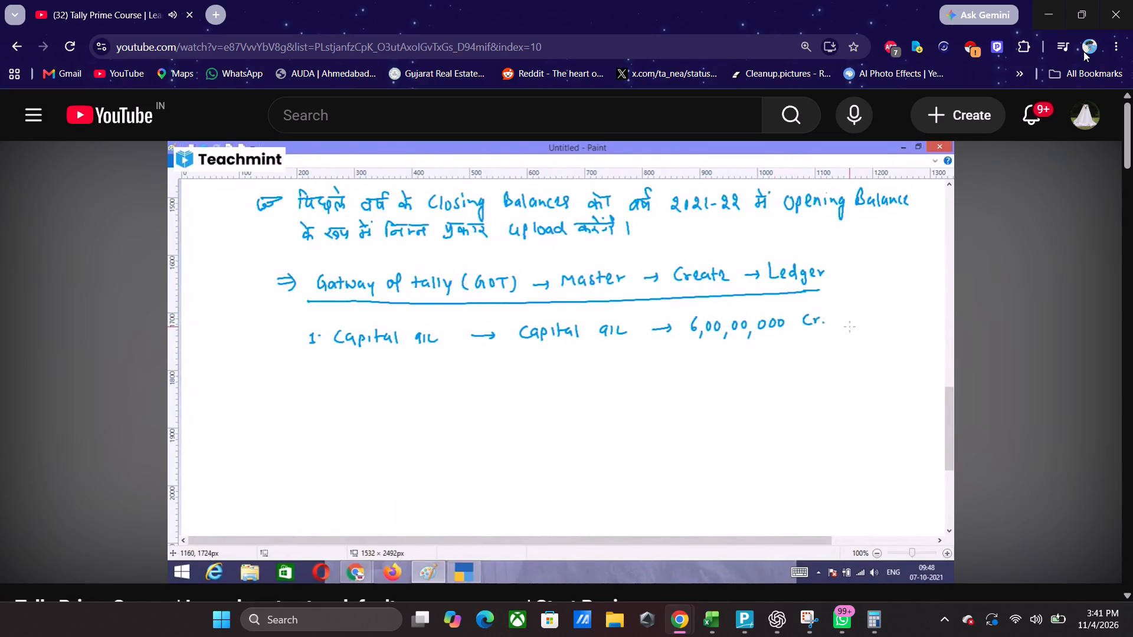
key("alt+Tab")
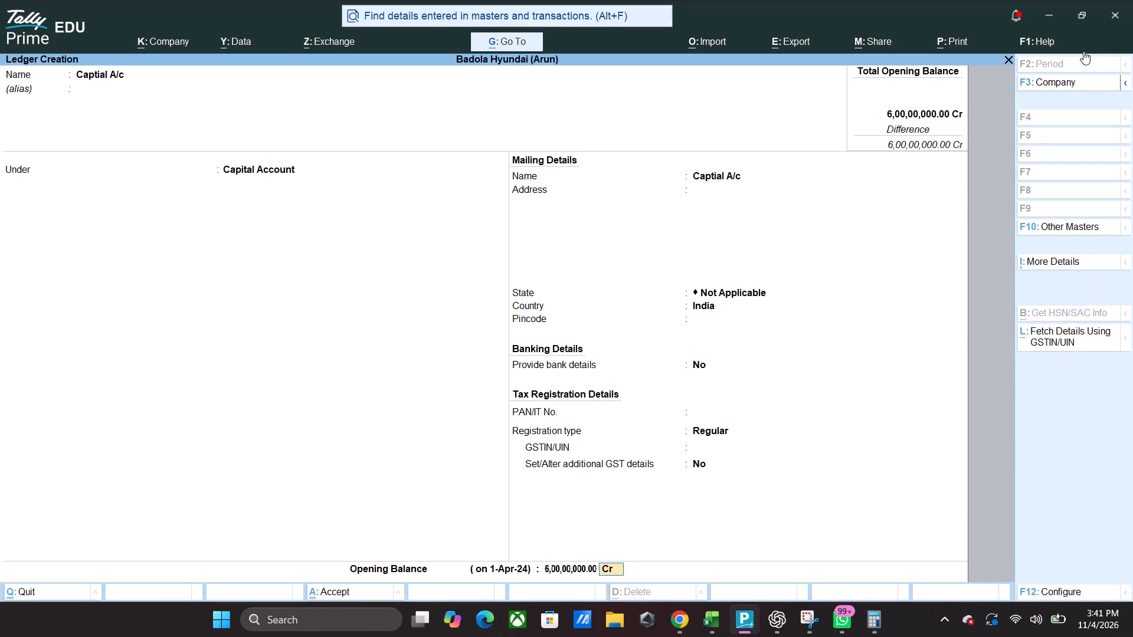
key("Return")
key("Return")
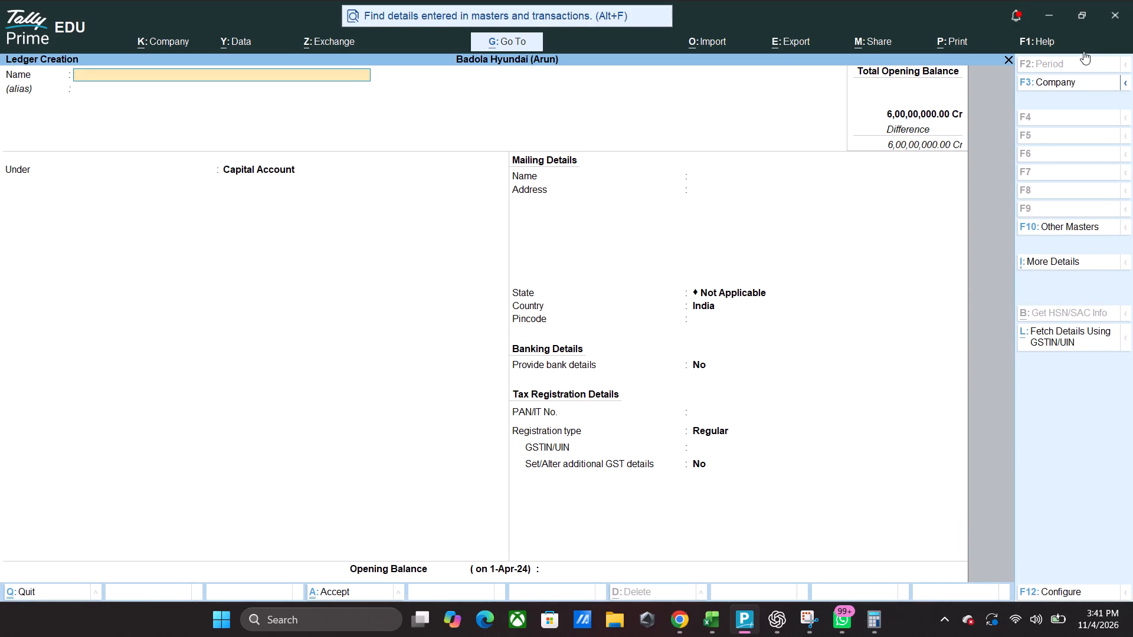
Return to the tutorial in Chrome, skip forward to about 34:49 and pause at the Capital A/c ledger's opening balance.
key("alt+Tab")
left_click(1083, 51)
key("Right")
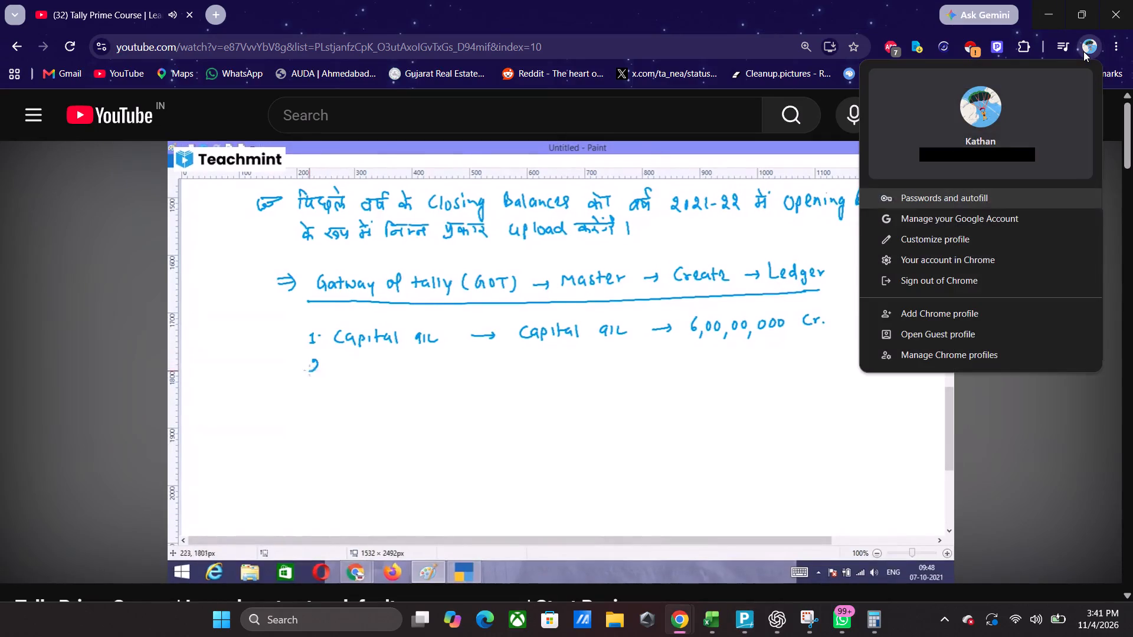
key("Right")
key("Escape")
key("Right")
key("Right")
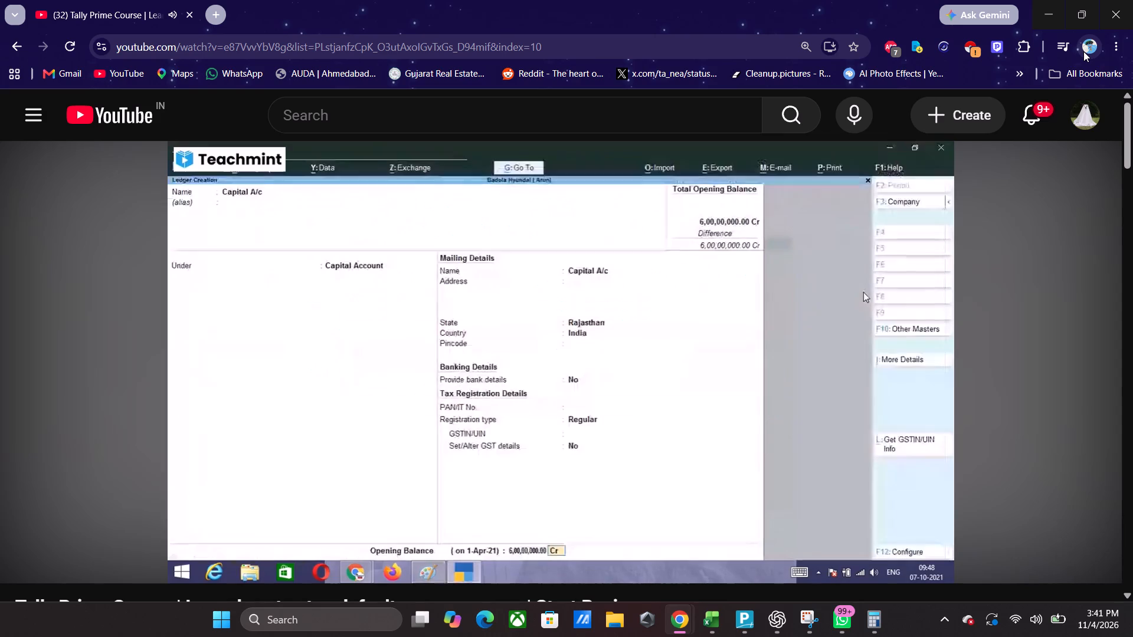
key("space")
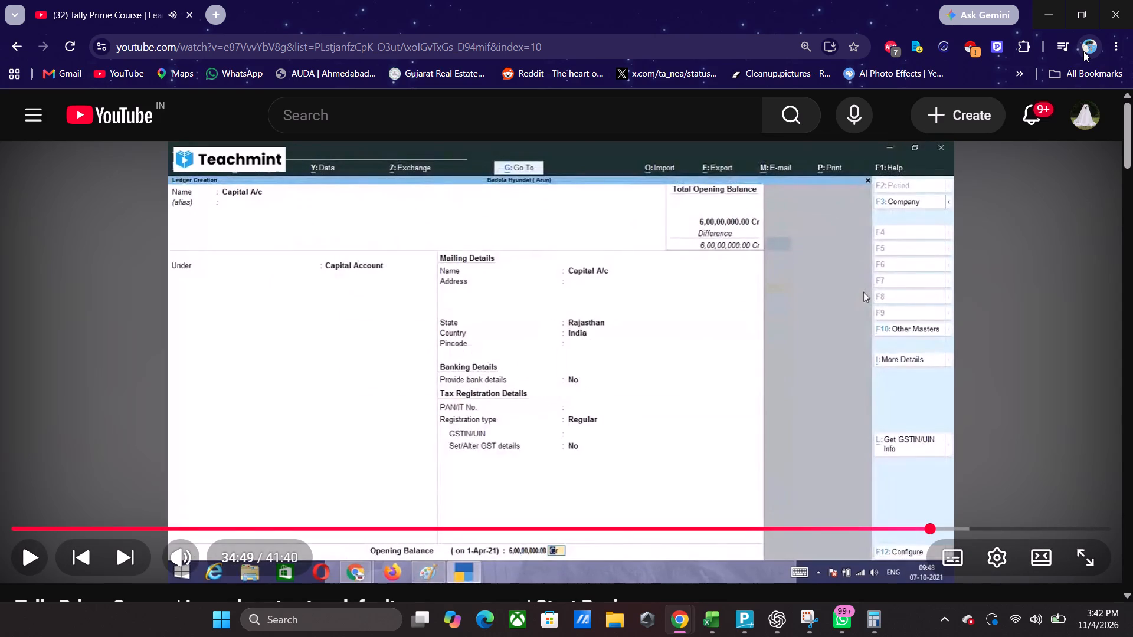
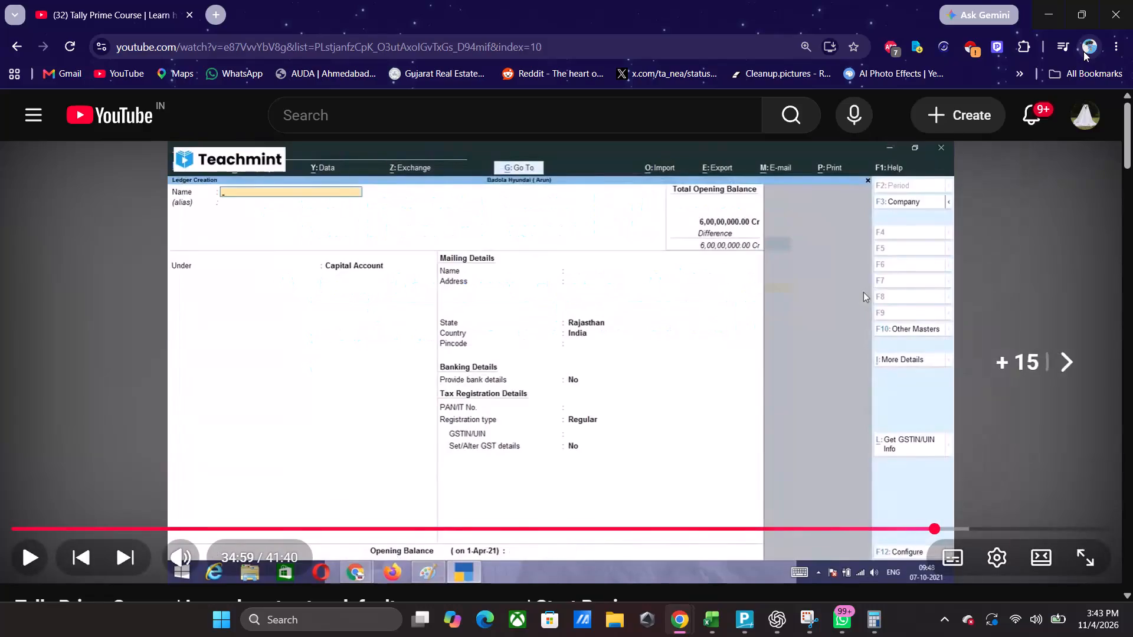
Skip forward in the tutorial to about 35:40, where the second ledger, P&L A/c, is noted with its opening balance.
key("Right")
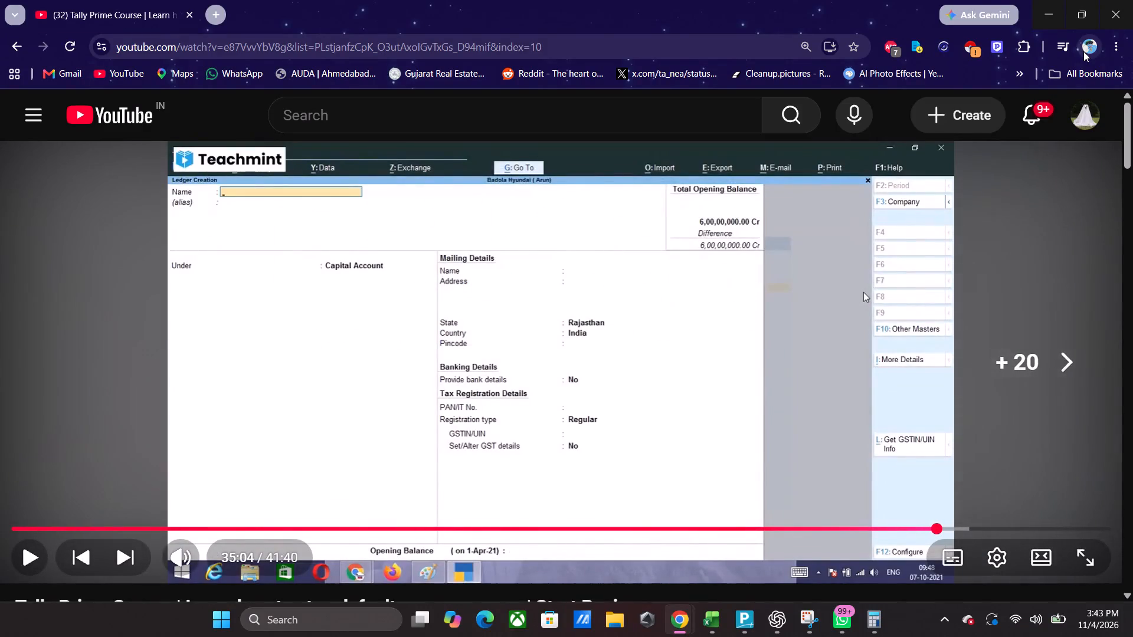
key("Left")
left_click(1083, 51)
key("Right")
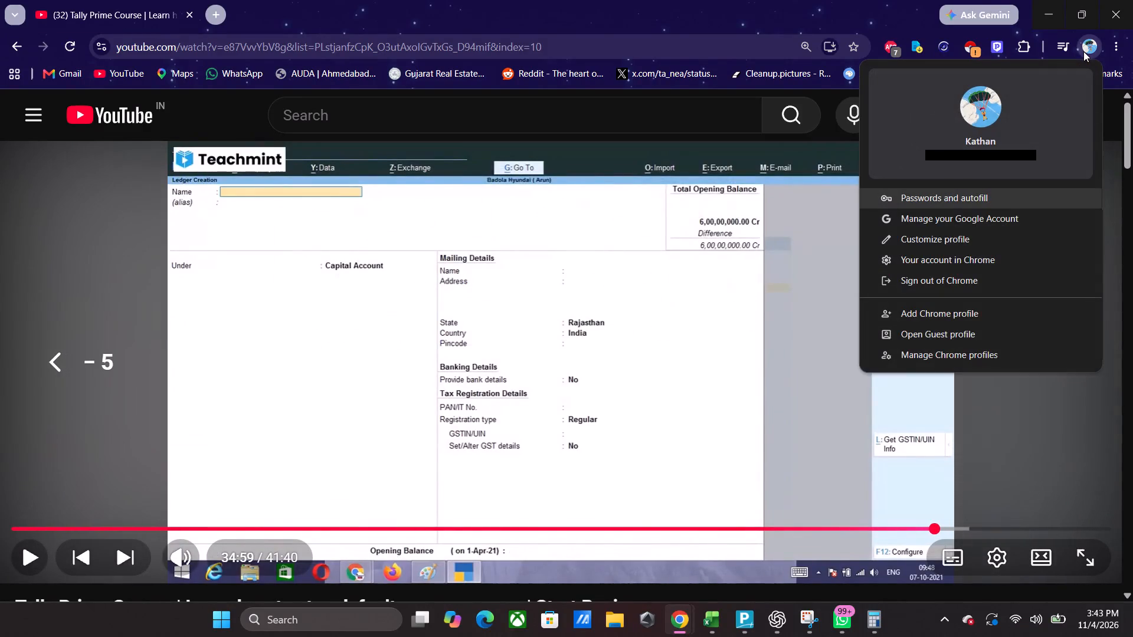
key("grave")
key("Escape")
key("Right")
key("Right")
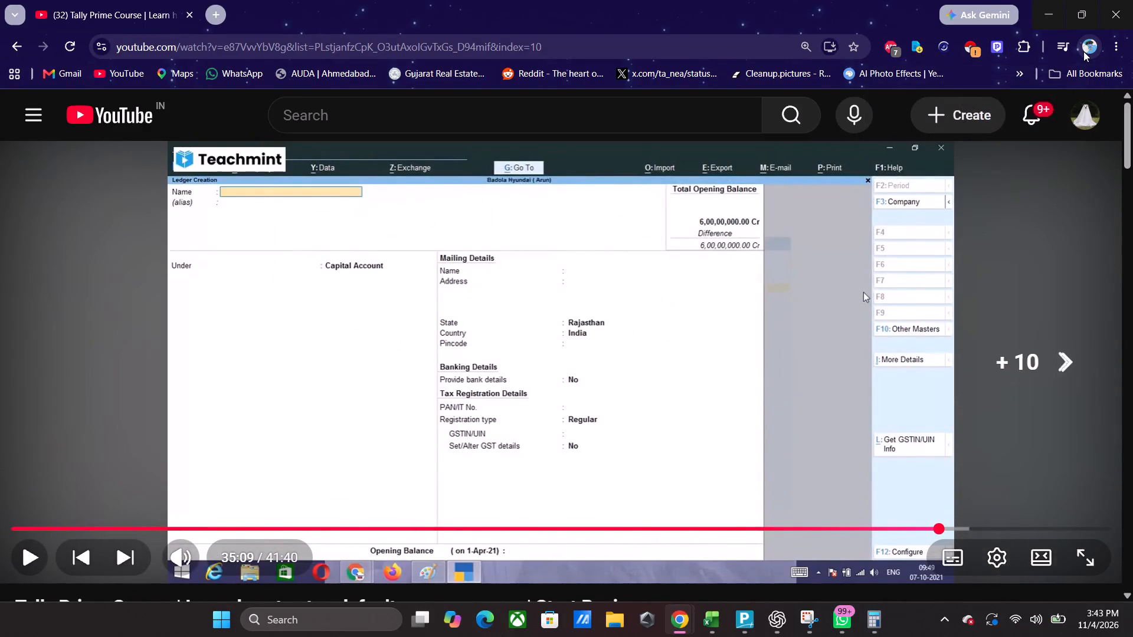
key("space")
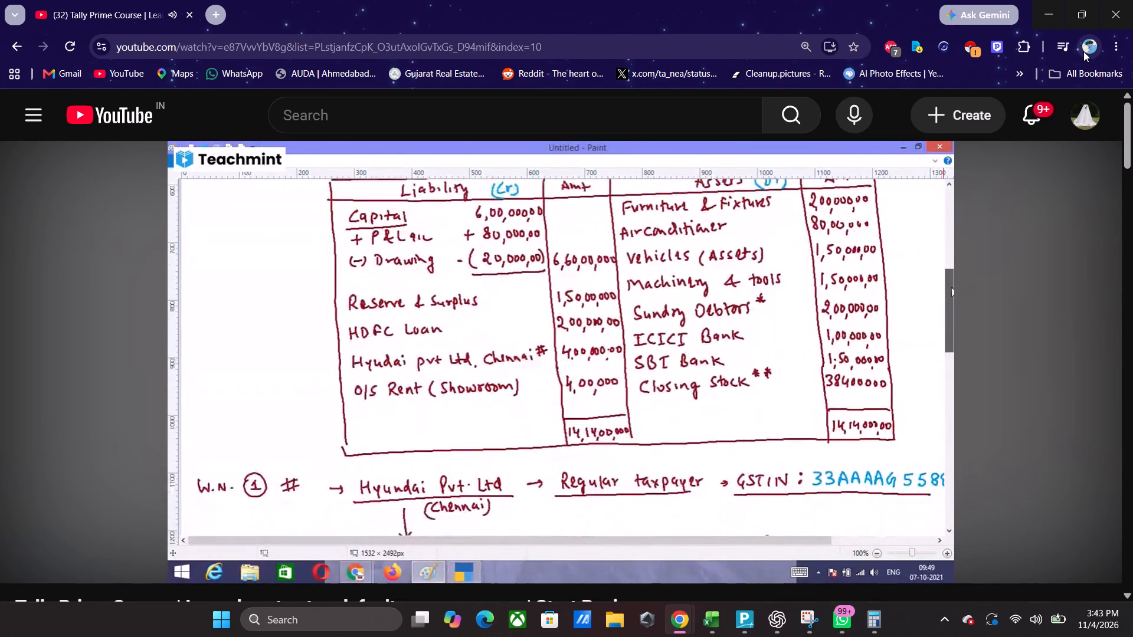
key("Right")
key("Right")
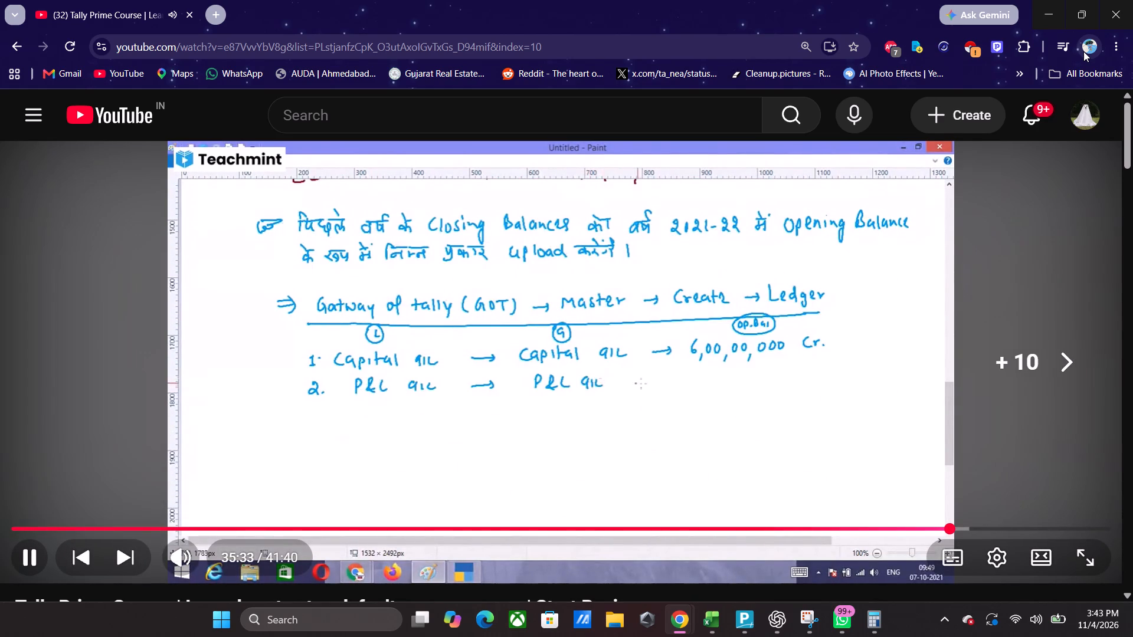
key("Right")
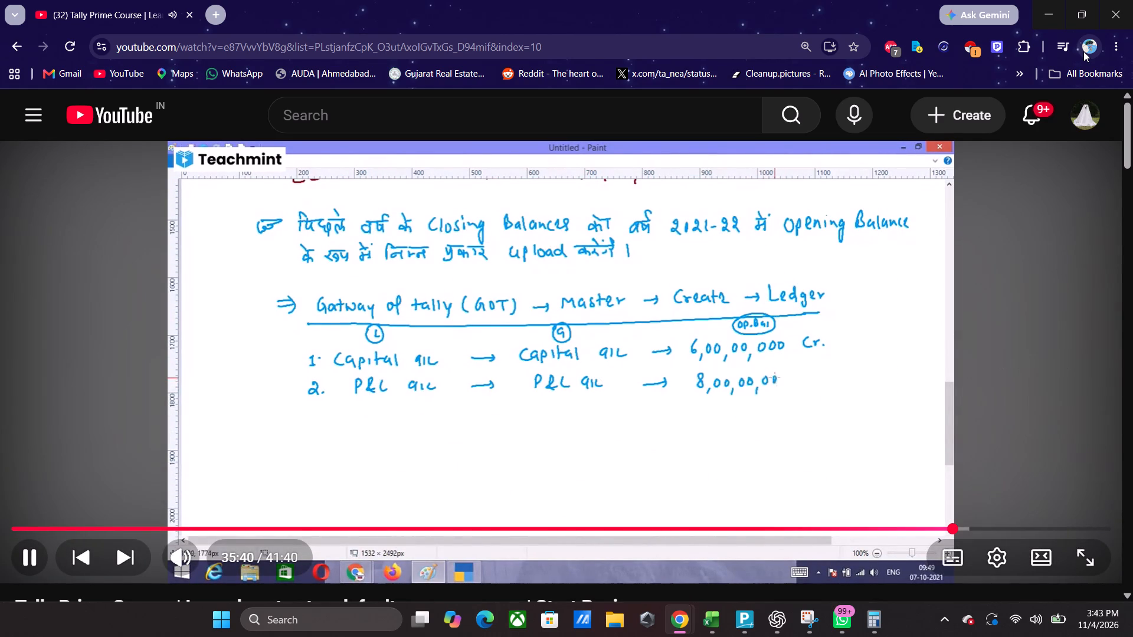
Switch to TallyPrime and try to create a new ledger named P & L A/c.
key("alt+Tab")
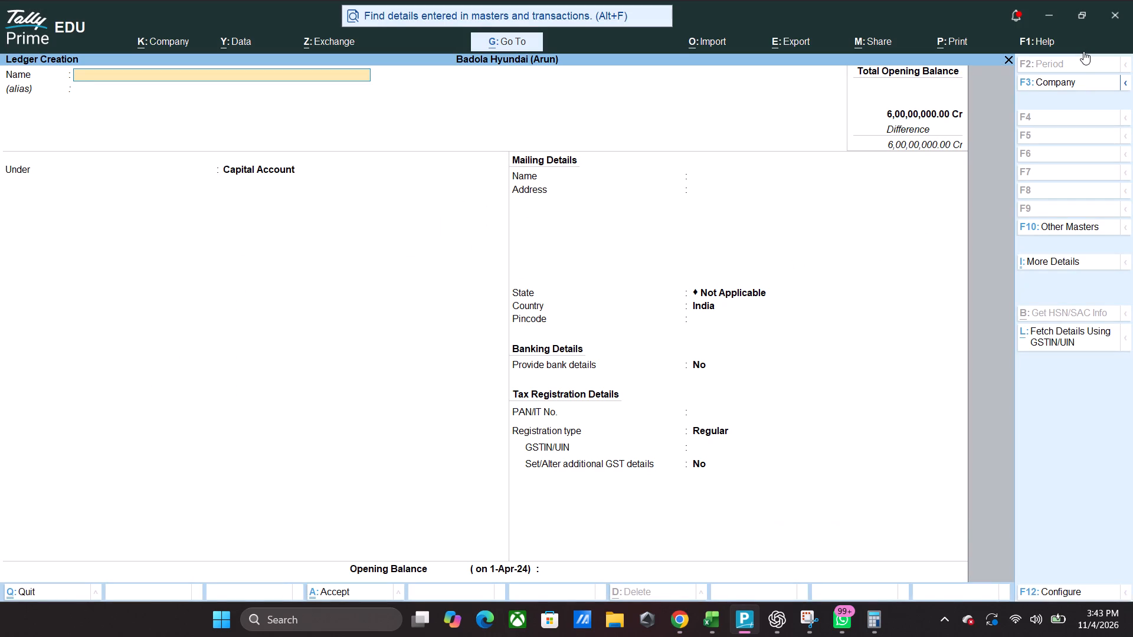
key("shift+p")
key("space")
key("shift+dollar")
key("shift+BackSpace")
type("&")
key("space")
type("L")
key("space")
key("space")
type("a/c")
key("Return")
Watch the Chrome tutorial's notes on how the P&L A/c ledger is handled, and show the video in full screen.
key("alt+Tab")
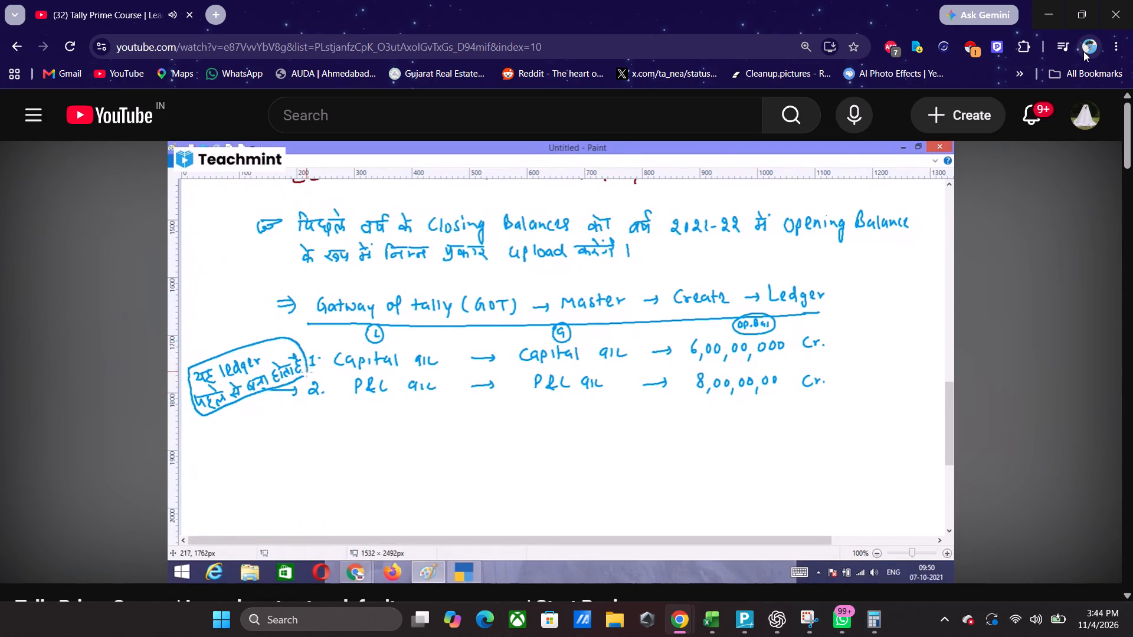
key("space")
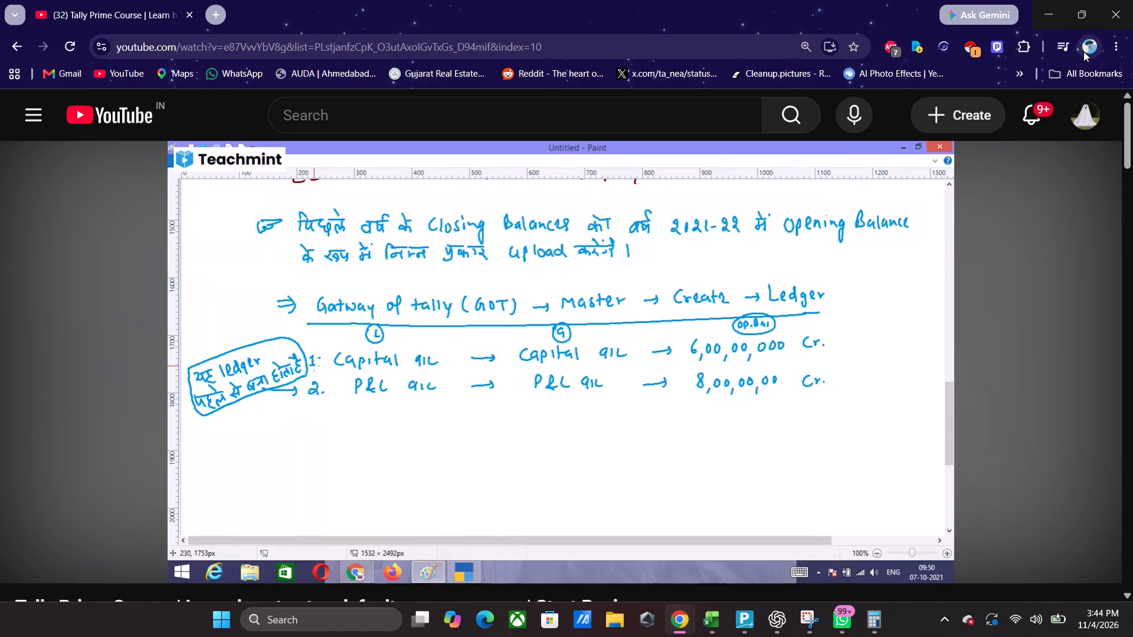
key("space")
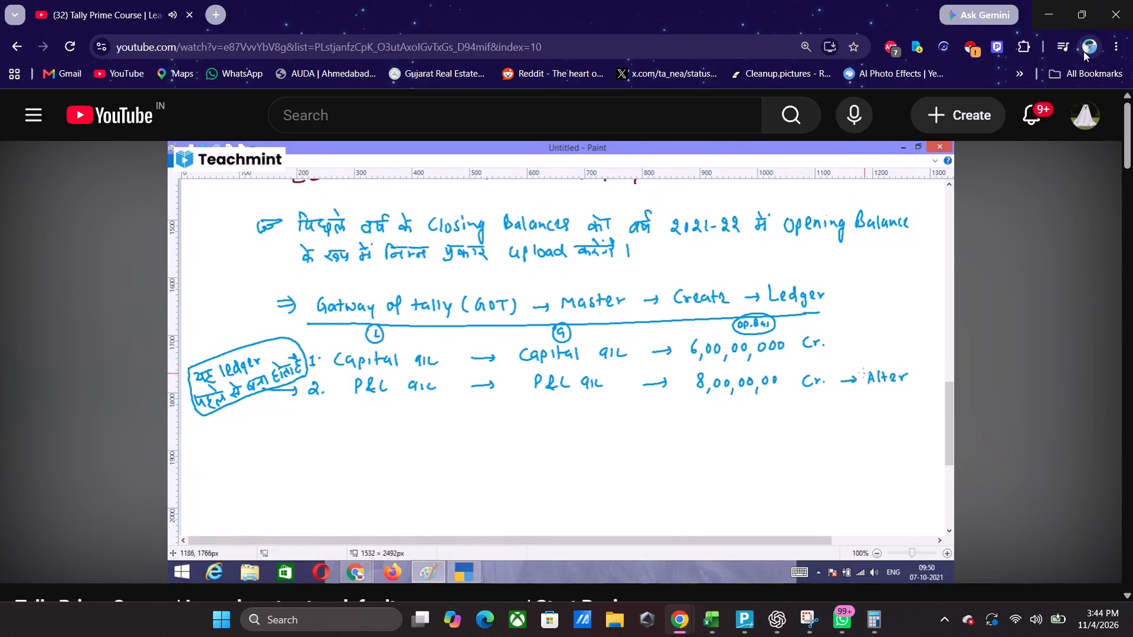
key("Escape")
key("f")
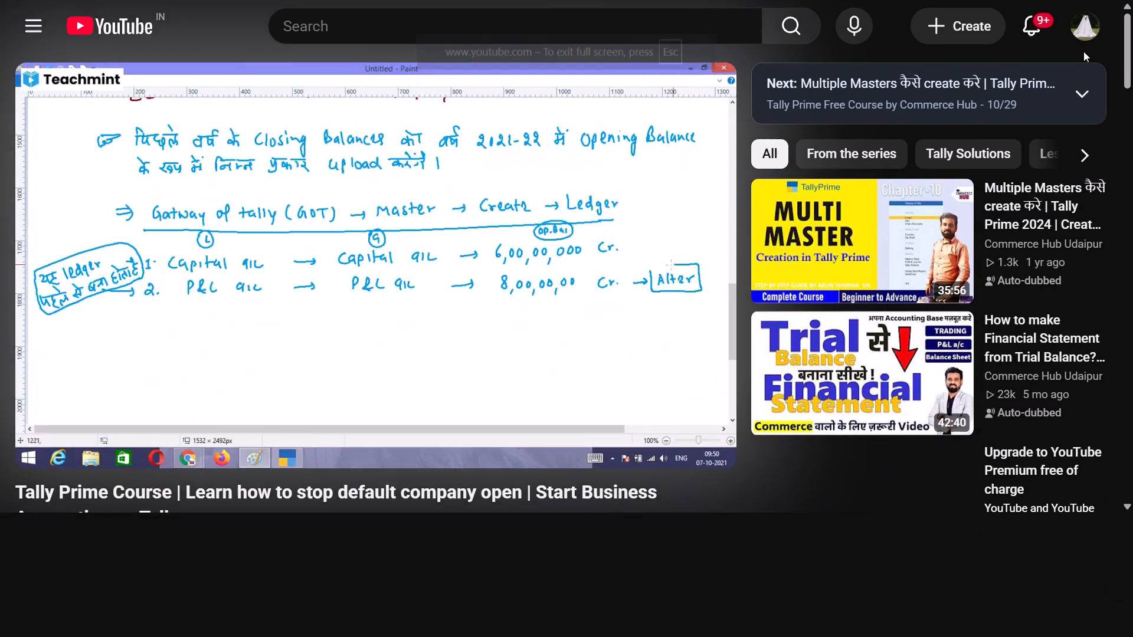
Discard the unsaved P & L A/c ledger in TallyPrime and open the existing Profit & Loss A/c ledger for alteration.
key("alt+Tab")
key("Escape")
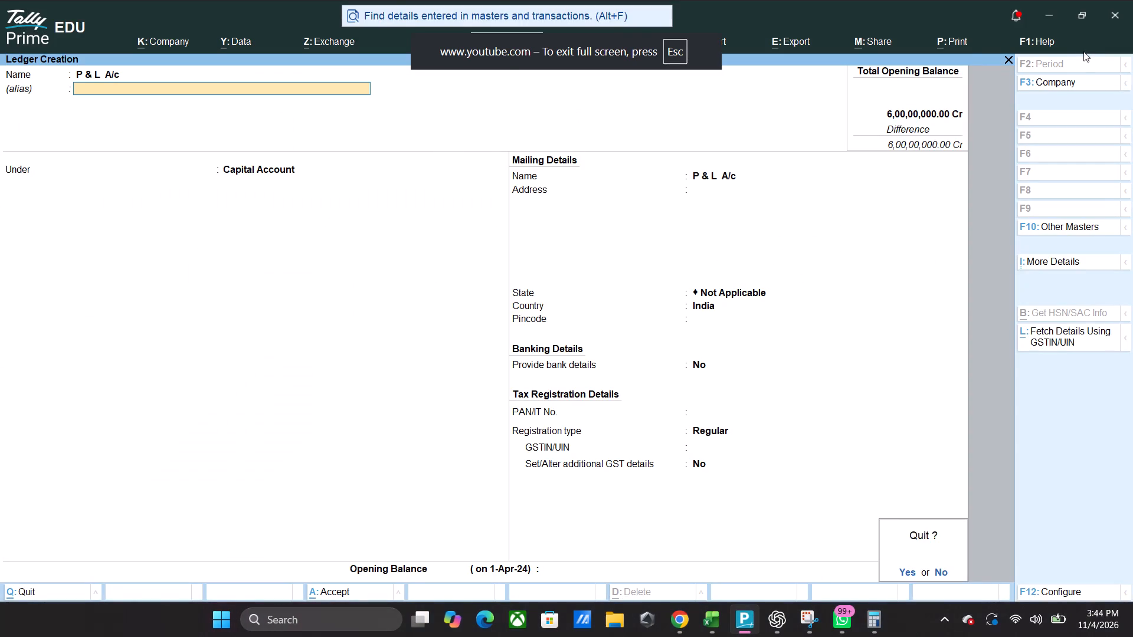
key("Escape")
key("Down")
key("Down")
key("Down")
key("Down")
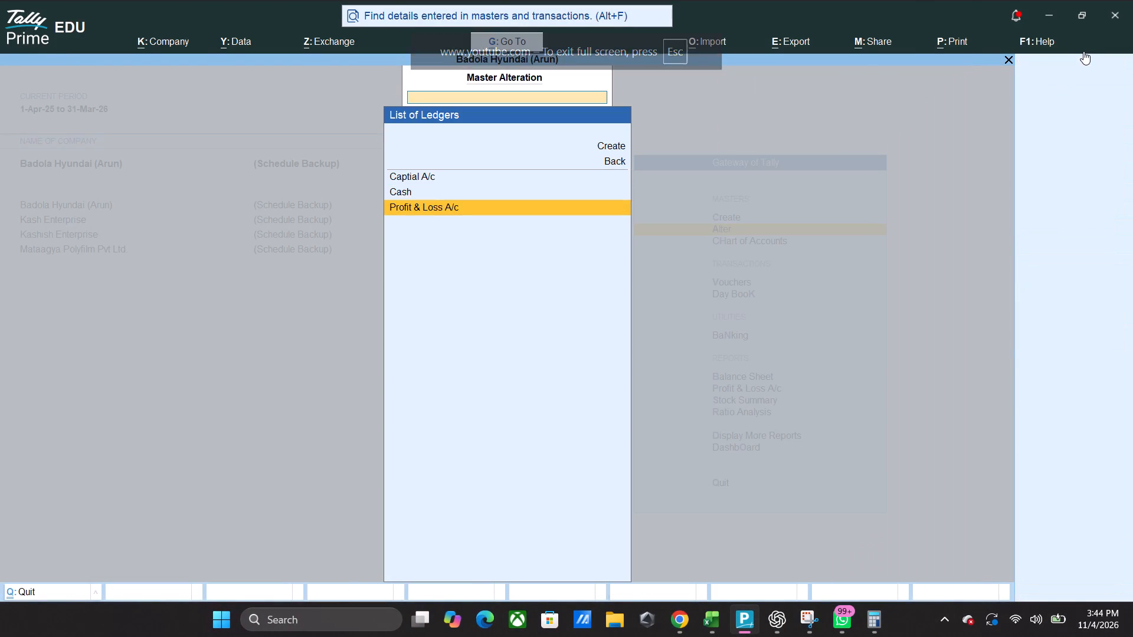
key("Return")
Keep Use as Income & Expense A/c and bank details at No, and start the opening balance with 800.
key("Return")
key("Return")
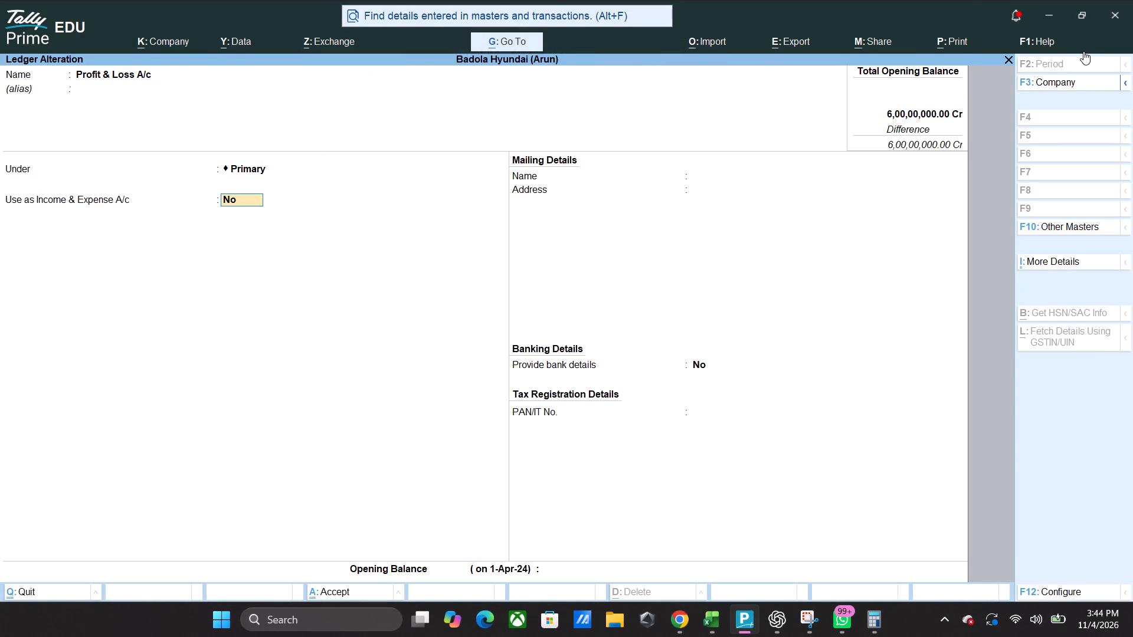
key("Return")
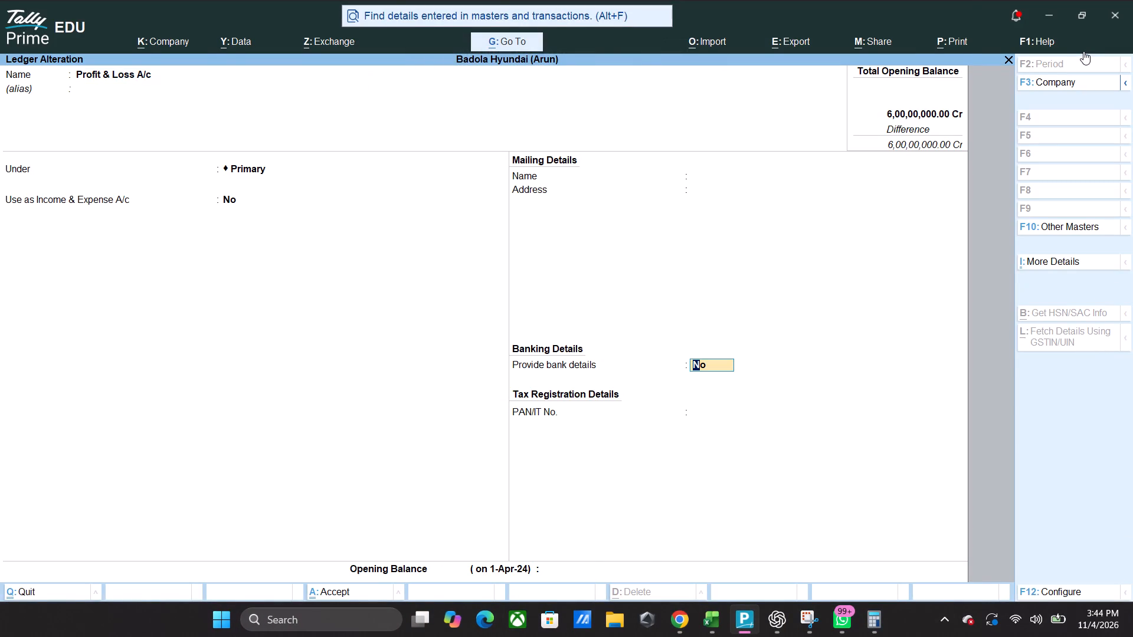
key("Return")
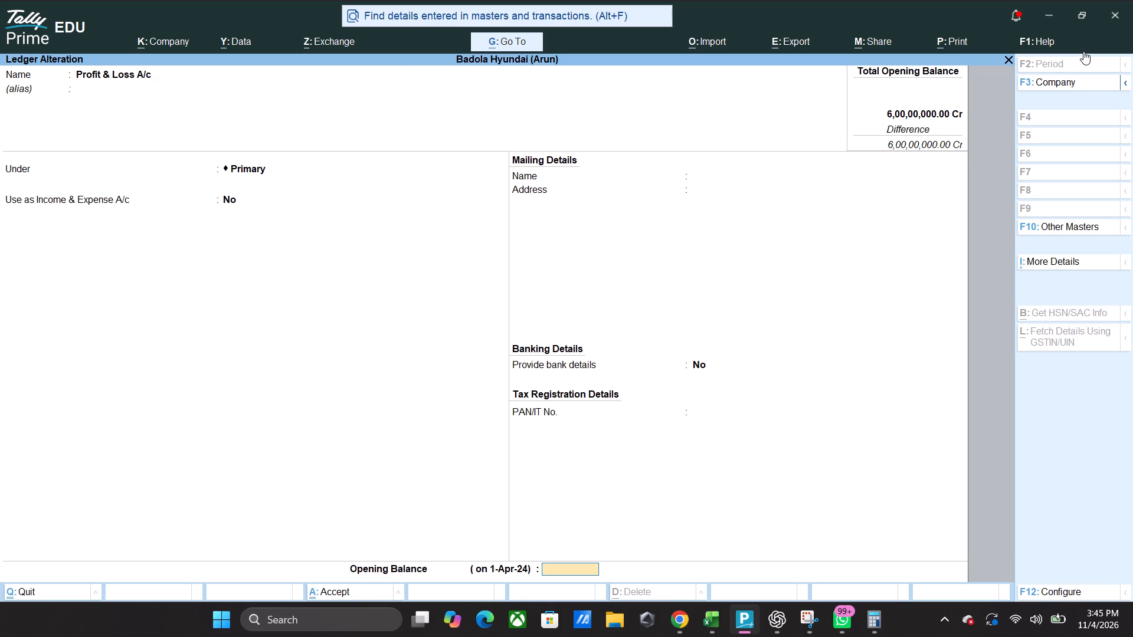
type("800")
Go back through the Chrome tutorial's handwritten ledger notes to re-examine the P&L A/c opening balance and its Alter instruction.
key("alt+Tab")
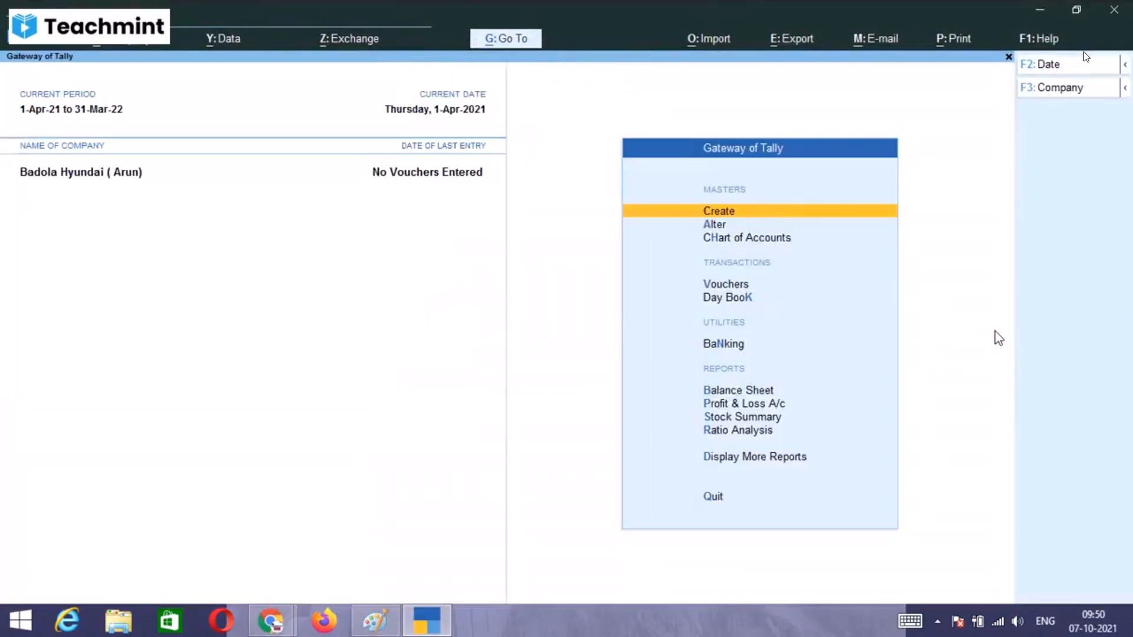
key("alt+Tab")
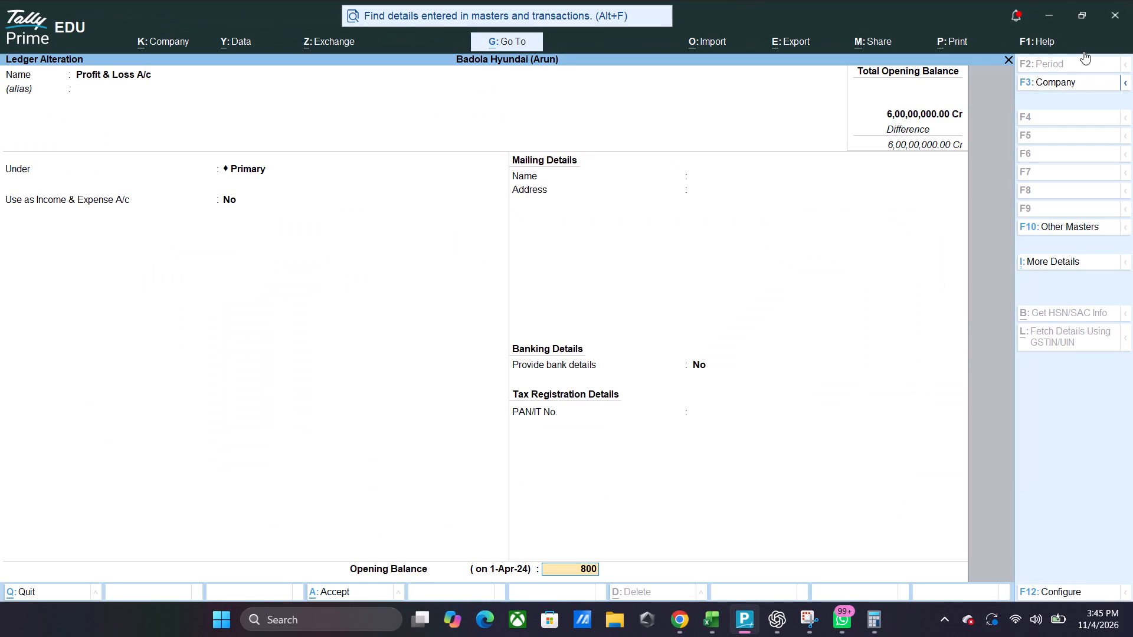
key("alt+Tab")
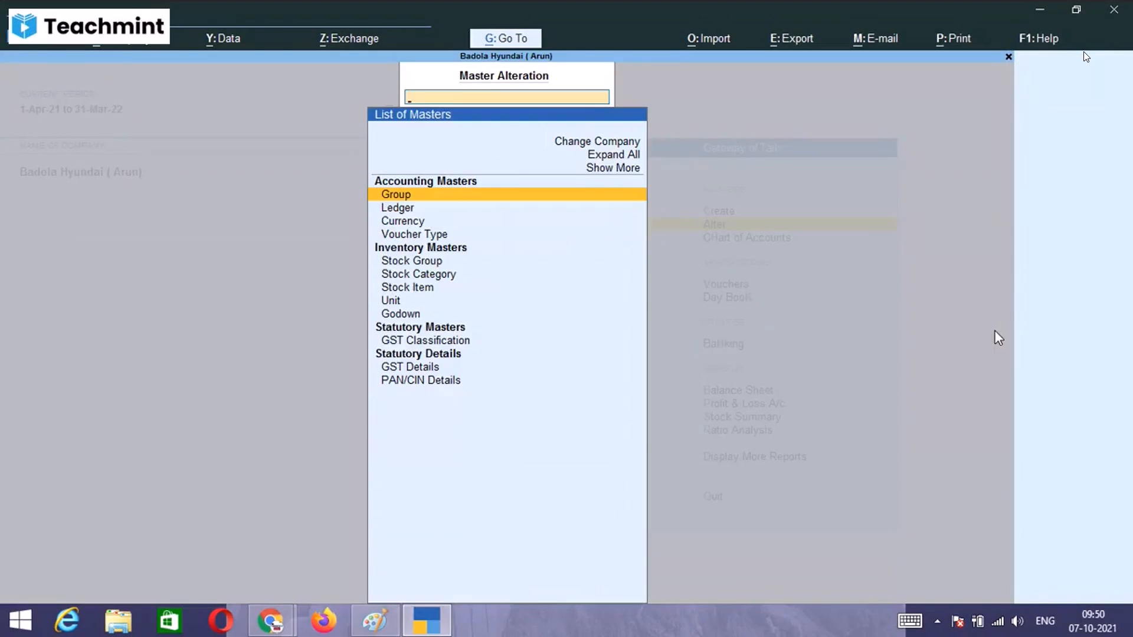
key("alt+Tab")
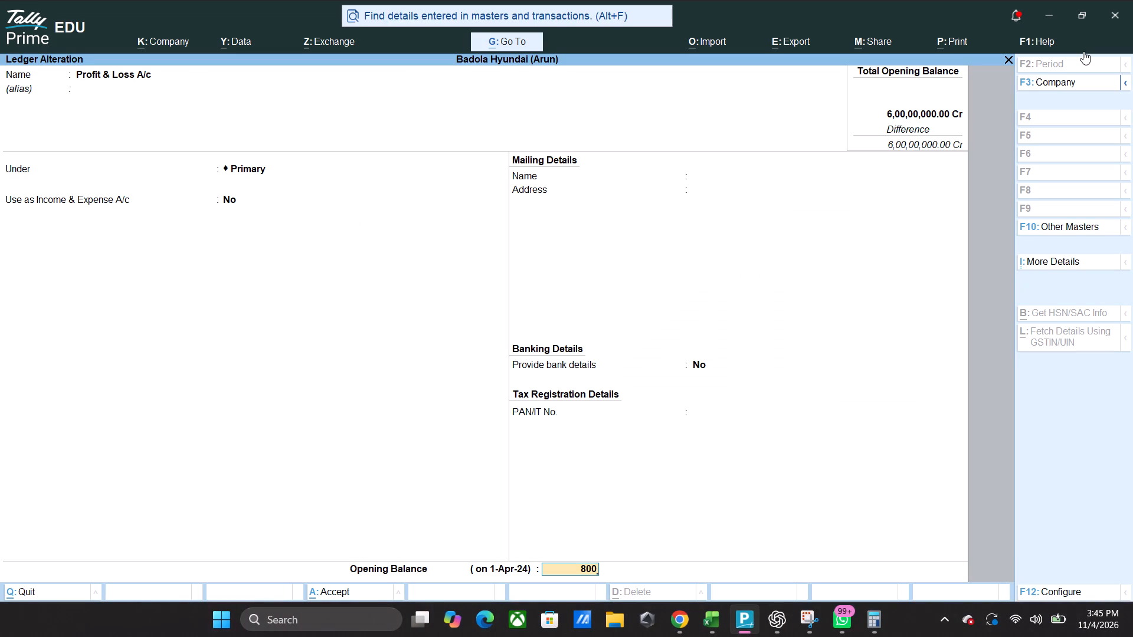
key("alt+Tab")
key("Left")
key("Left")
key("Left")
key("Left")
key("Left")
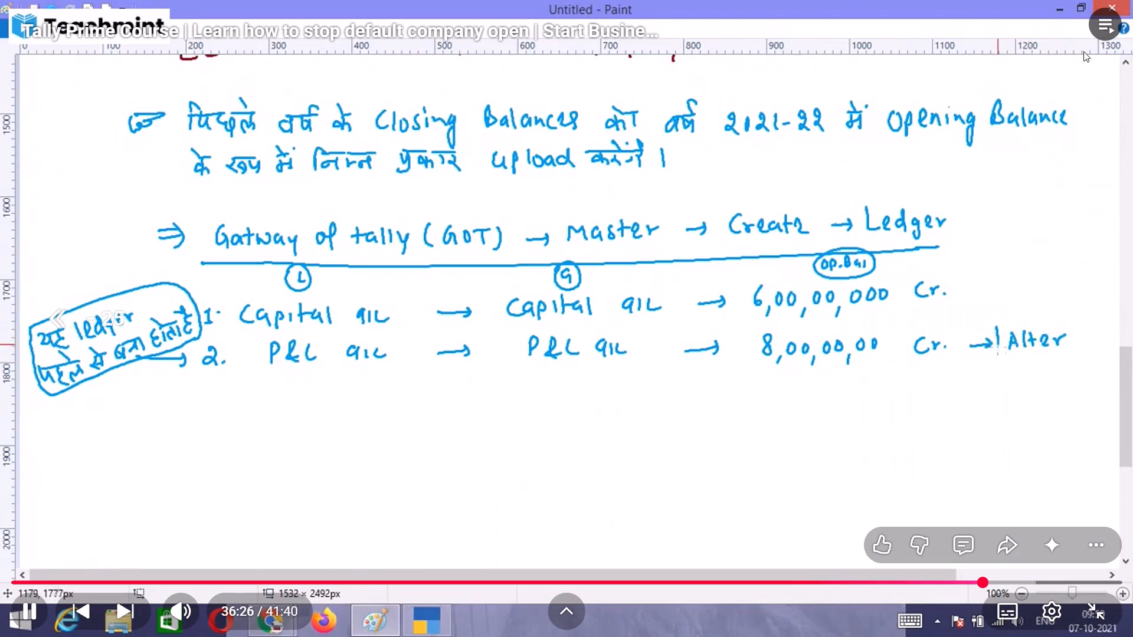
key("Left")
key("Left")
key("Left")
key("Left")
key("Left")
key("Left")
key("Right")
key("Right")
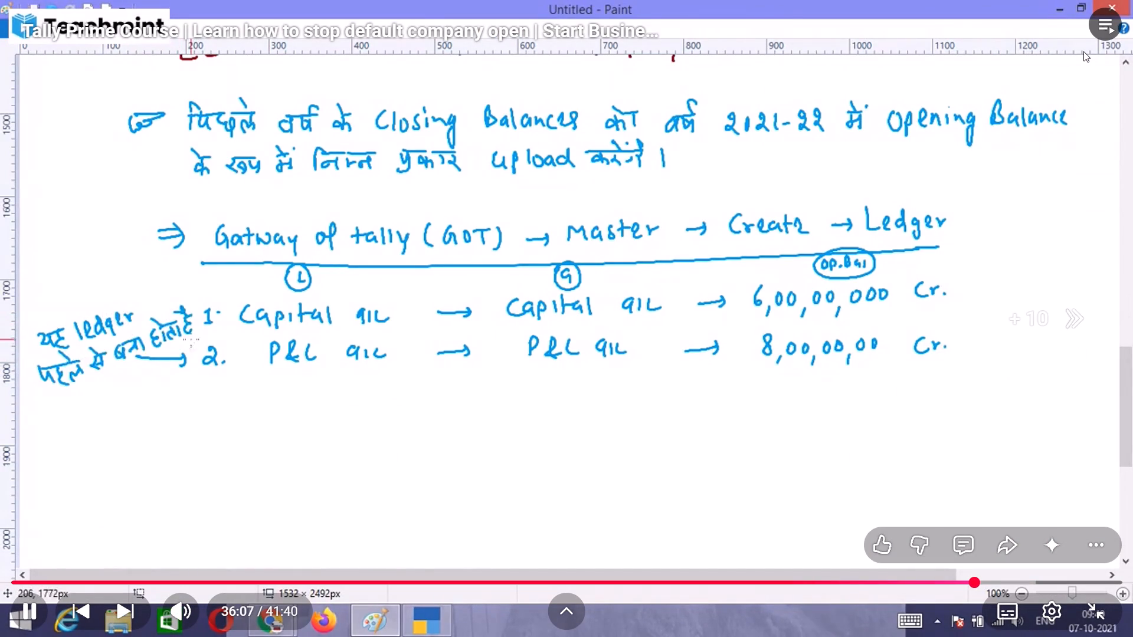
key("Right")
key("Right")
key("Right")
key("Right")
key("Right")
key("Right")
key("Right")
key("Left")
key("Left")
key("Left")
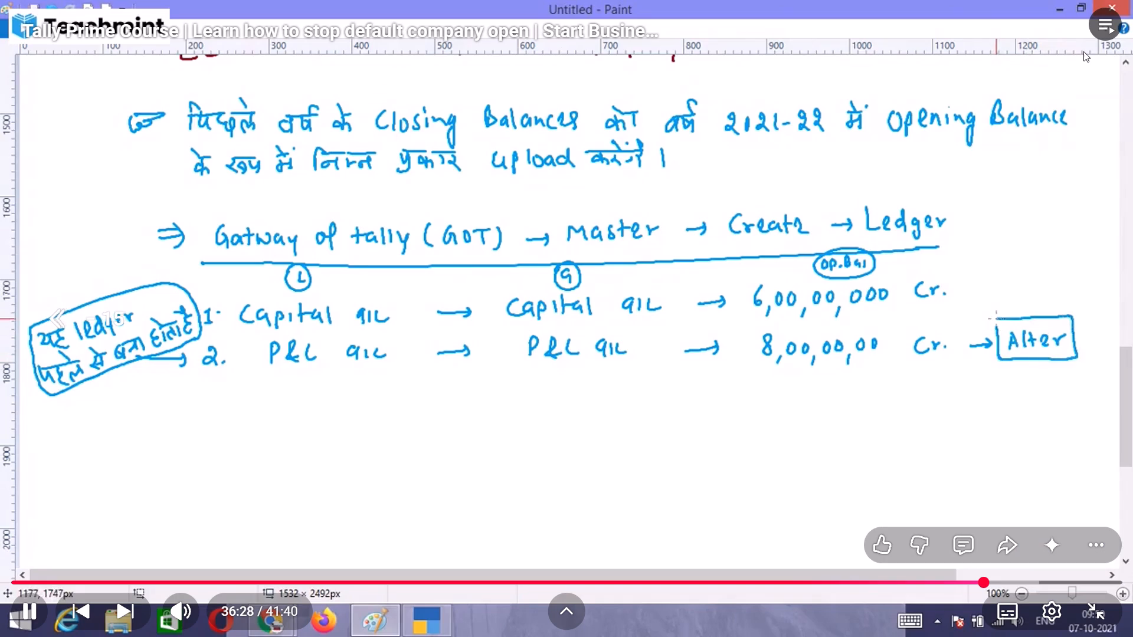
key("Right")
key("Left")
key("Right")
key("Right")
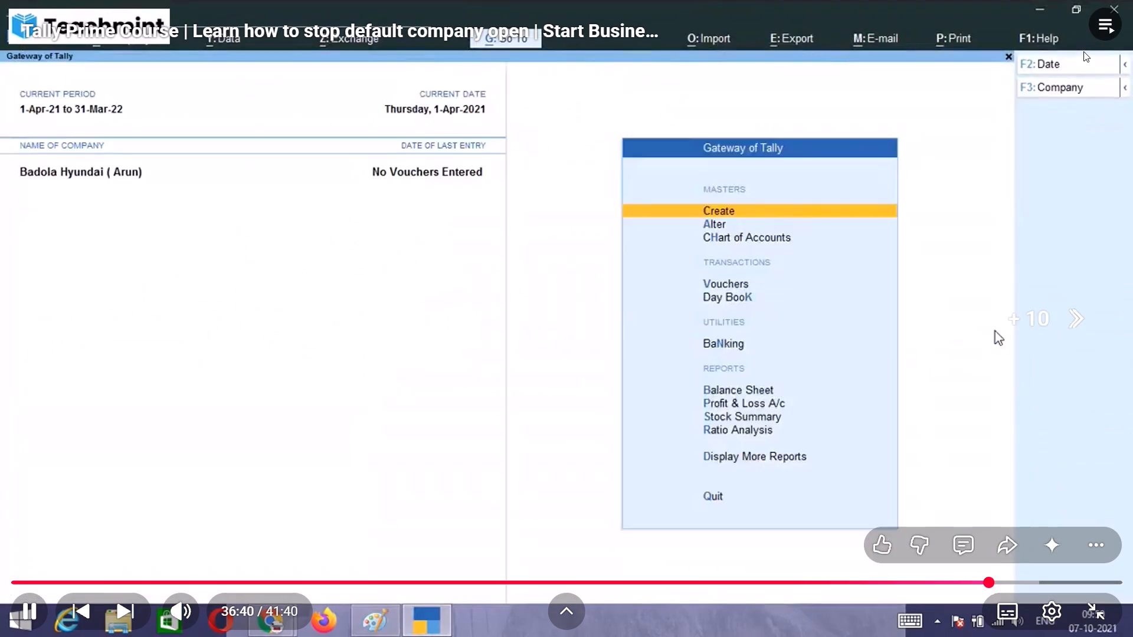
Skip forward in the tutorial to about 37:18 and pause at the Profit & Loss A/c ledger's opening balance.
key("Right")
key("Right")
key("Right")
key("Right")
key("Right")
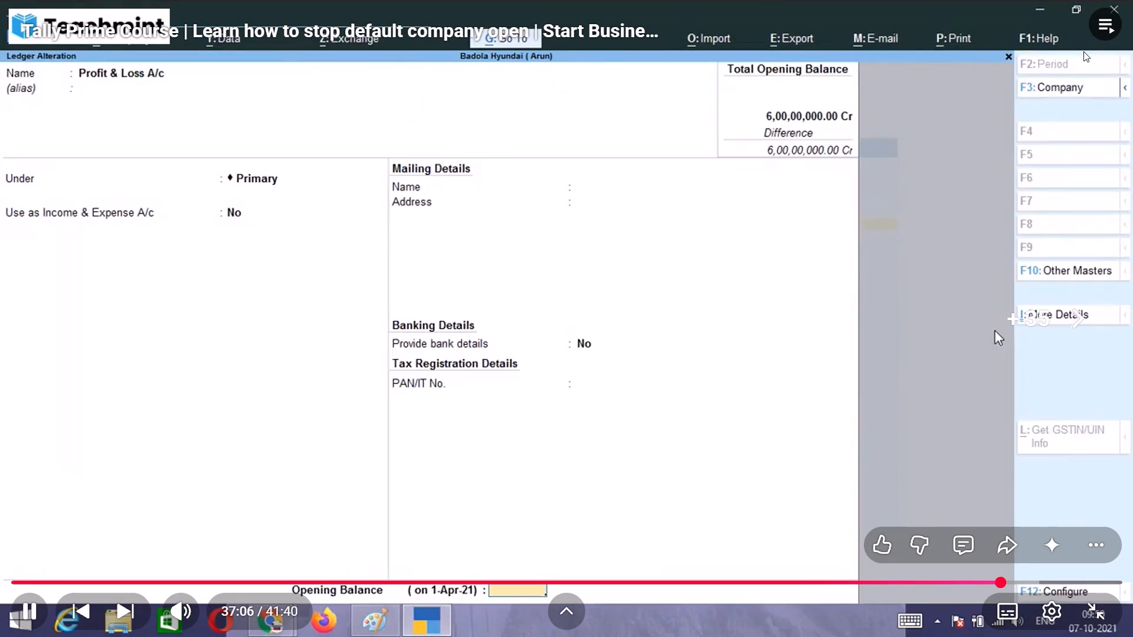
key("Right")
key("Right")
key("space")
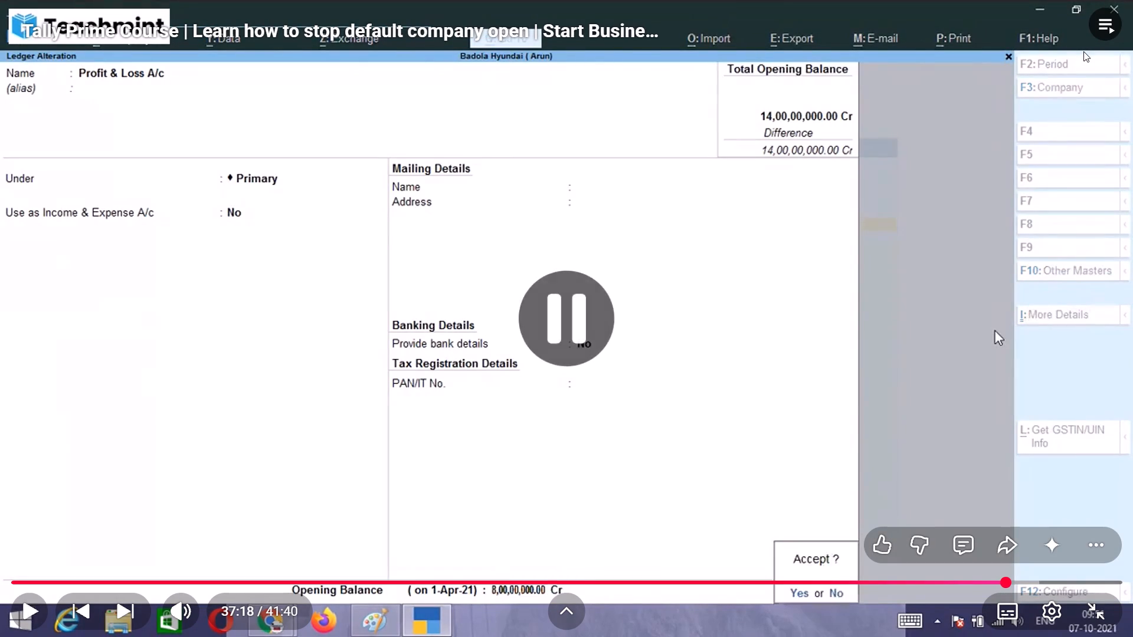
Complete the Profit & Loss A/c opening balance in TallyPrime as 80,00,000.
key("alt+Tab")
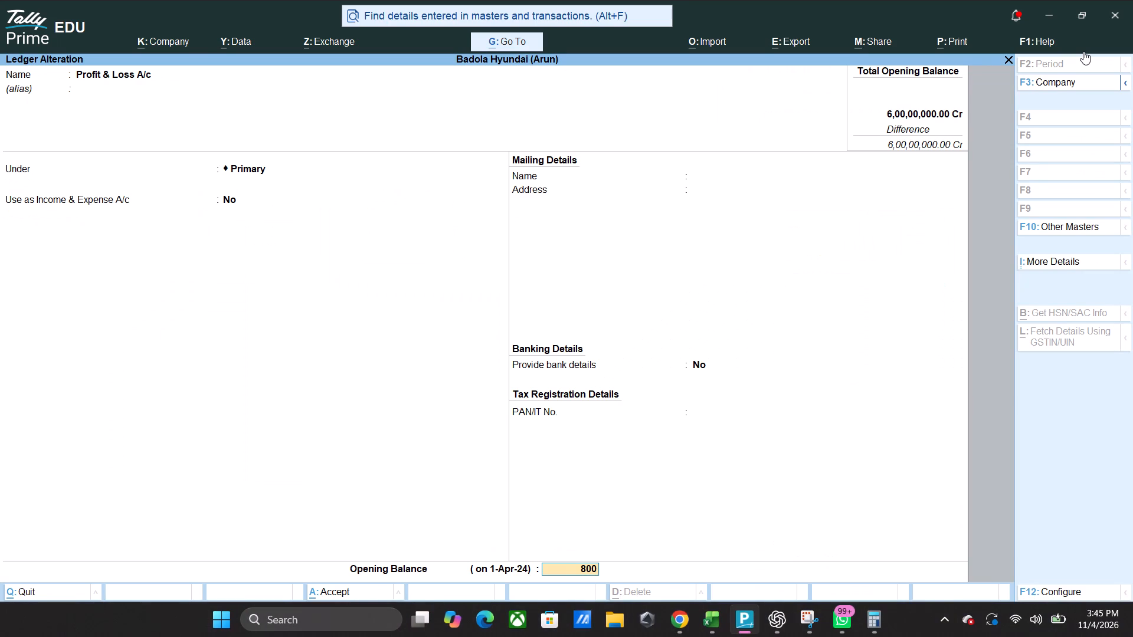
type("00")
type("00")
key("Return")
Compare the opening balance with the Chrome tutorial and save the Profit & Loss A/c ledger in TallyPrime as Cr.
key("alt+Tab")
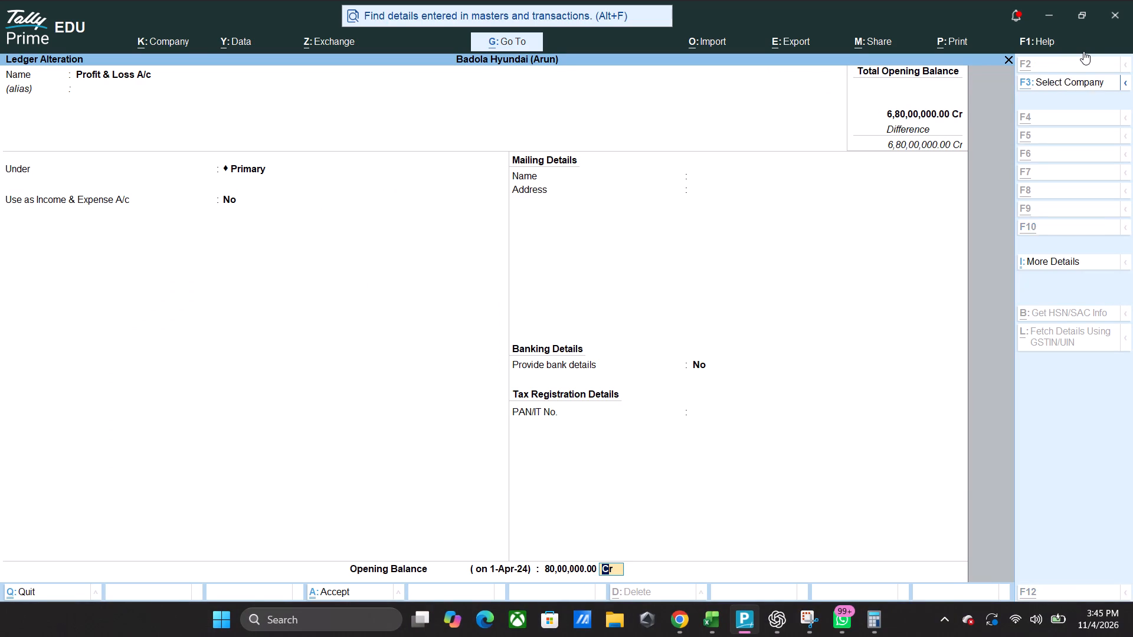
key("space")
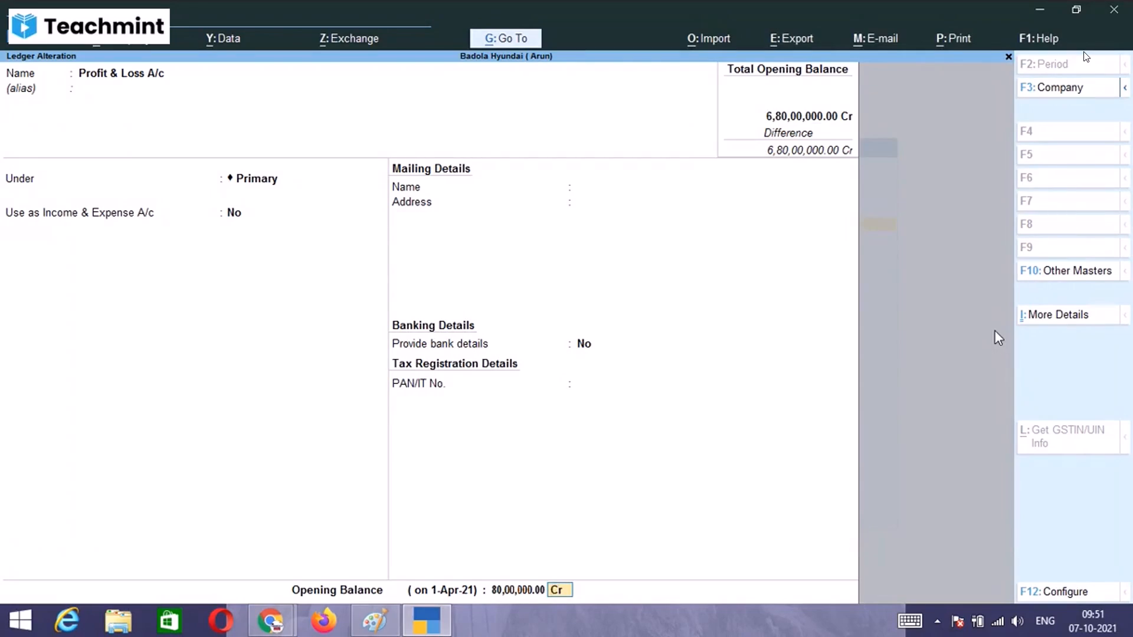
key("alt+Tab")
key("Return")
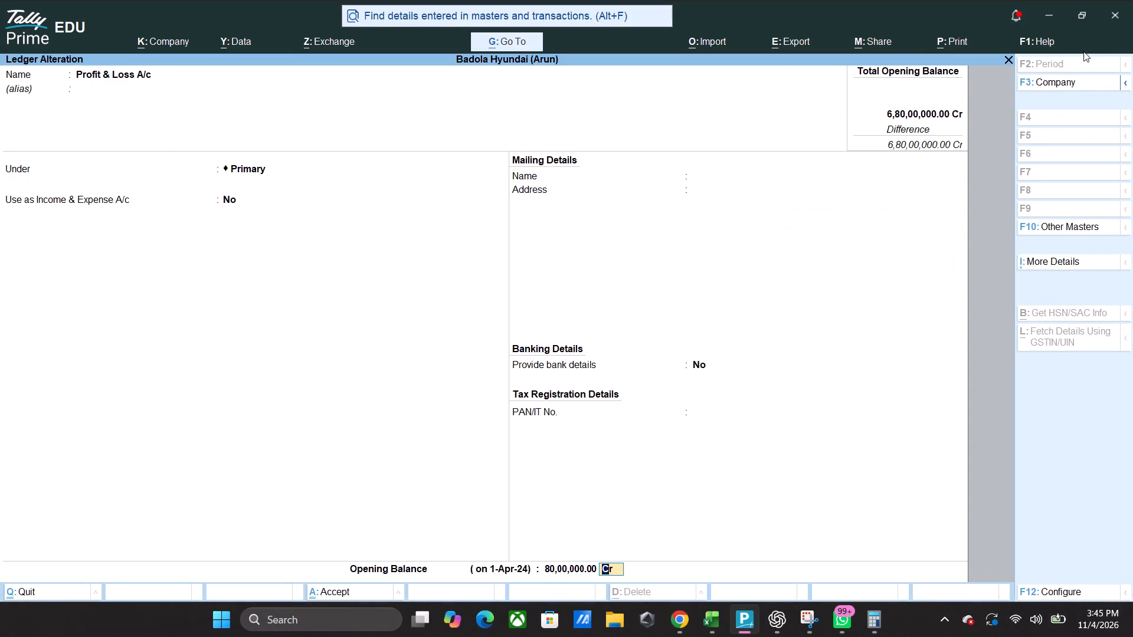
key("Return")
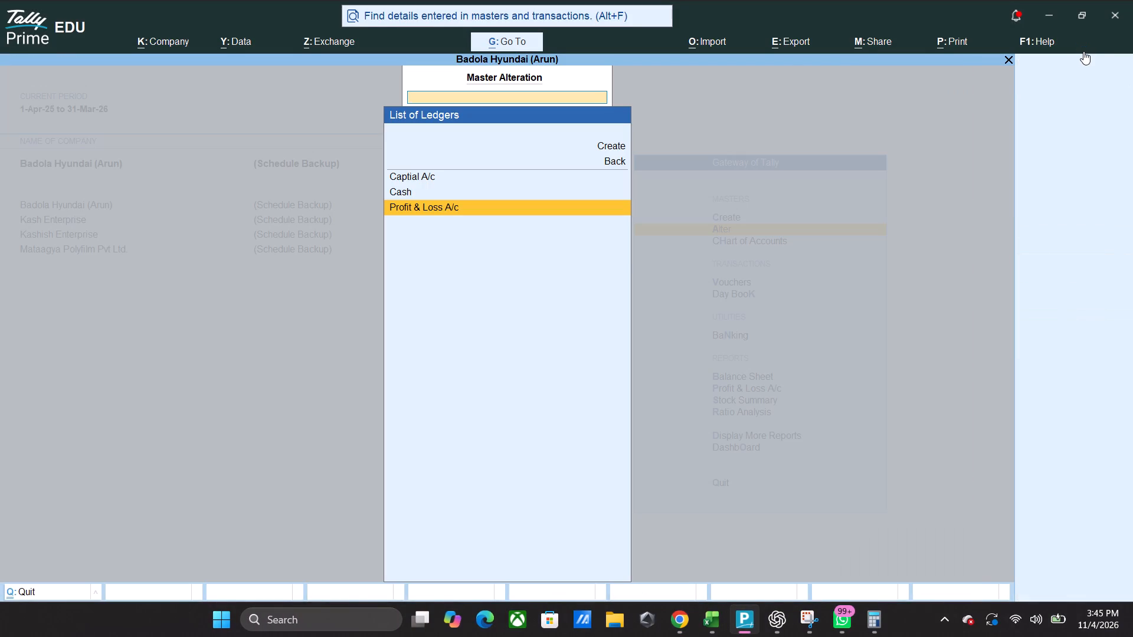
Return to the tutorial in Chrome, skip forward to about 38:21 and pause at the handwritten balance sheet.
key("alt+Tab")
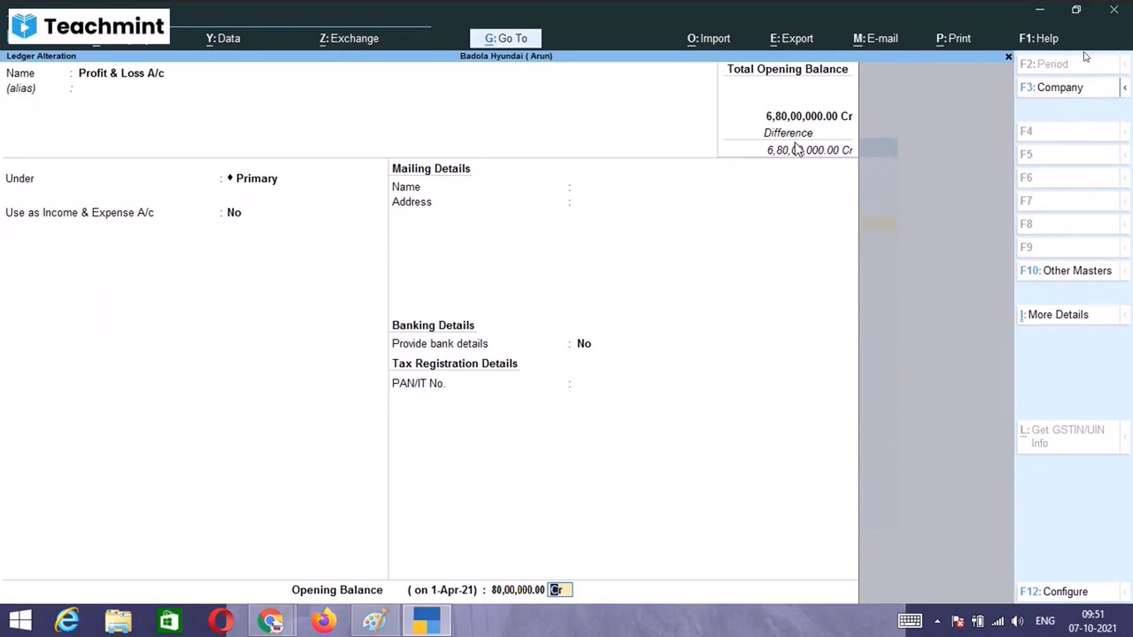
key("alt+Tab")
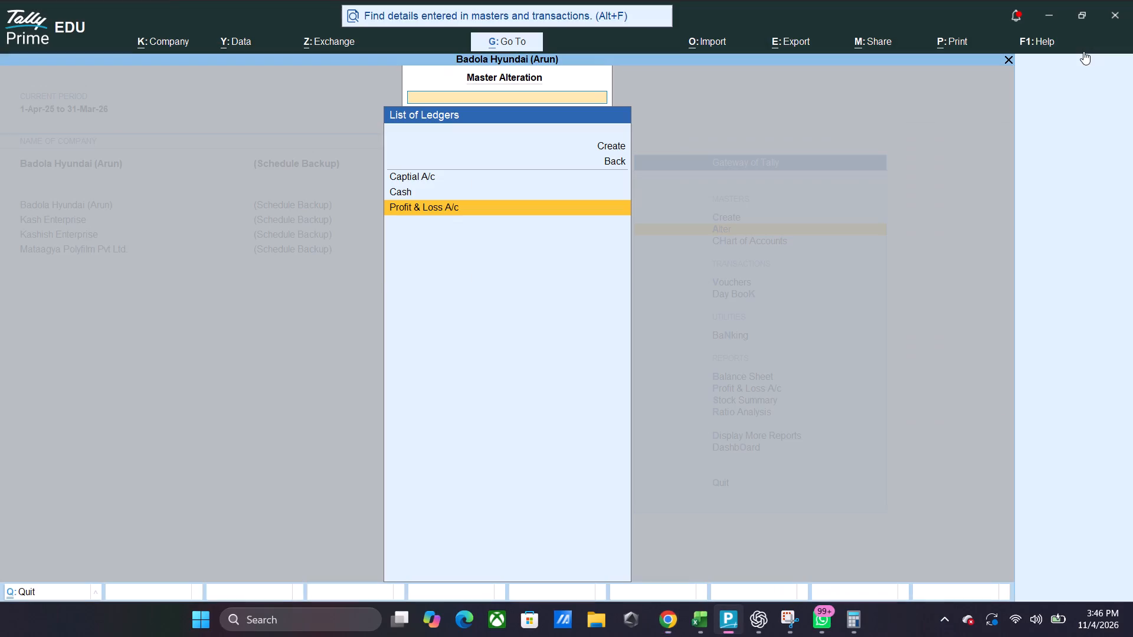
key("Right")
key("alt+Tab")
key("Right")
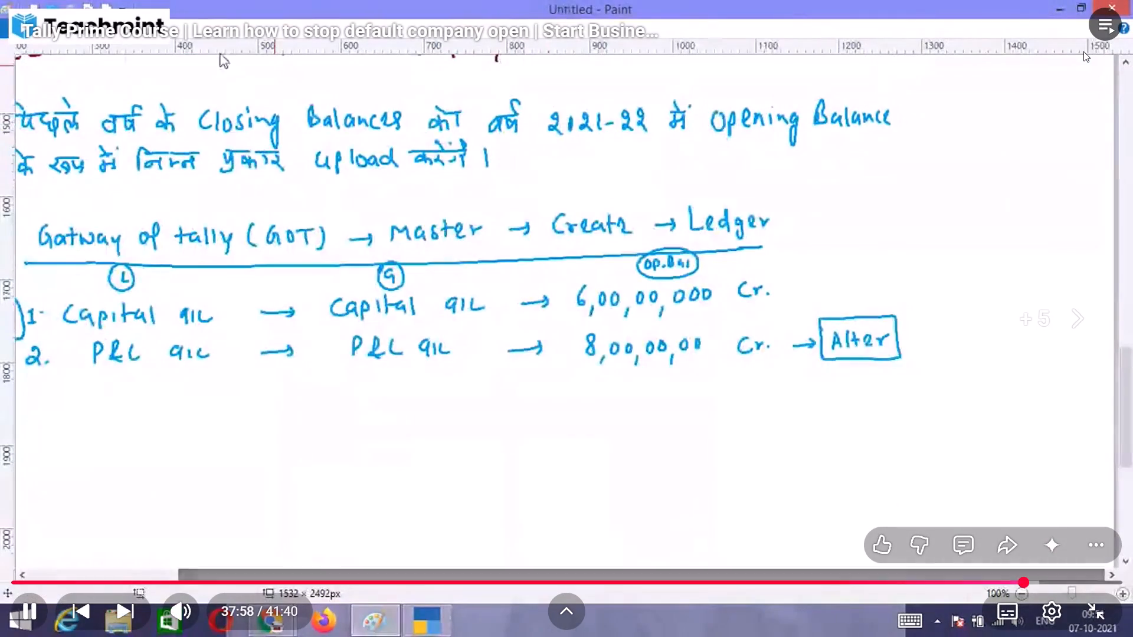
key("Right")
key("Right")
key("Right")
key("Right")
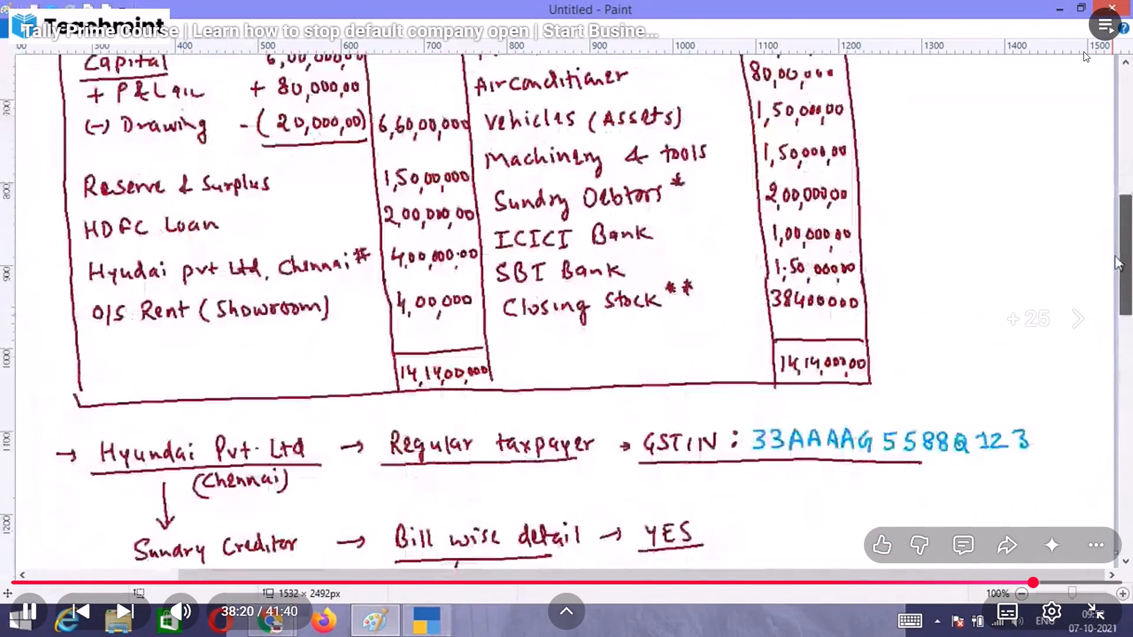
key("space")
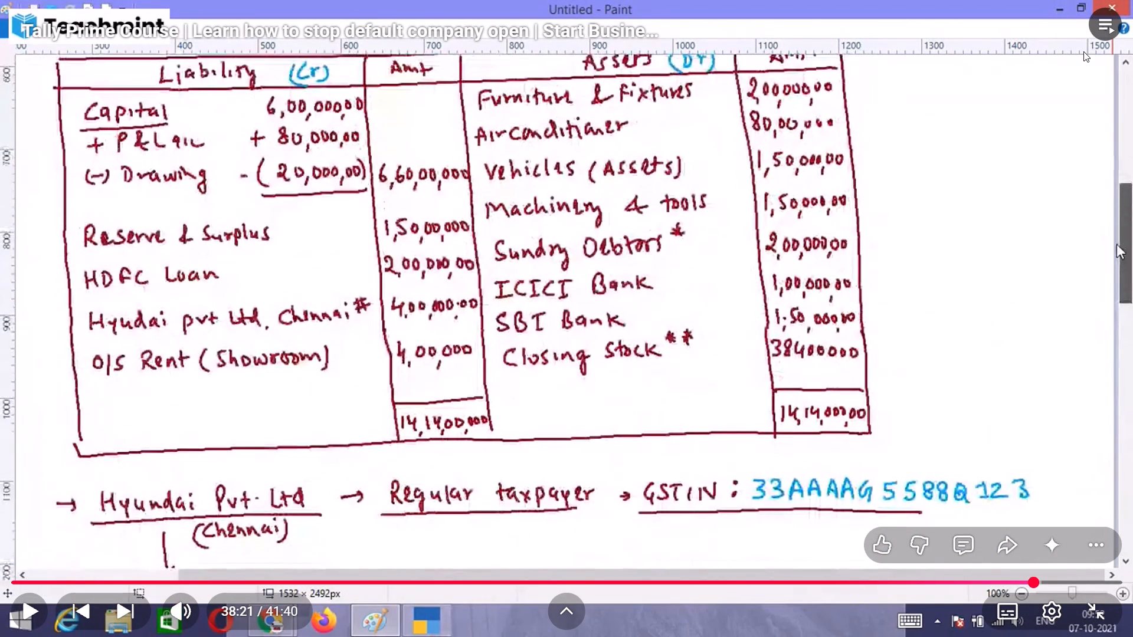
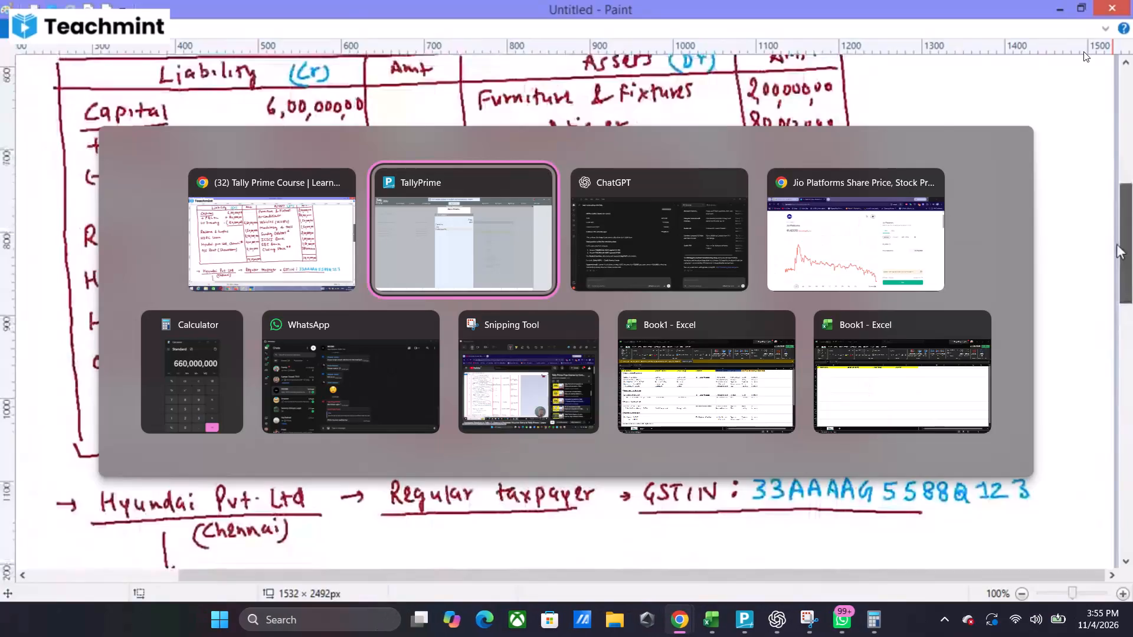
Return to the tutorial in Chrome, resume playback and skip forward to about 38:53, past the handwritten Capital and P&L ledger notes.
key("space")
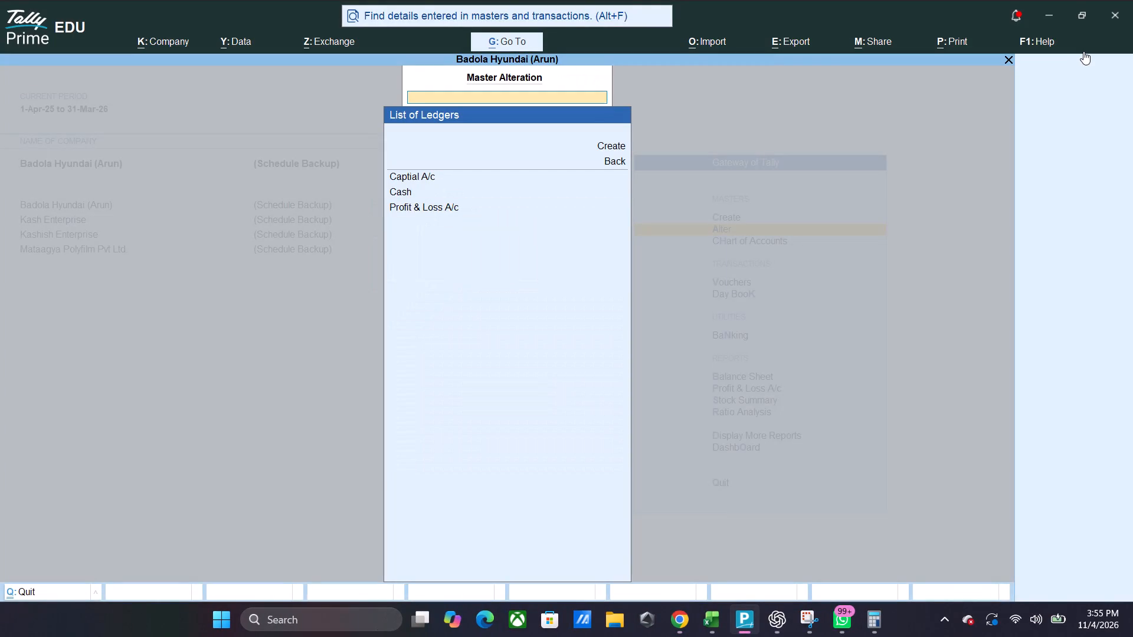
key("alt+Tab")
key("alt+Tab")
key("alt+Left")
key("space")
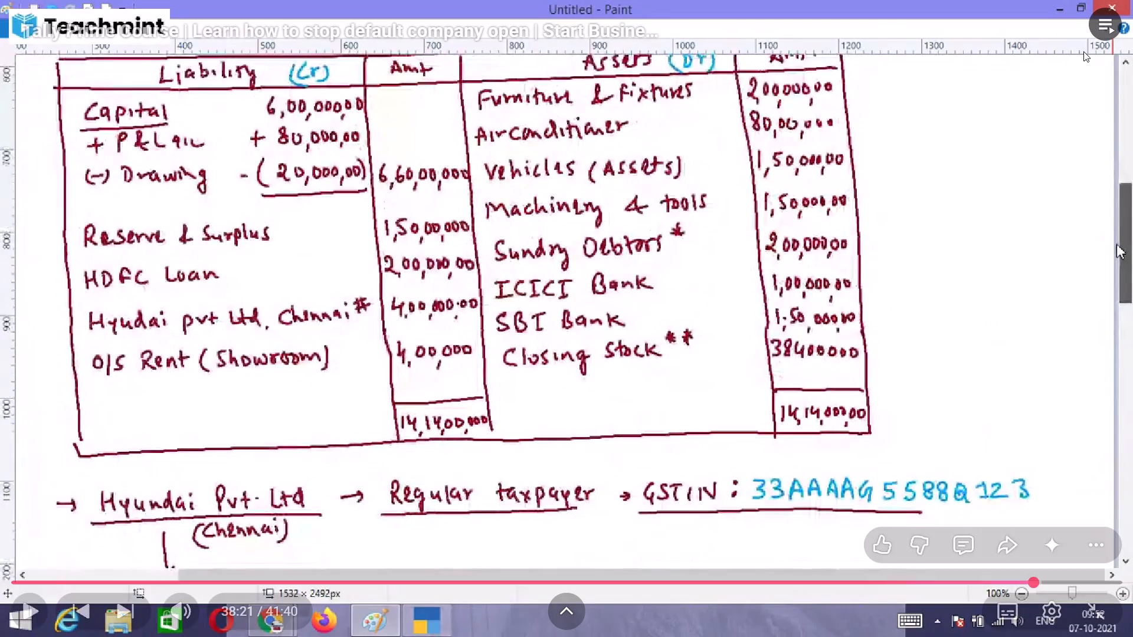
key("Right")
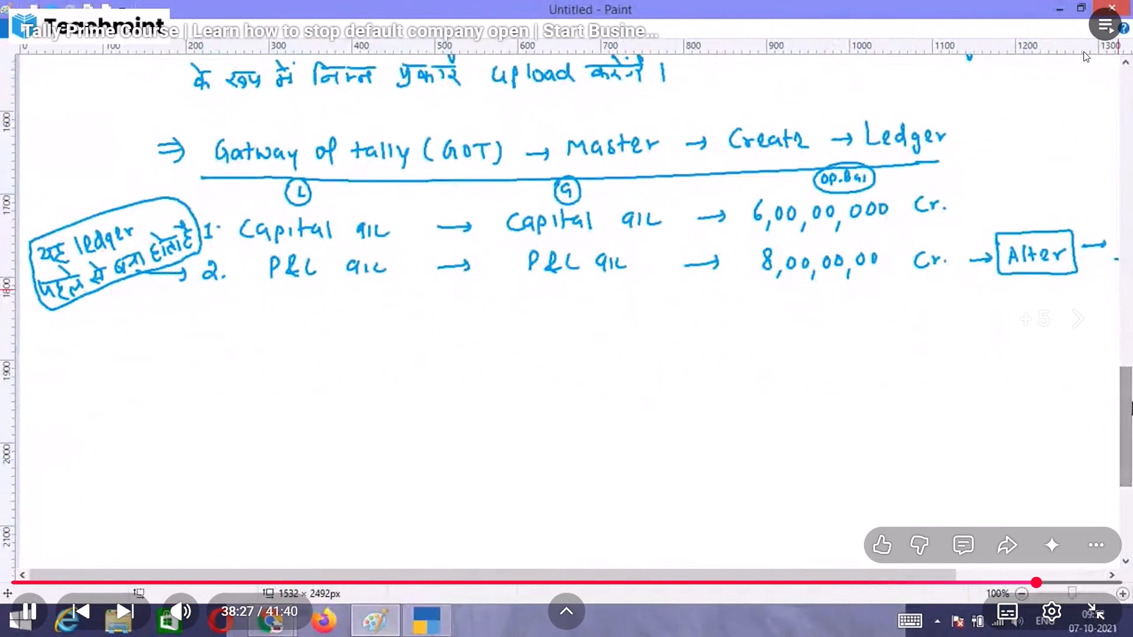
key("Right")
key("Right")
key("Right")
key("Right")
key("Right")
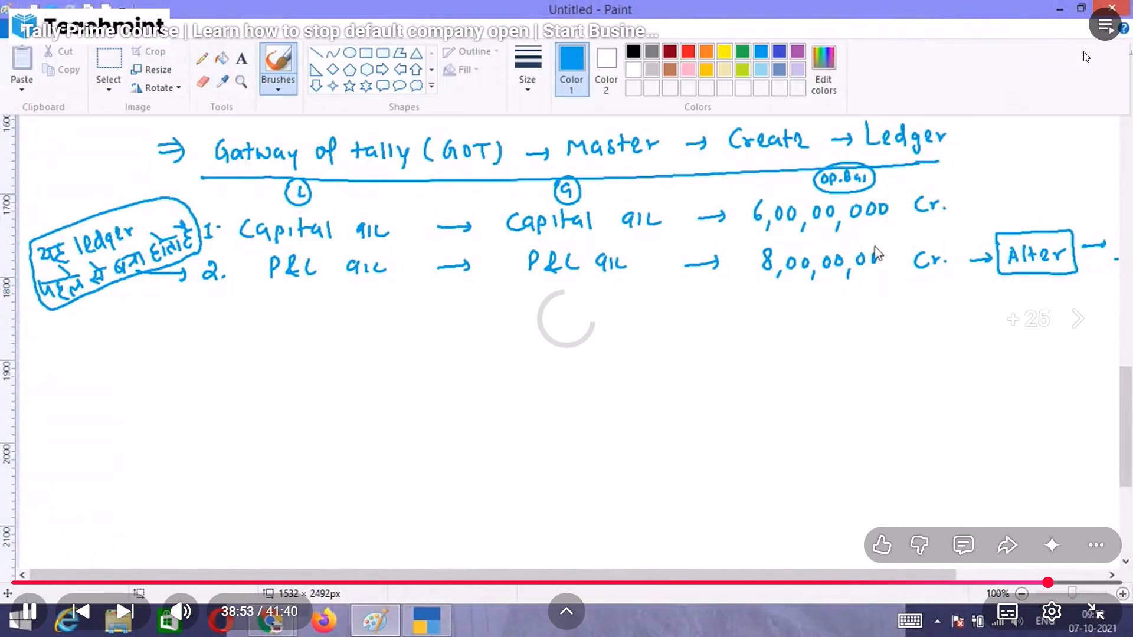
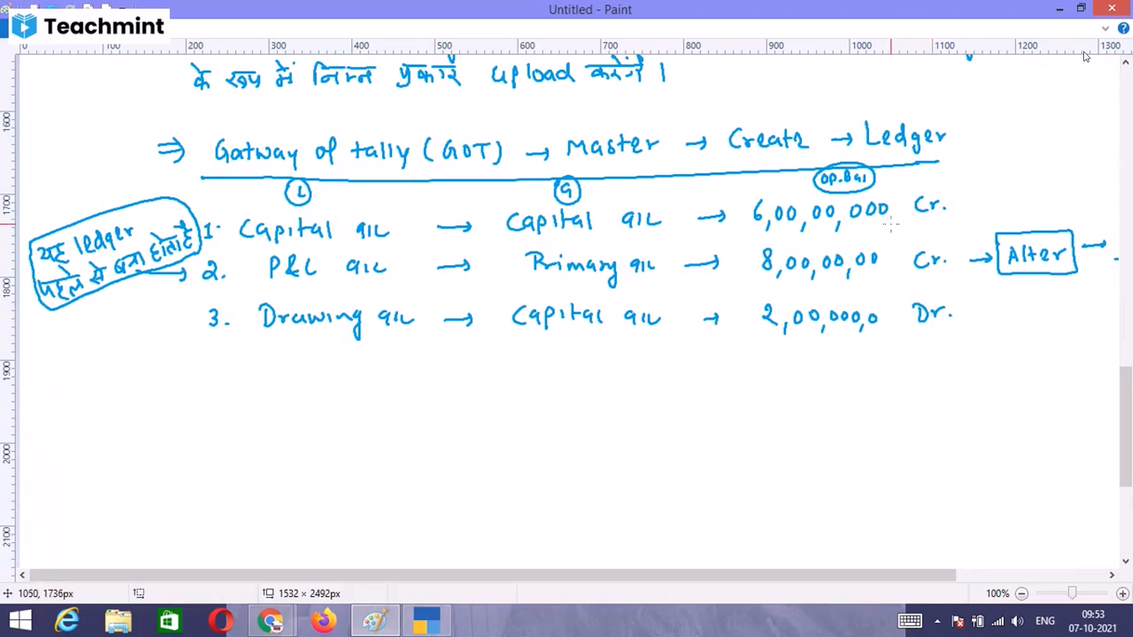
Pause the tutorial and, in TallyPrime, start a new ledger named Drawing A/c under the Capital Account group.
key("space")
key("alt+Tab")
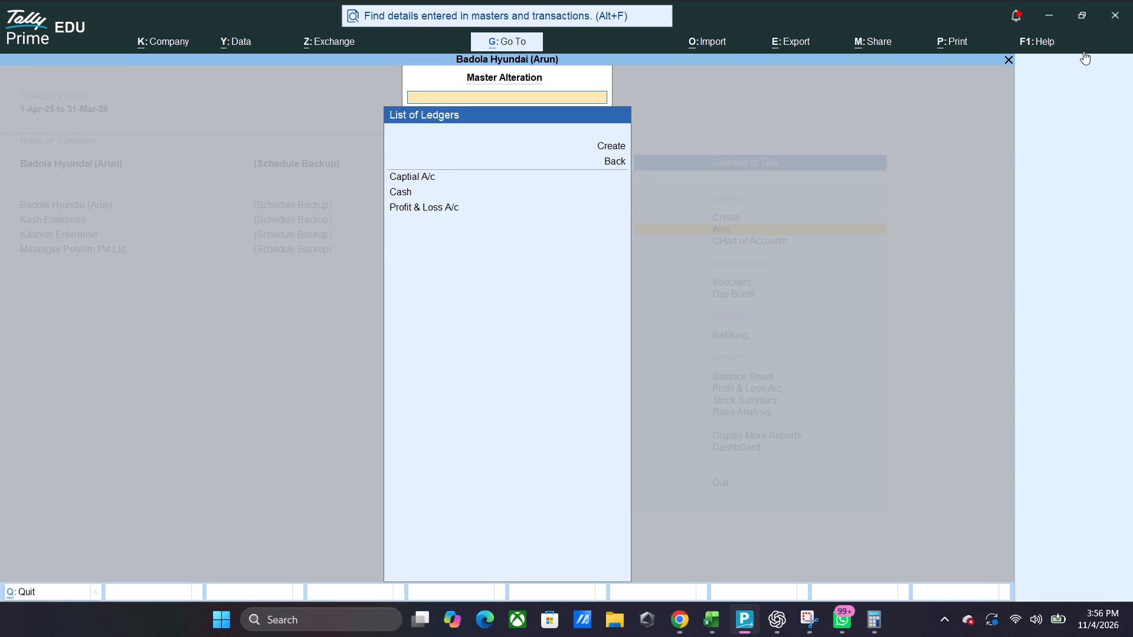
key("Down")
key("Return")
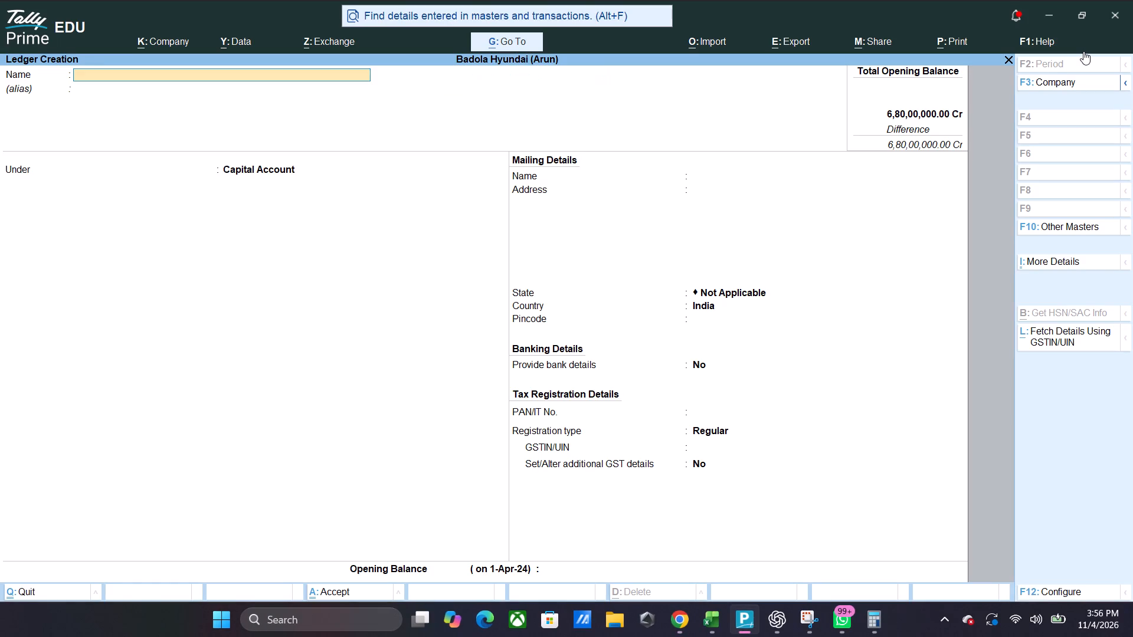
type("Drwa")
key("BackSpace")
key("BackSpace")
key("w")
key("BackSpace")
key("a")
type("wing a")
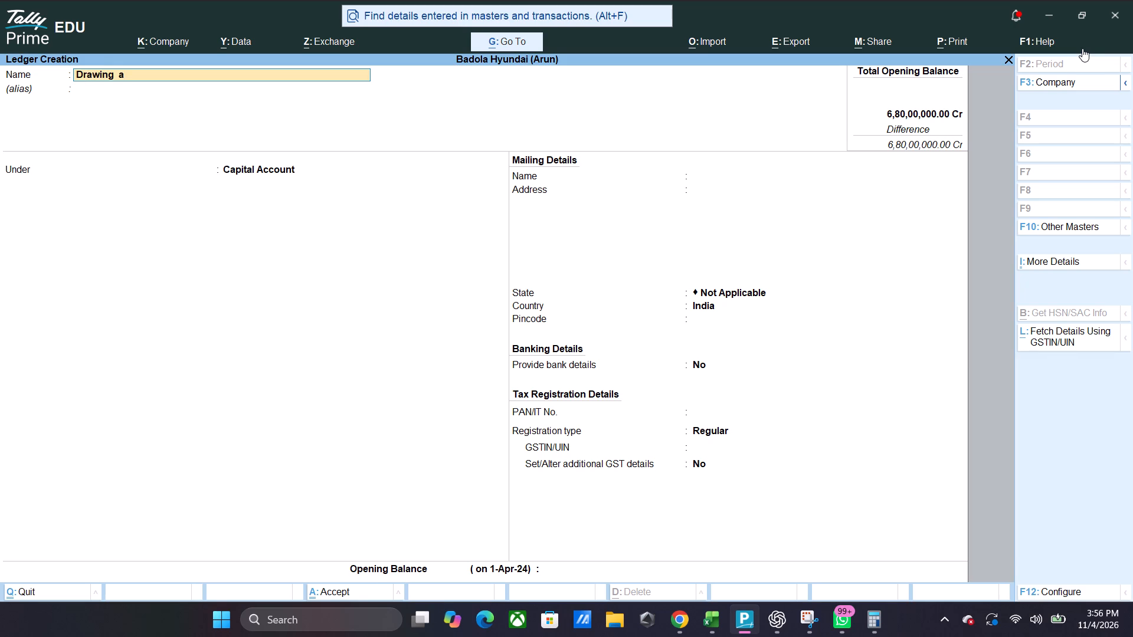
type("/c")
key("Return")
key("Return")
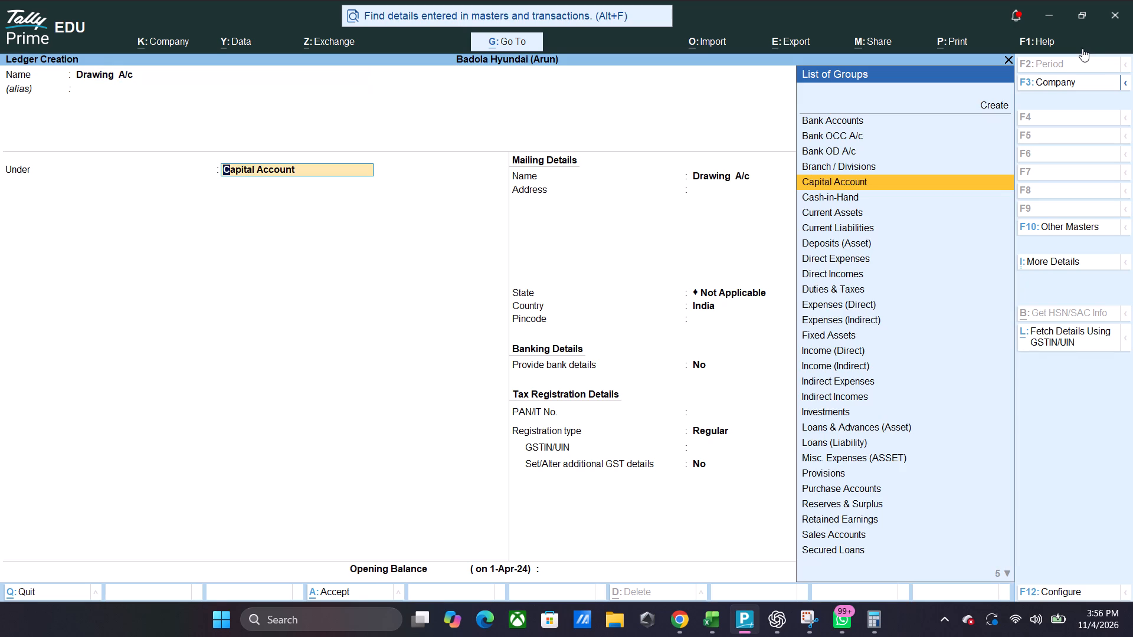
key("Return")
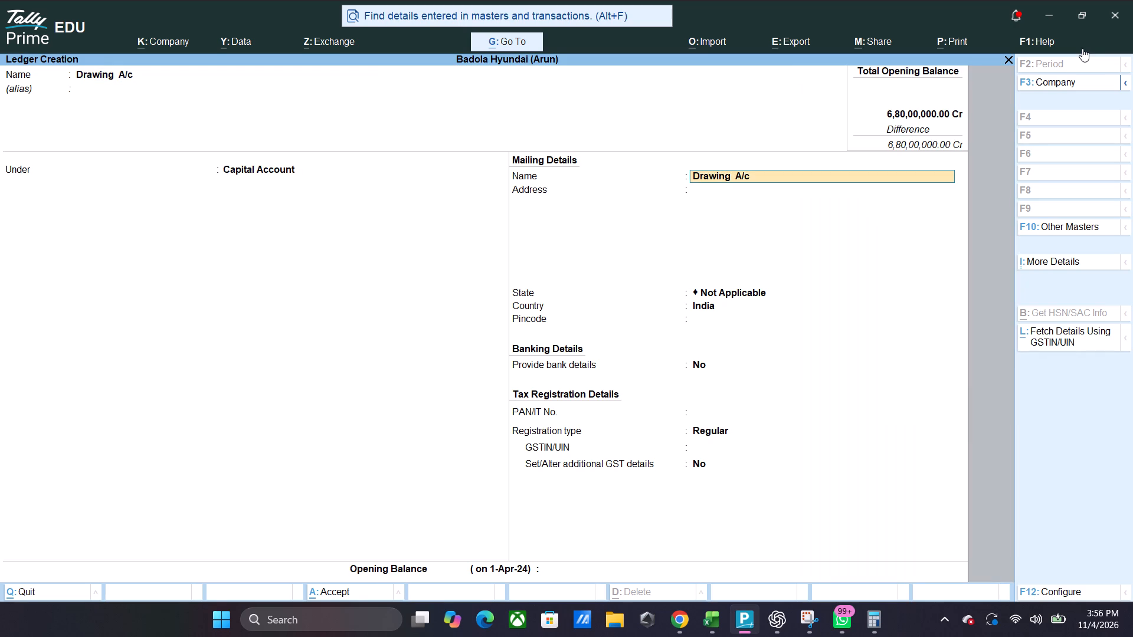
Keep the default mailing and tax details, set Drawing A/c's opening balance to 2,00,00,000 Dr, and save the ledger.
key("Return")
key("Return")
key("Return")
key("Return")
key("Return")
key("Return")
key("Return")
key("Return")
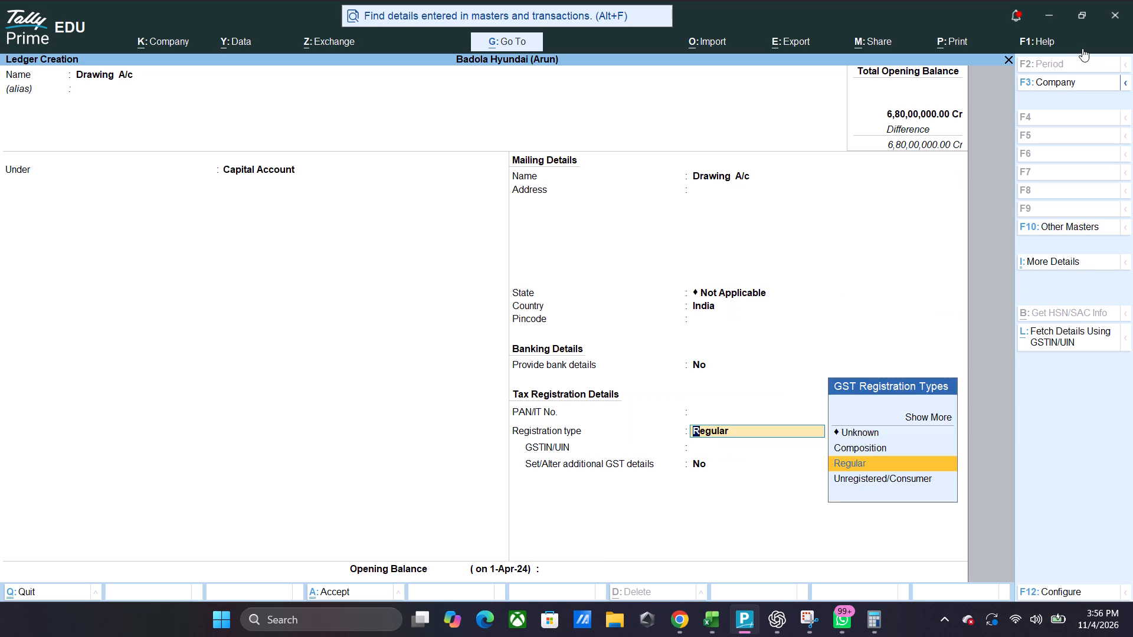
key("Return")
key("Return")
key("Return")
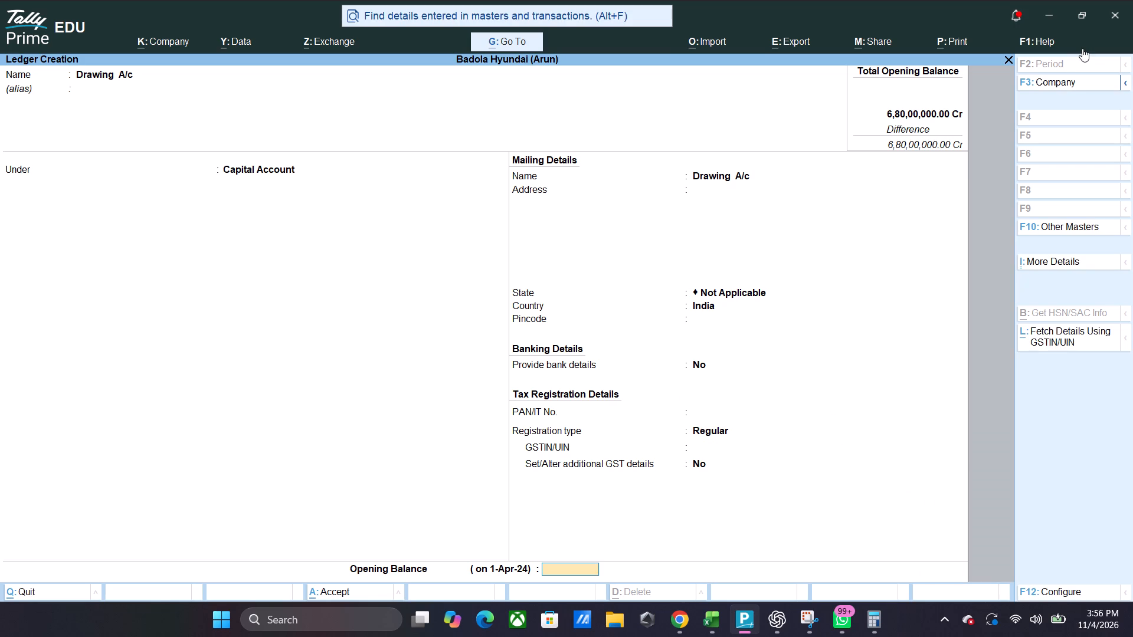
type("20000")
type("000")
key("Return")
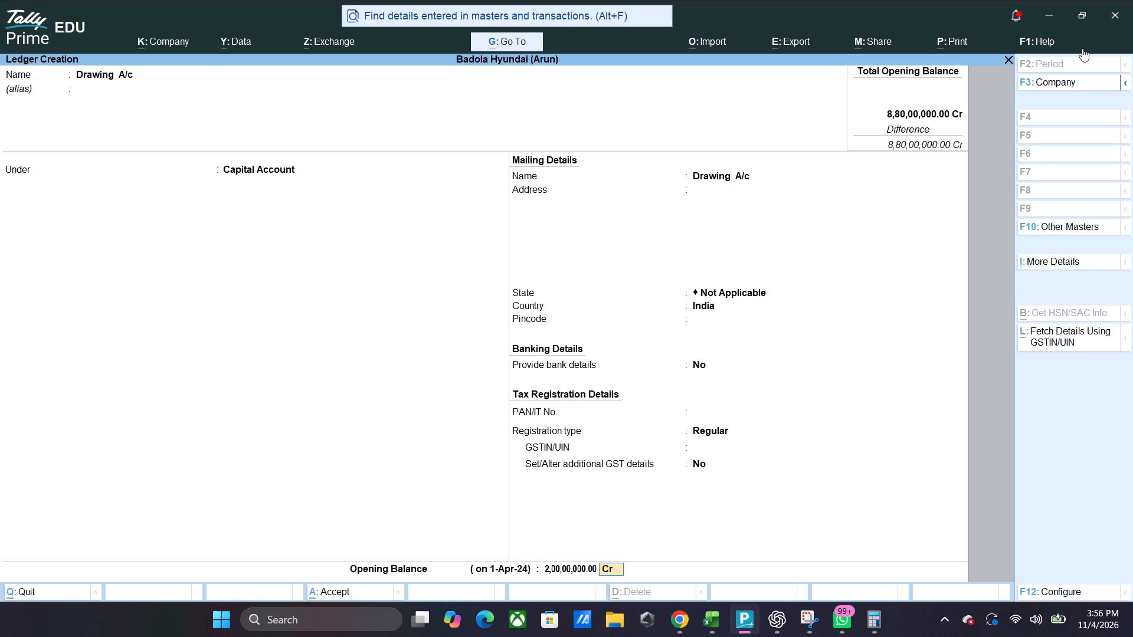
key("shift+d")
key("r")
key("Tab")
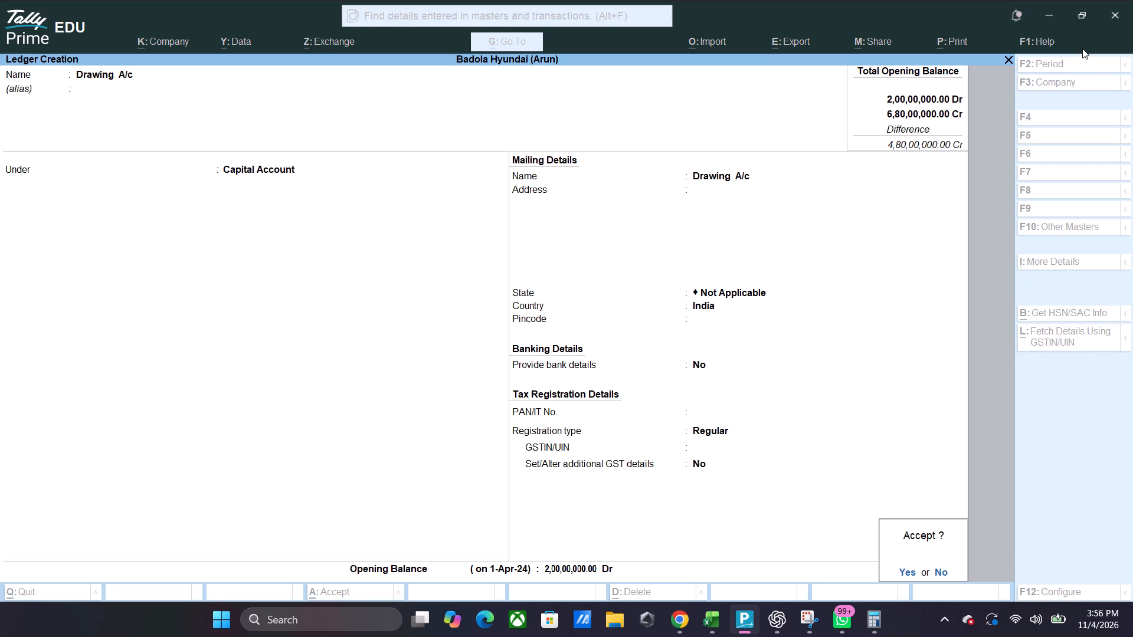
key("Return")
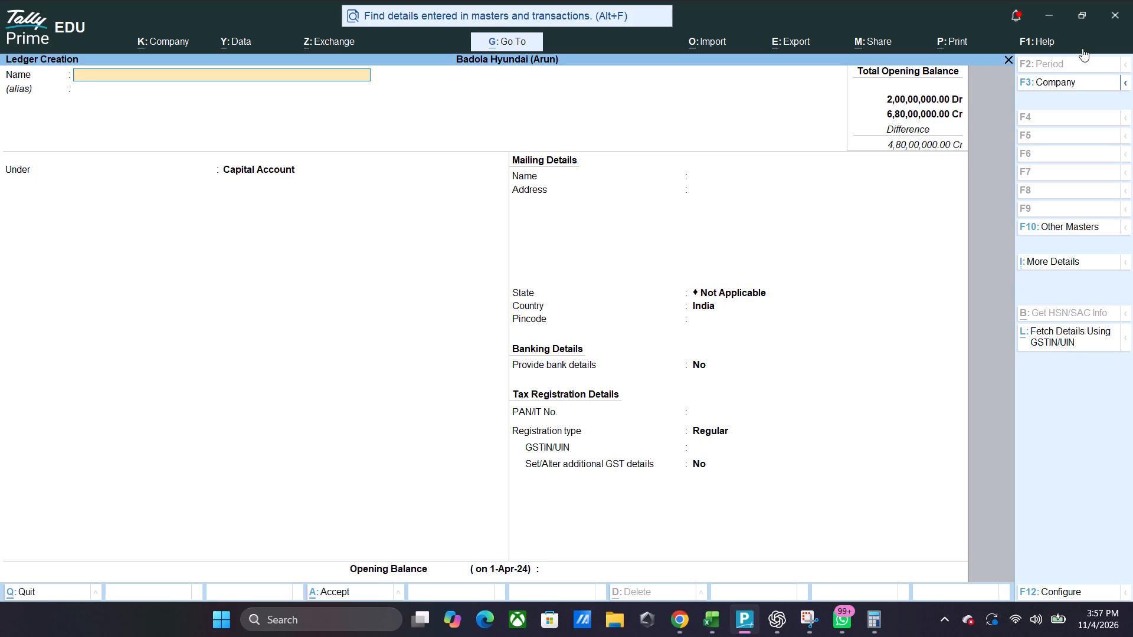
left_click(1082, 48)
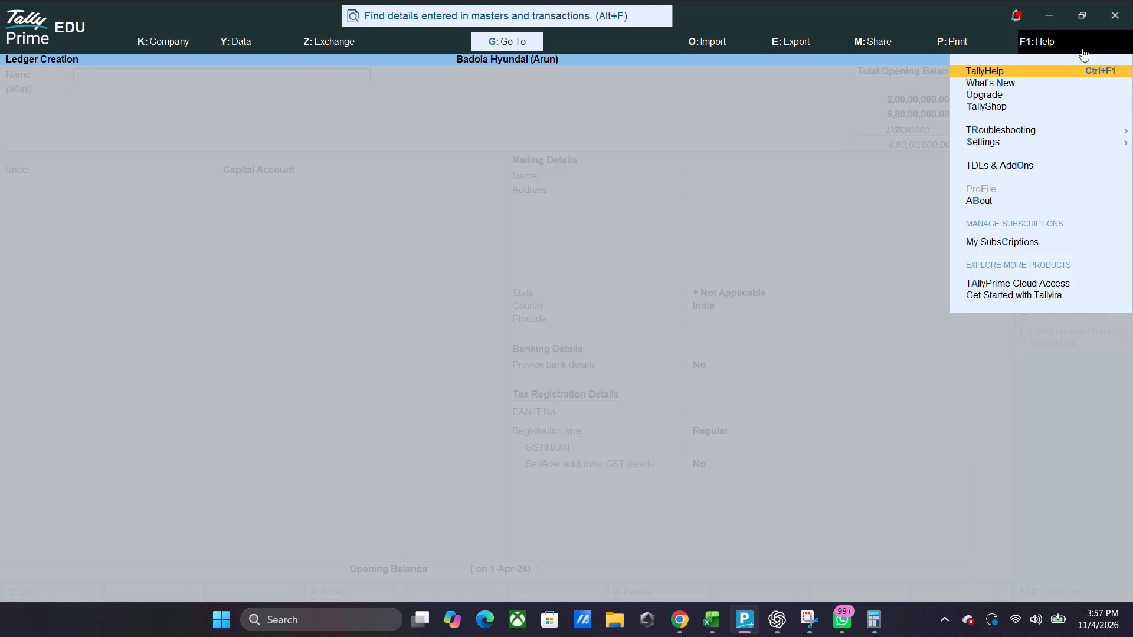
key("Escape")
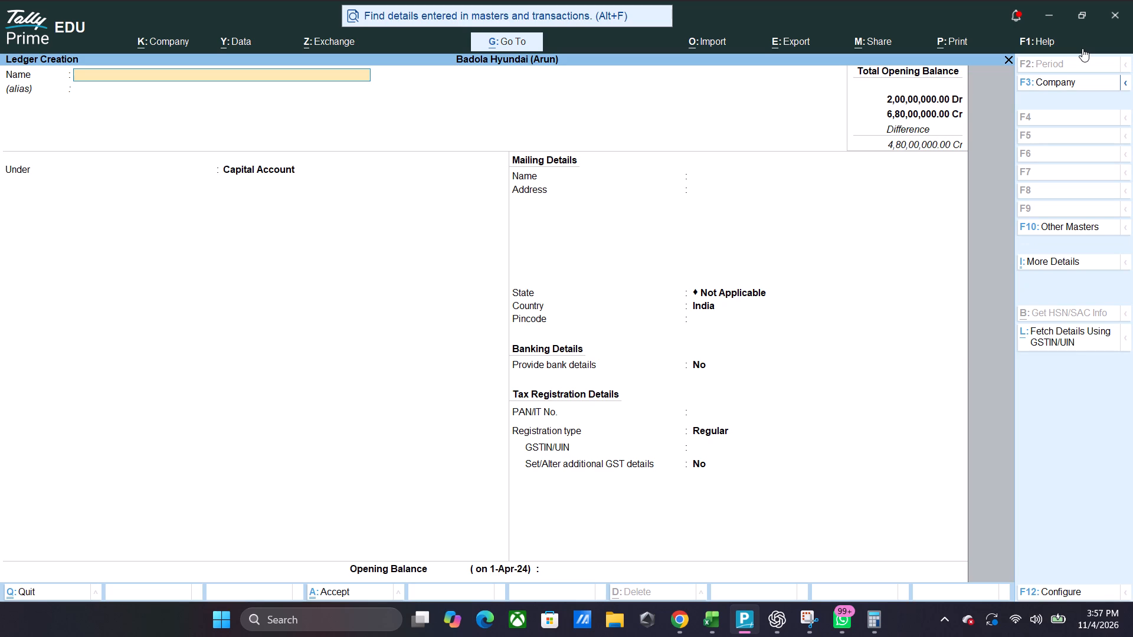
Return to the tutorial in Chrome and skip through the Drawing A/c demonstration to the handwritten balance sheet notes.
key("alt+Tab")
key("space")
key("Right")
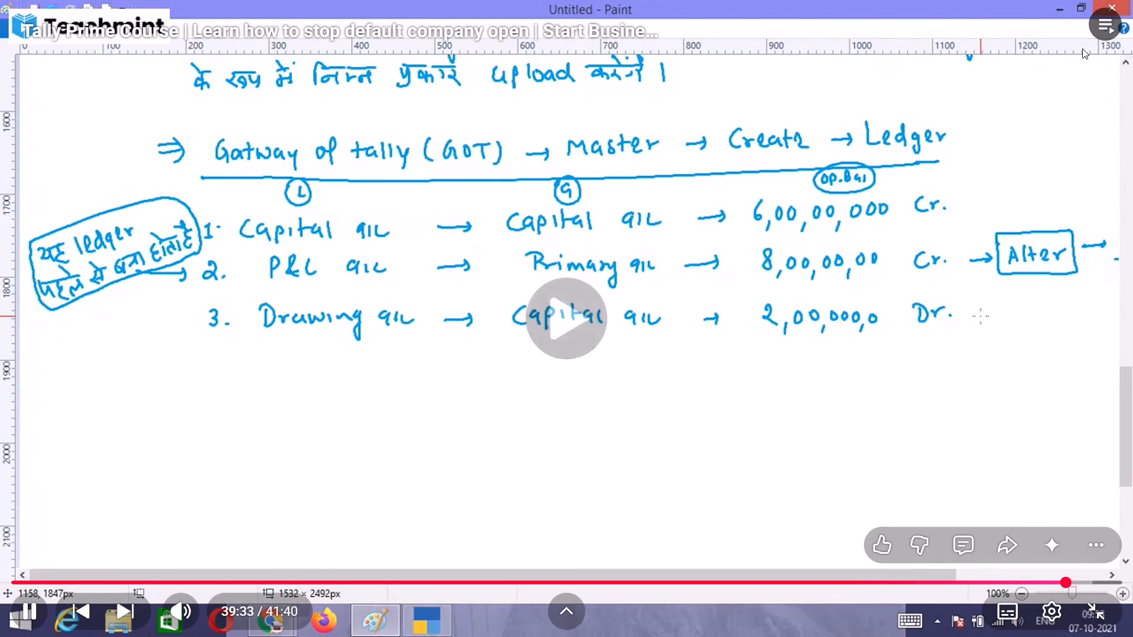
key("Right")
key("Right")
key("Right")
key("Right")
key("Right")
key("Right")
key("Right")
key("Right")
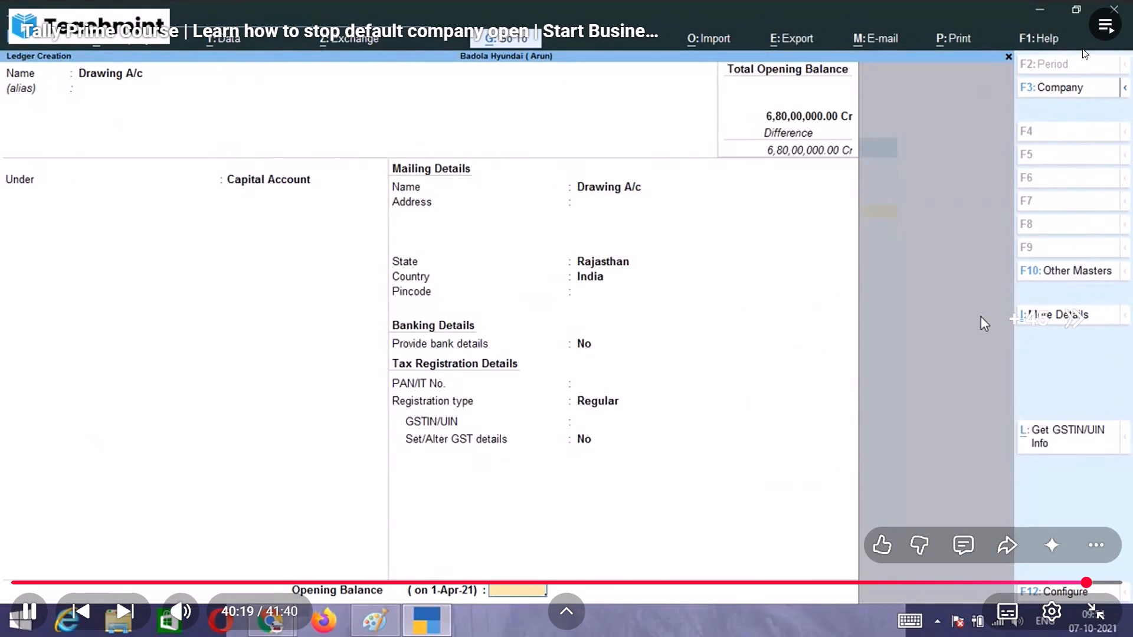
key("Right")
key("Right")
key("Right")
key("Right")
key("Left")
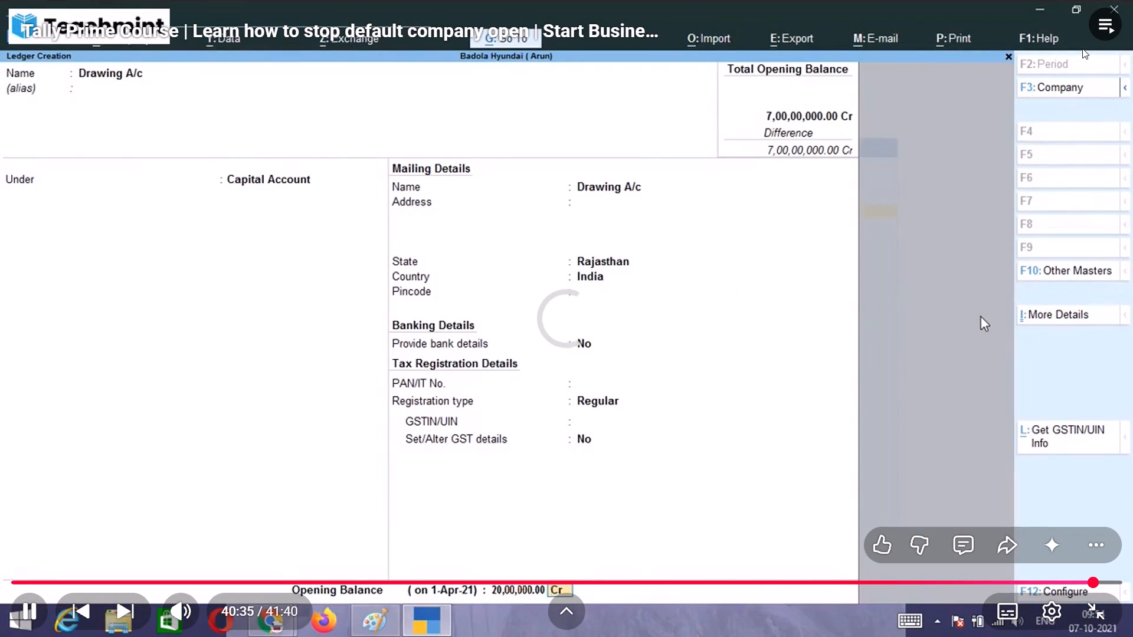
key("Right")
key("Right")
key("Right")
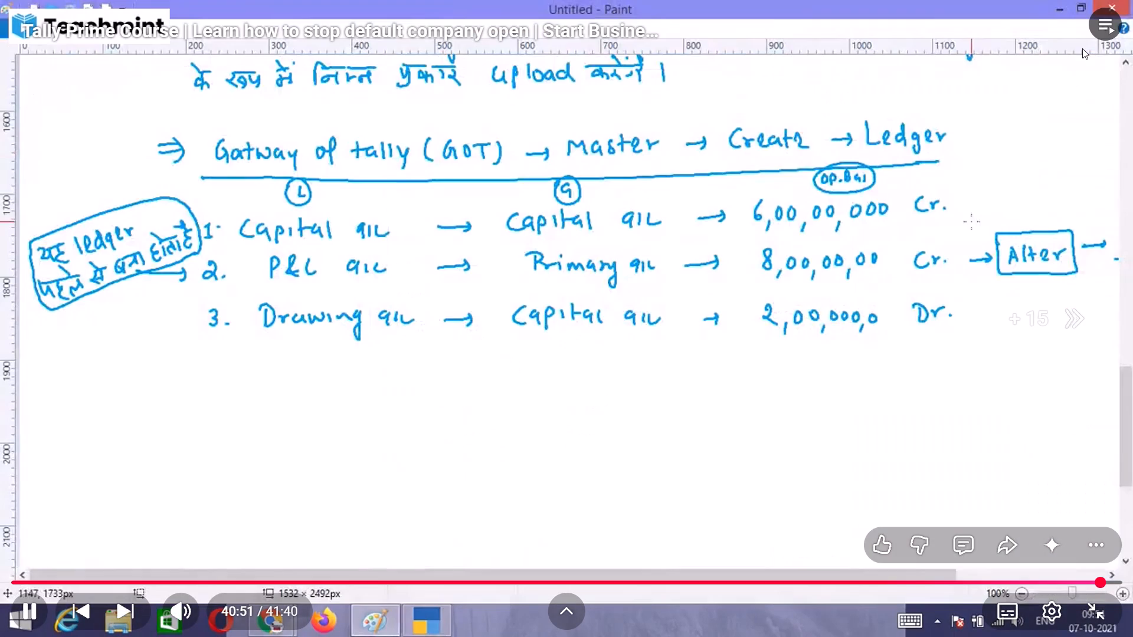
key("Right")
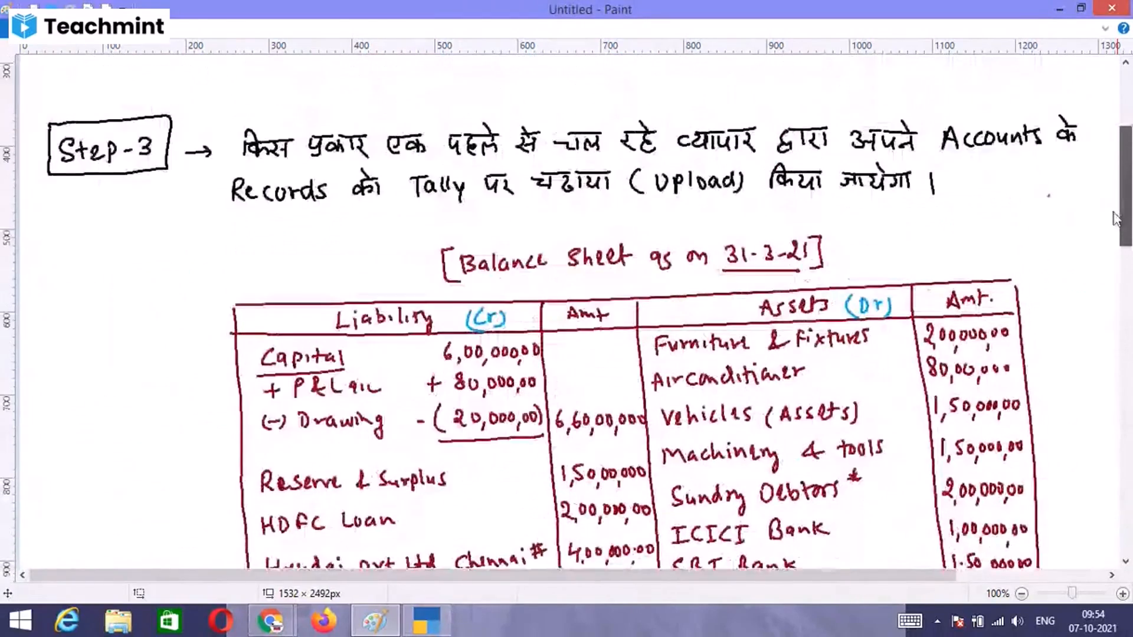
Advance to the next tutorial on multiple masters, pause it at the Badola Hyundai balance sheet, and switch back to TallyPrime.
key("Right")
key("Right")
key("Right")
key("Right")
key("Right")
key("Right")
key("Right")
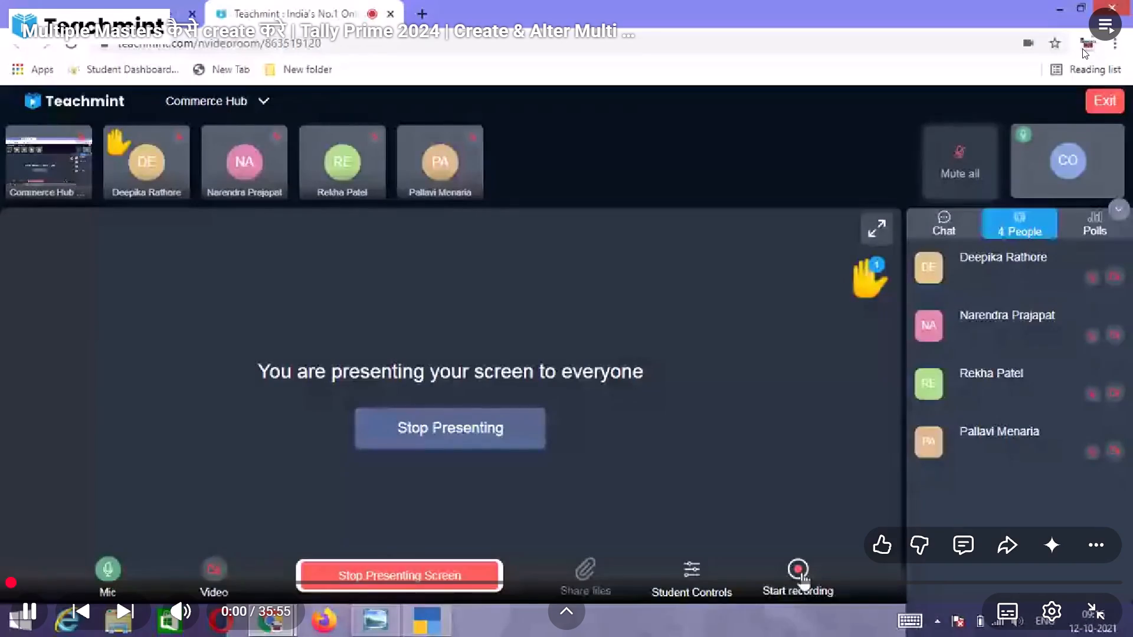
key("Right")
key("Right")
key("Right")
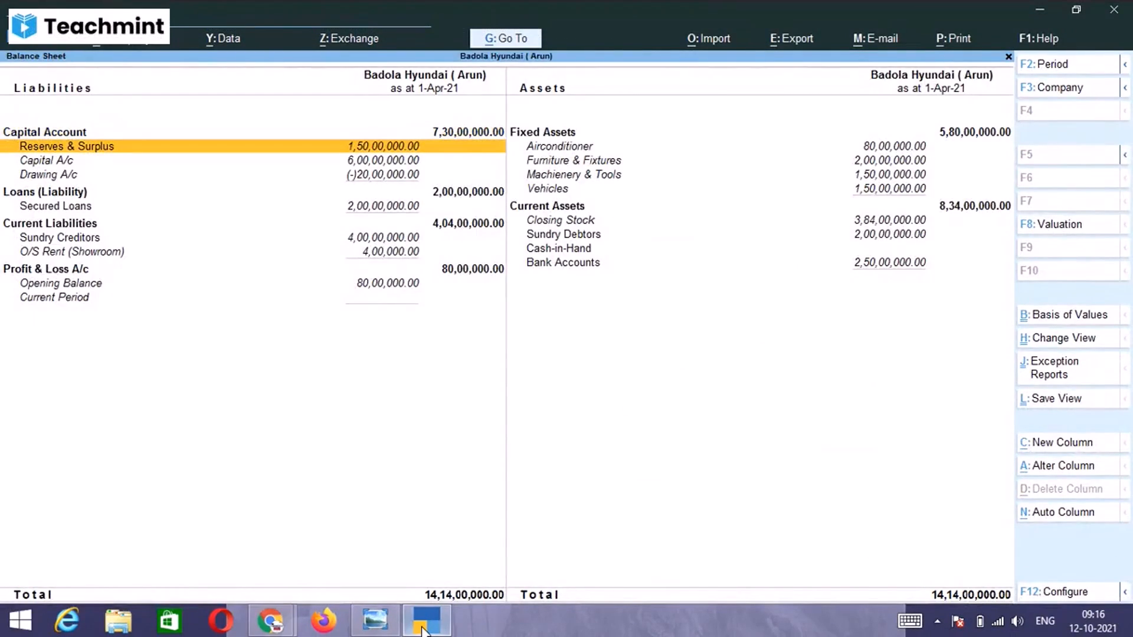
key("space")
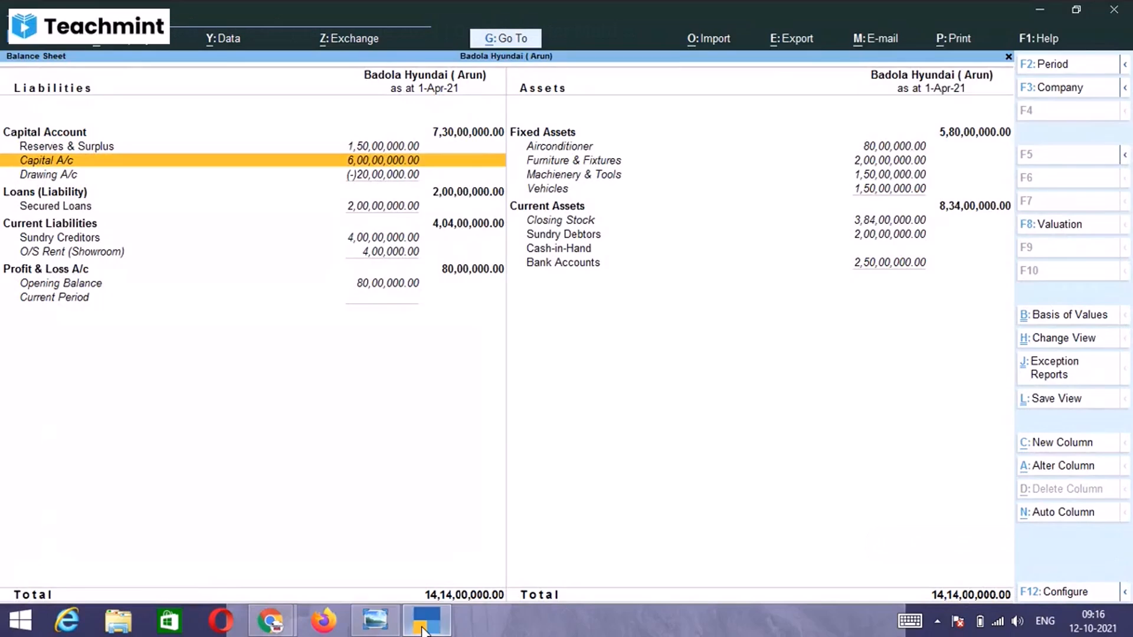
key("alt+Tab")
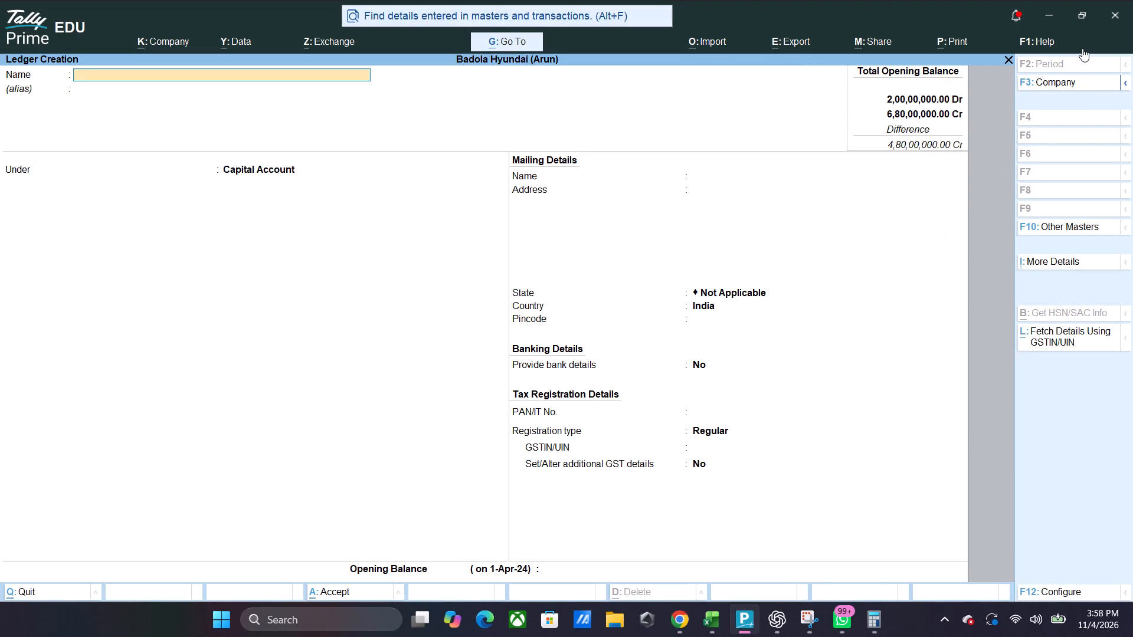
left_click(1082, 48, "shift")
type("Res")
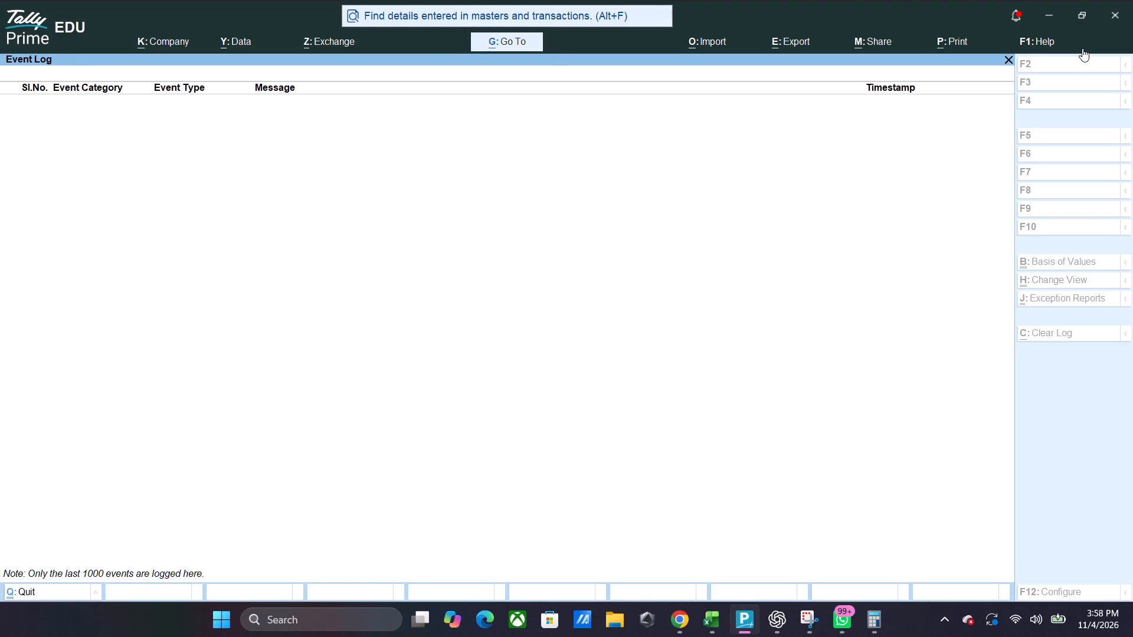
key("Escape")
Enter Reserve & Surplus as the name of the new ledger.
type("Res")
type("erve and")
key("BackSpace")
key("BackSpace")
key("BackSpace")
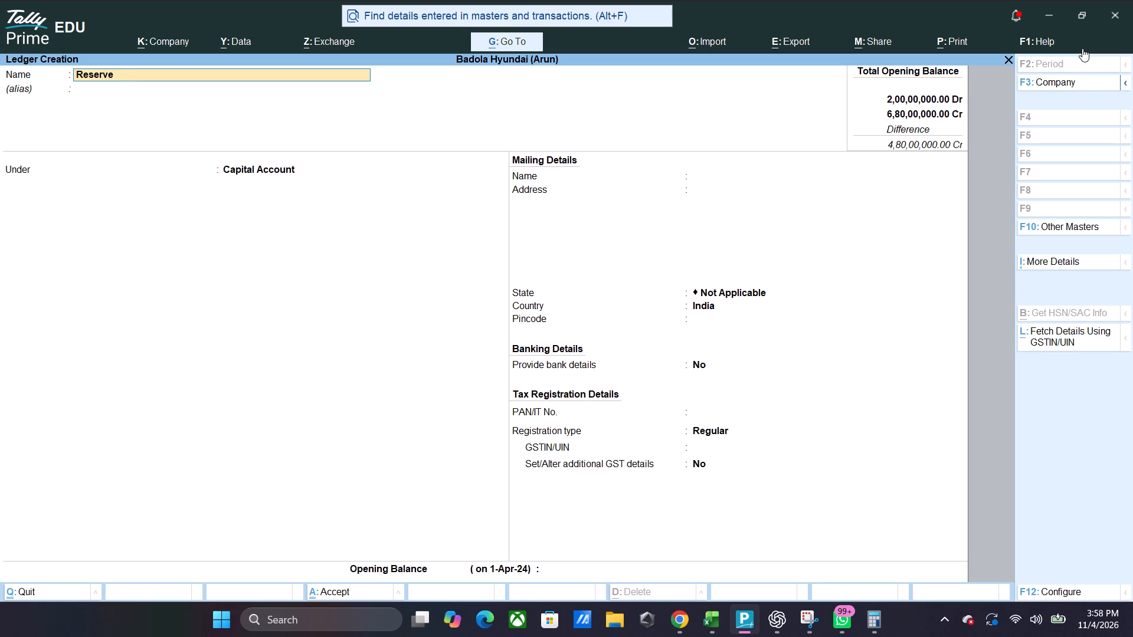
type("&")
key("space")
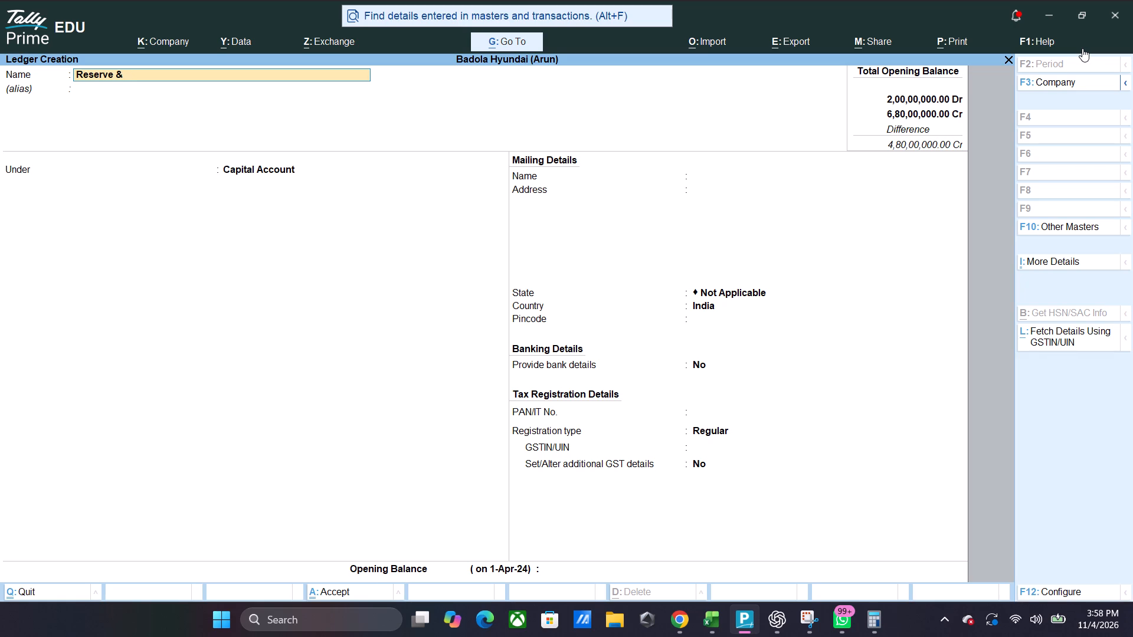
left_click(1082, 48, "shift")
type("Sur")
left_click_drag(1082, 48, 795, 133)
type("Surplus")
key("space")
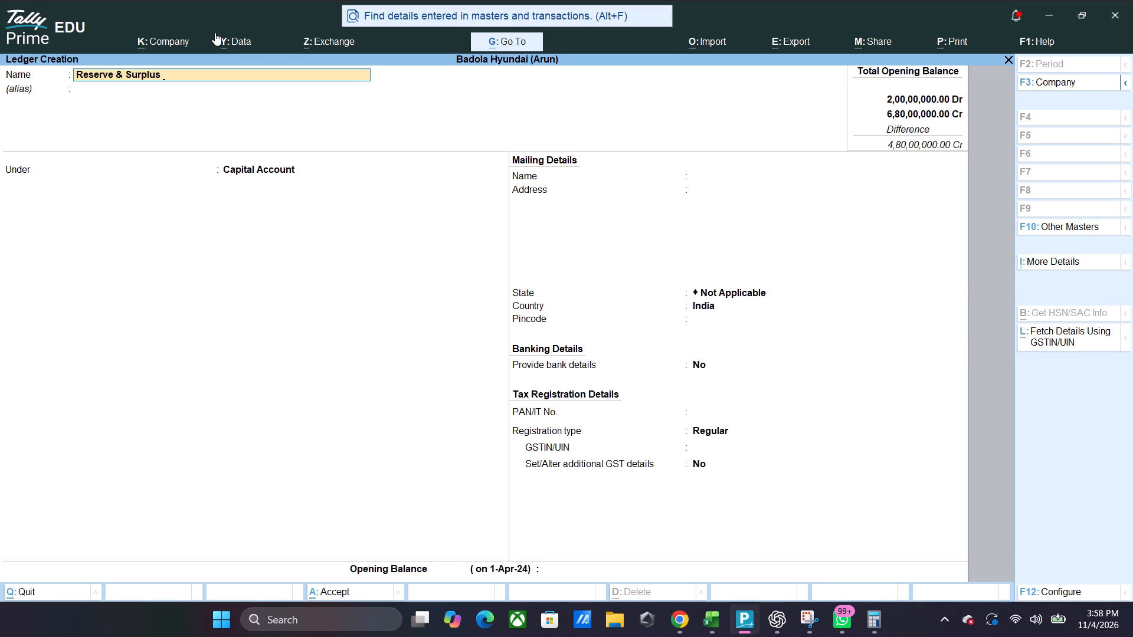
Disable the touchpad.
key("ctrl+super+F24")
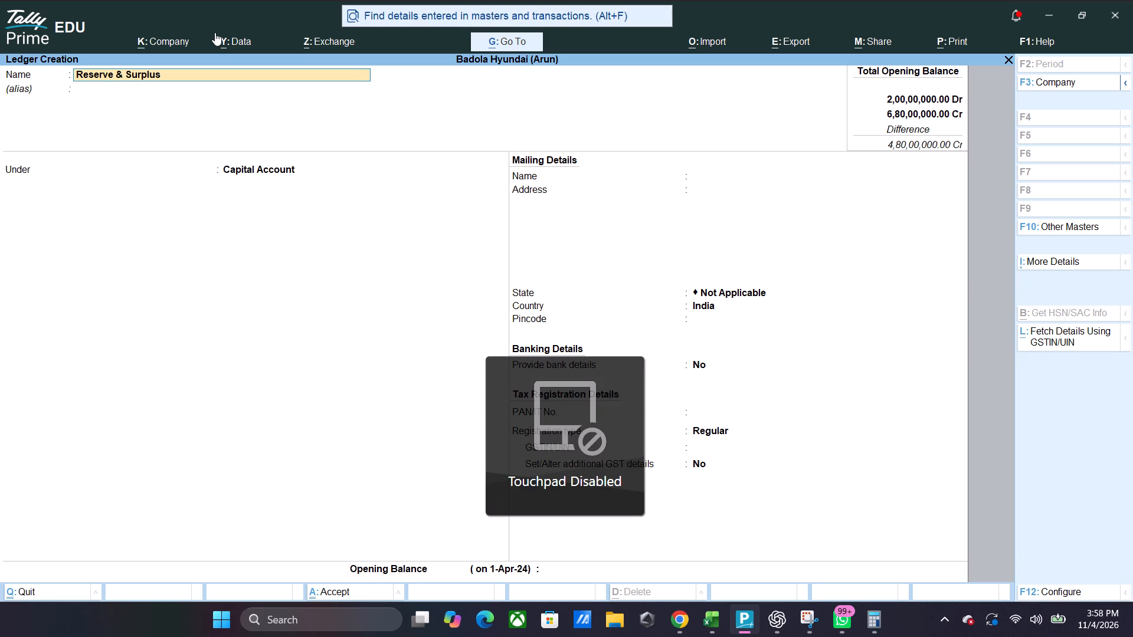
Keep the Reserve & Surplus ledger under Capital Account and leave its mailing, banking and tax details at their defaults.
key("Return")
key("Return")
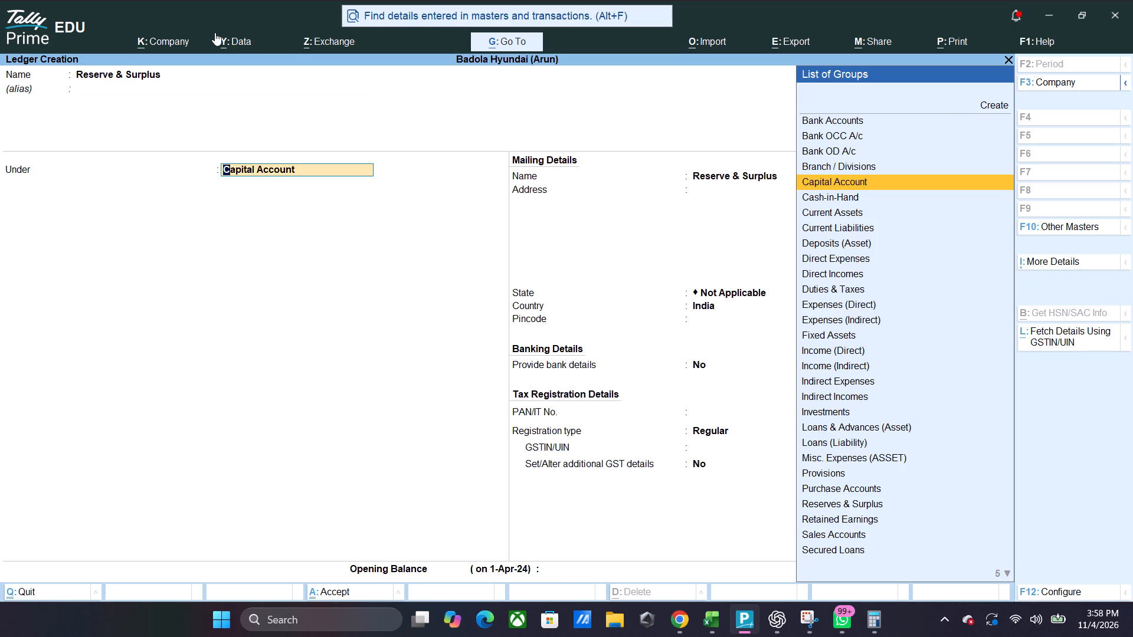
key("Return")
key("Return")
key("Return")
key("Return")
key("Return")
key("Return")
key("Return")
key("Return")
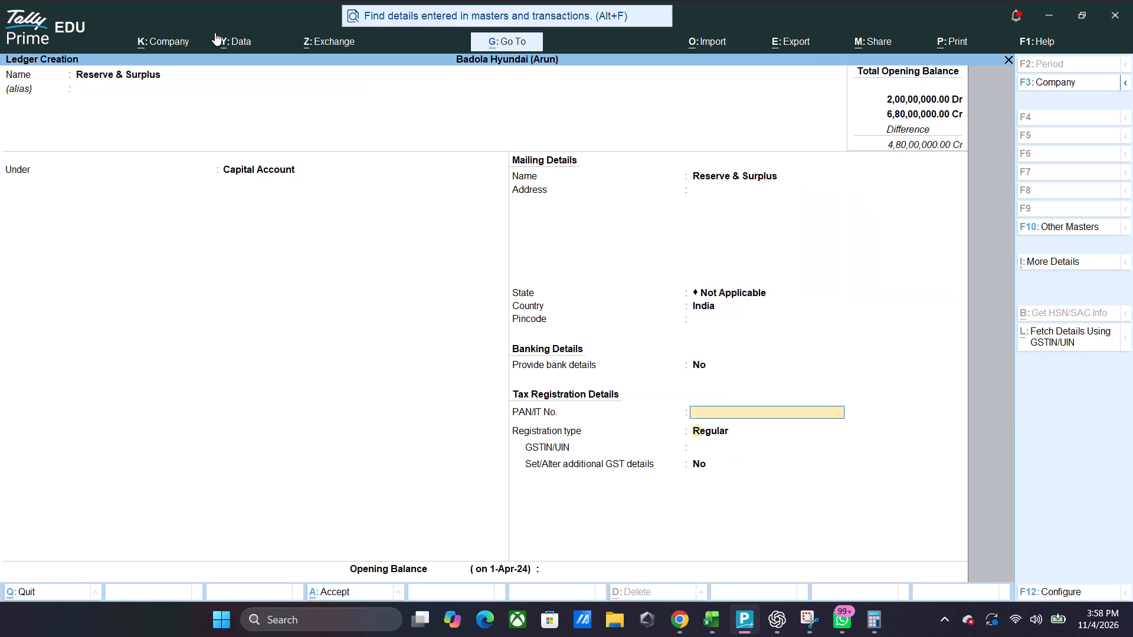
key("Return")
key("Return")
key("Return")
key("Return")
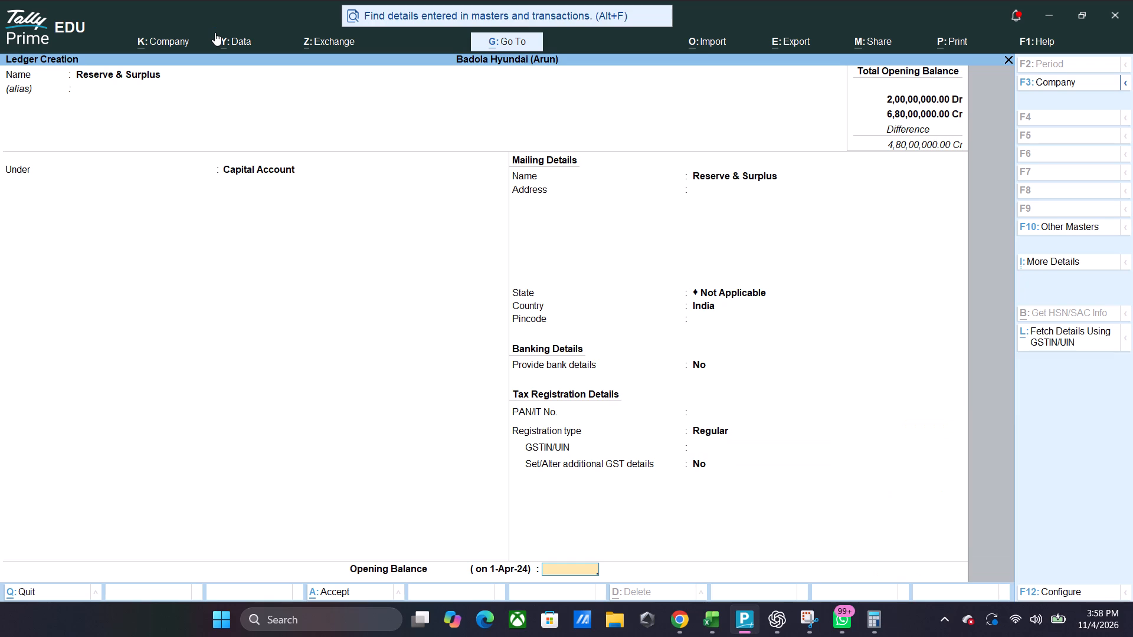
Set the opening balance of Reserve & Surplus to 1,50,00,000 Cr and save the ledger.
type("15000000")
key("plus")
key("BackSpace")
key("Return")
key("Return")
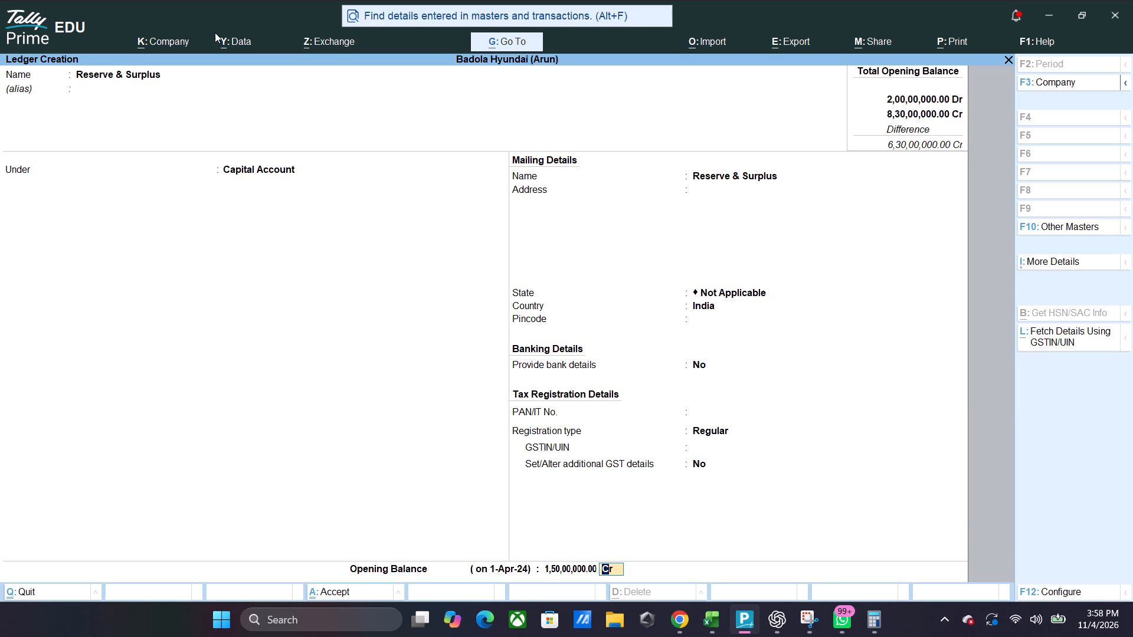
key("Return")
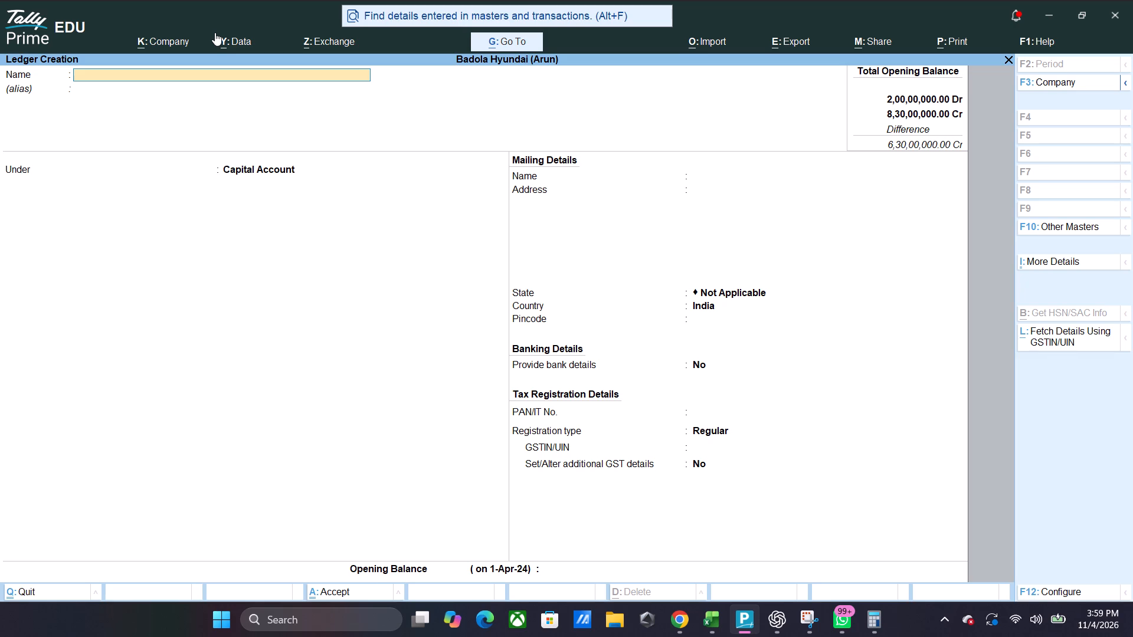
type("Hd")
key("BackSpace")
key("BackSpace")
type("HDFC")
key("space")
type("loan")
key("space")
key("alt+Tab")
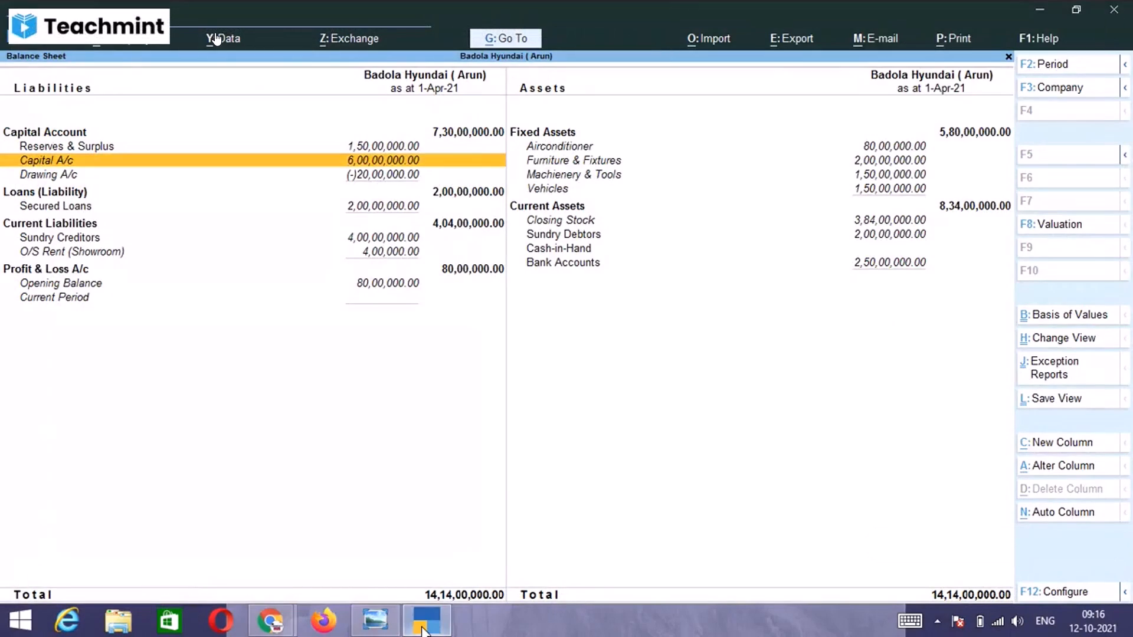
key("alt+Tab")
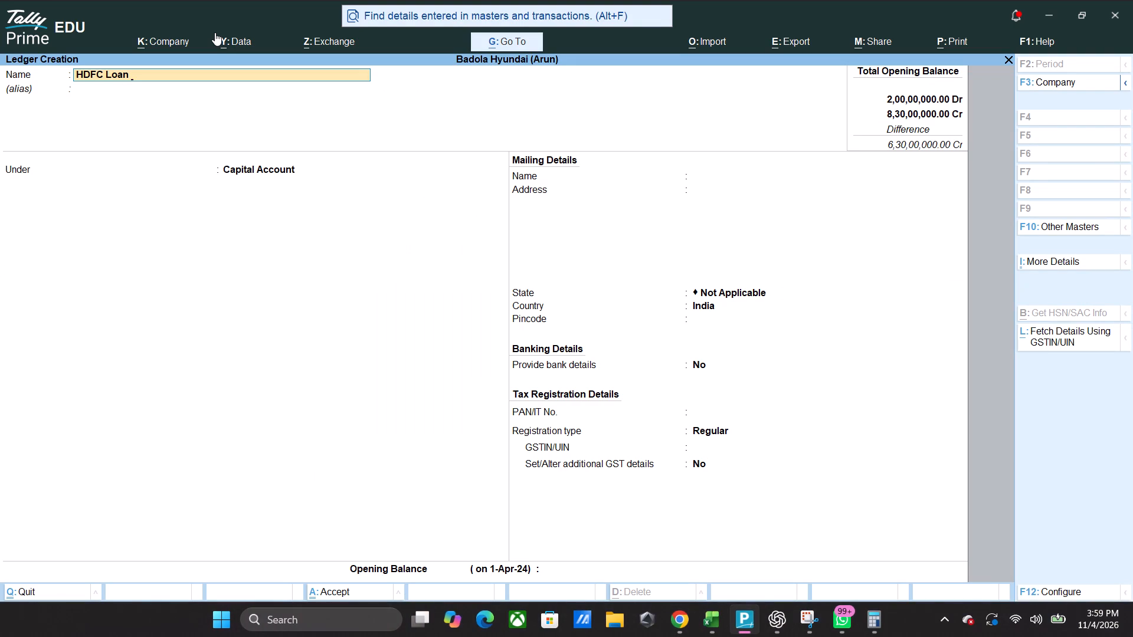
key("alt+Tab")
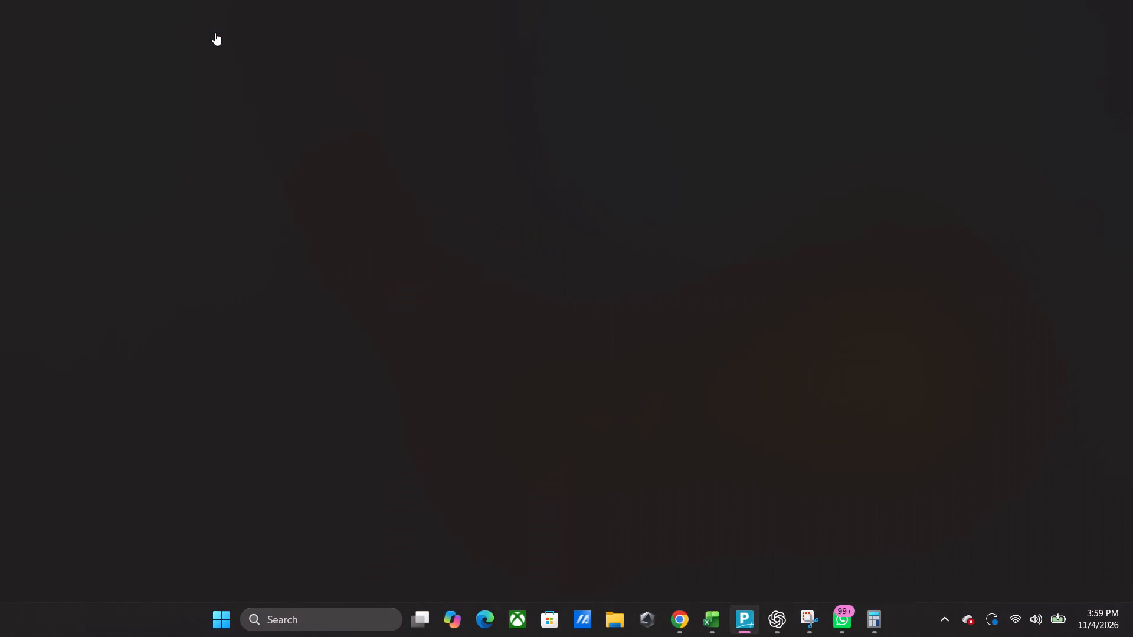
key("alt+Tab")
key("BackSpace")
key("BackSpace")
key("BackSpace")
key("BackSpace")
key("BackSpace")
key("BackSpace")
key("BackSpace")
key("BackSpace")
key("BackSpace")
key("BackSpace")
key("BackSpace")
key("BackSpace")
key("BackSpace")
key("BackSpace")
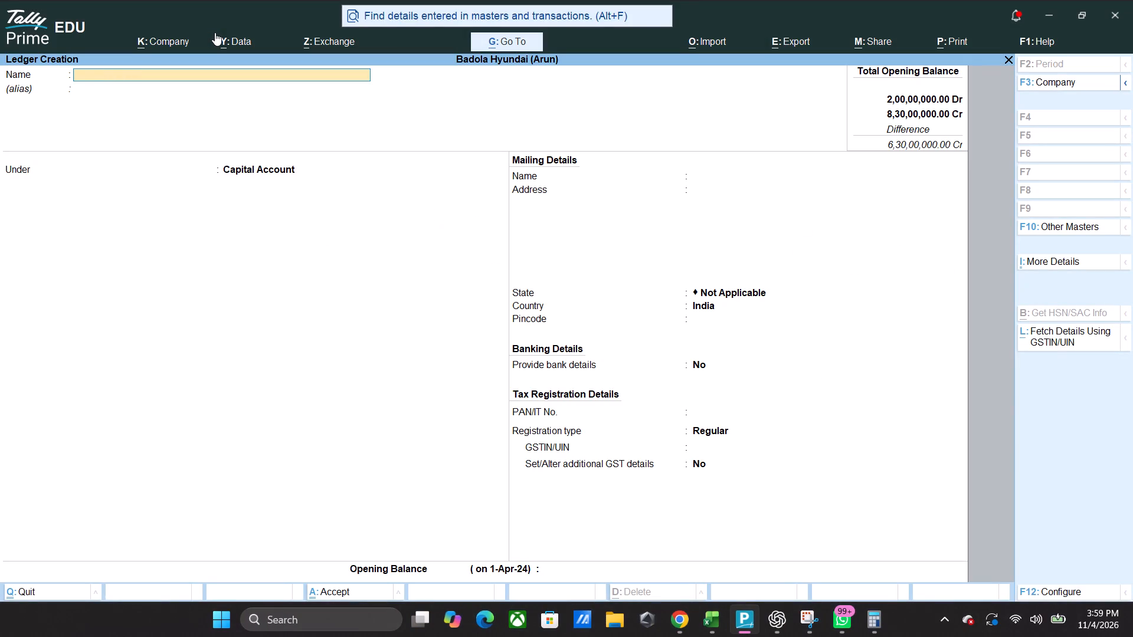
Name the new ledger Secured Loan and place it under the Loans (Liability) group.
type("Secured")
key("space")
type("Loan")
key("space")
key("Return")
key("Return")
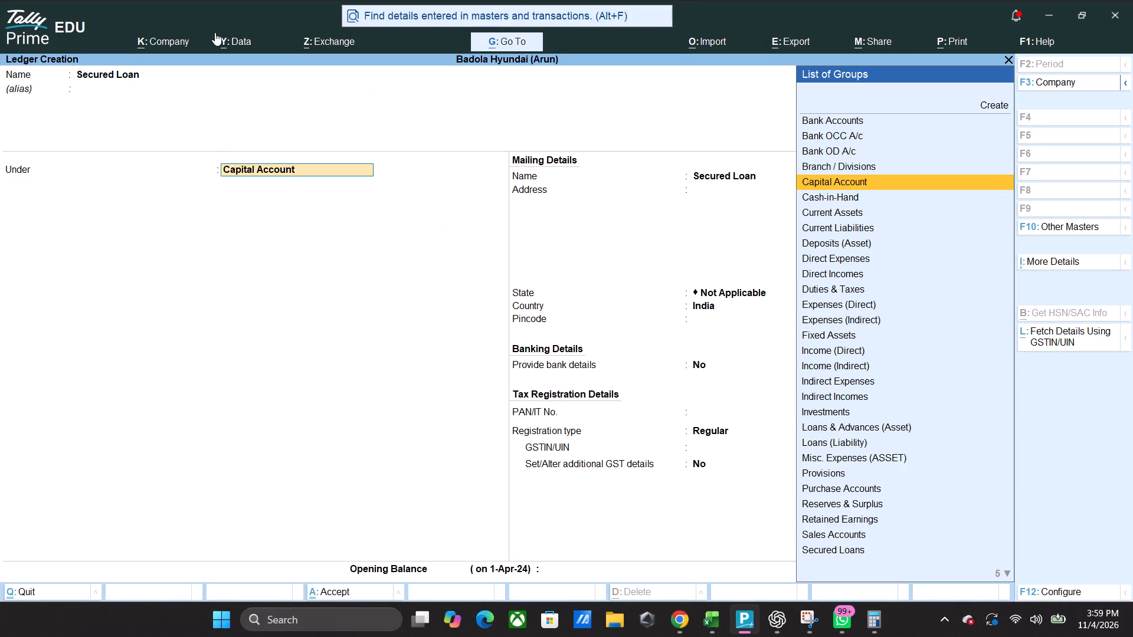
key("alt+Tab")
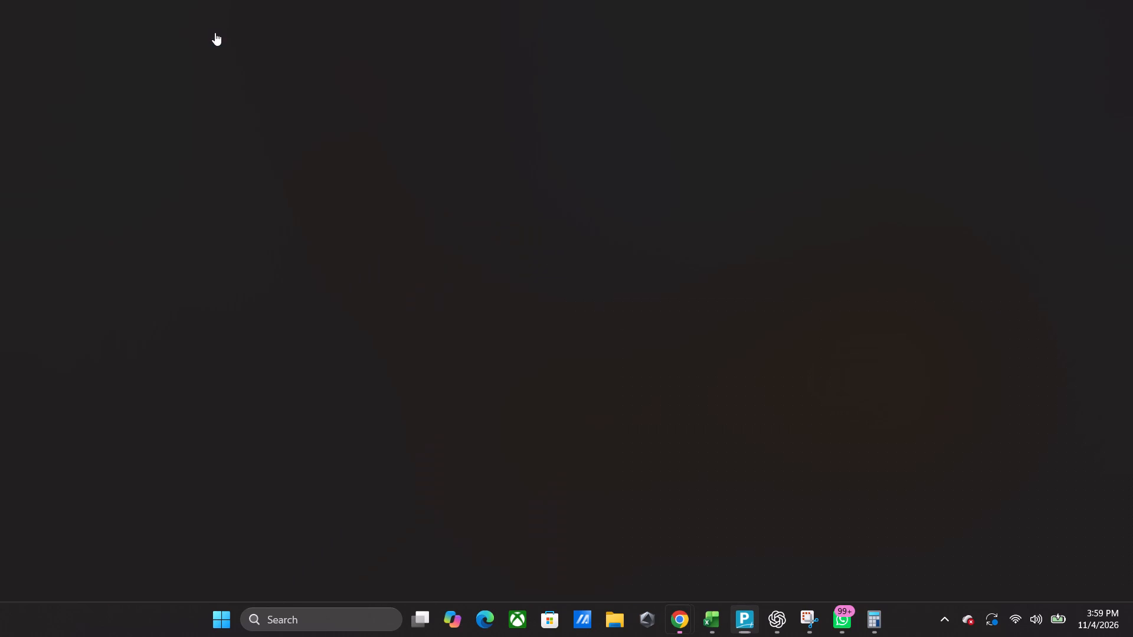
key("alt+Tab")
type("loan")
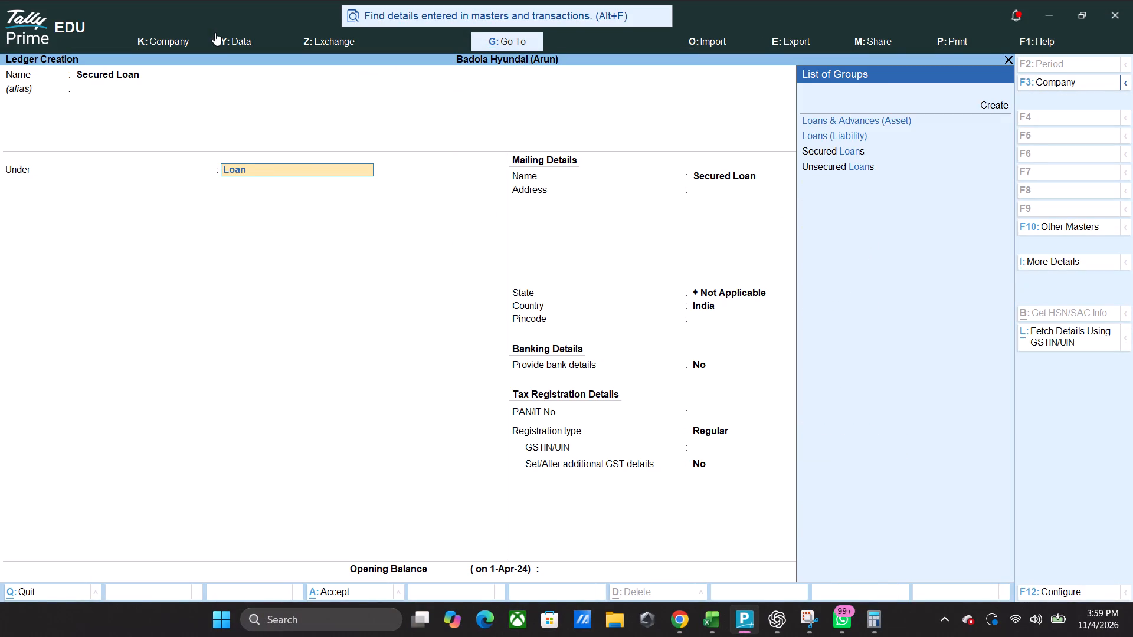
key("Down")
key("Down")
key("Return")
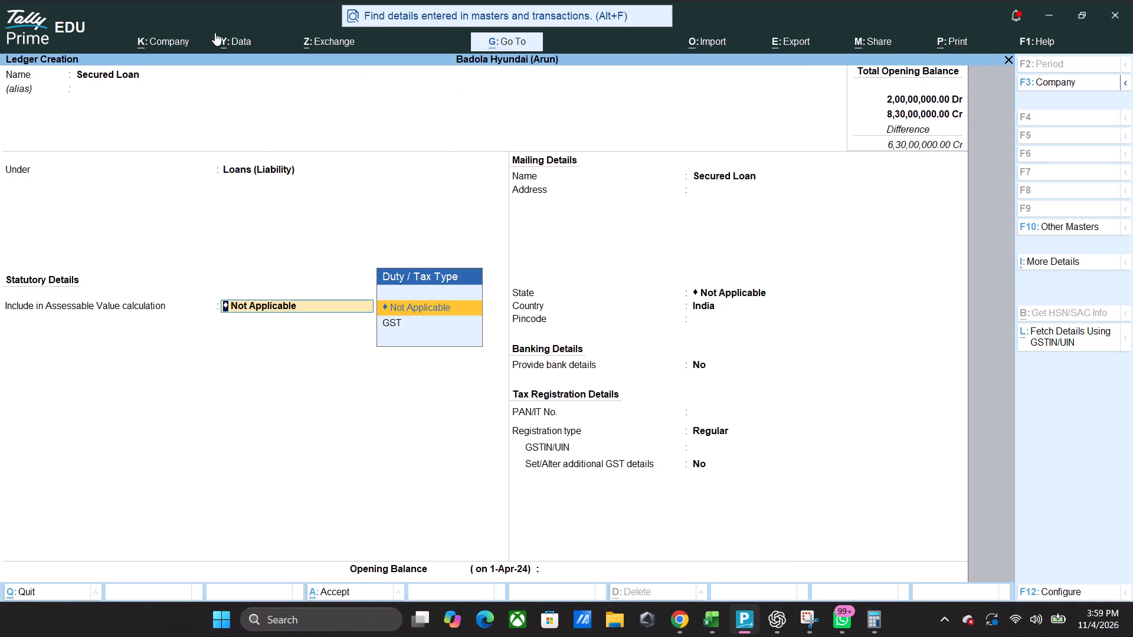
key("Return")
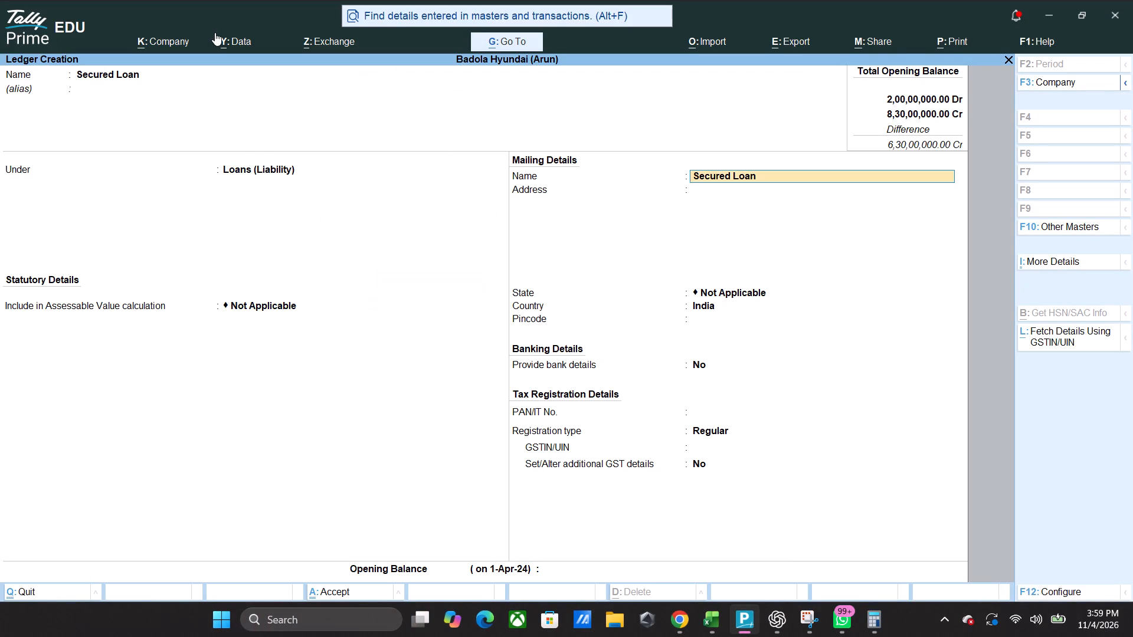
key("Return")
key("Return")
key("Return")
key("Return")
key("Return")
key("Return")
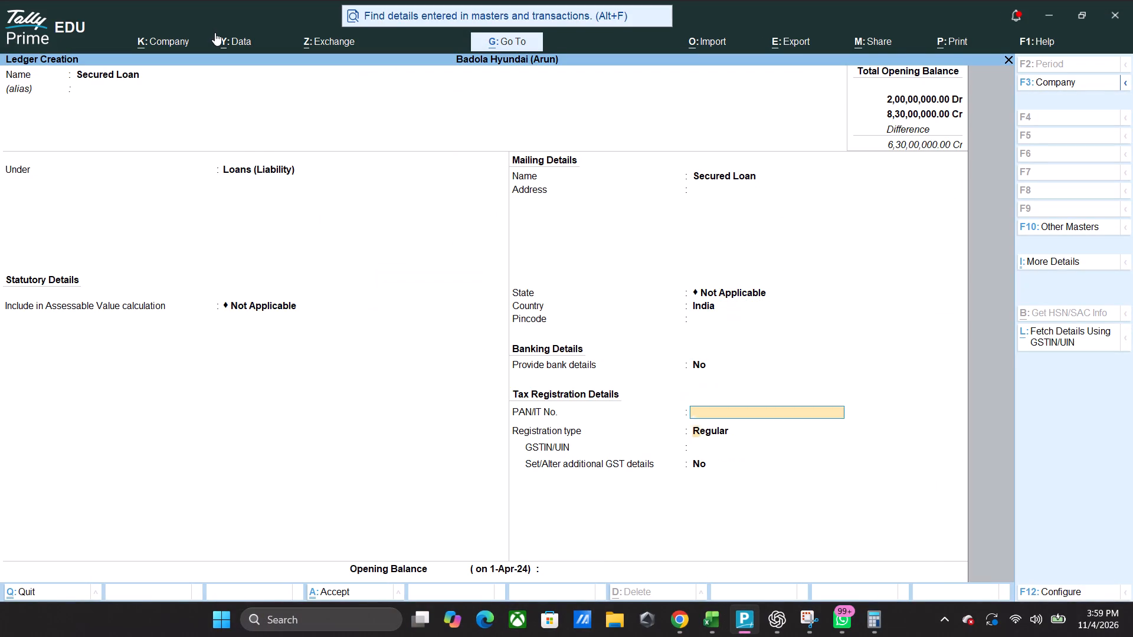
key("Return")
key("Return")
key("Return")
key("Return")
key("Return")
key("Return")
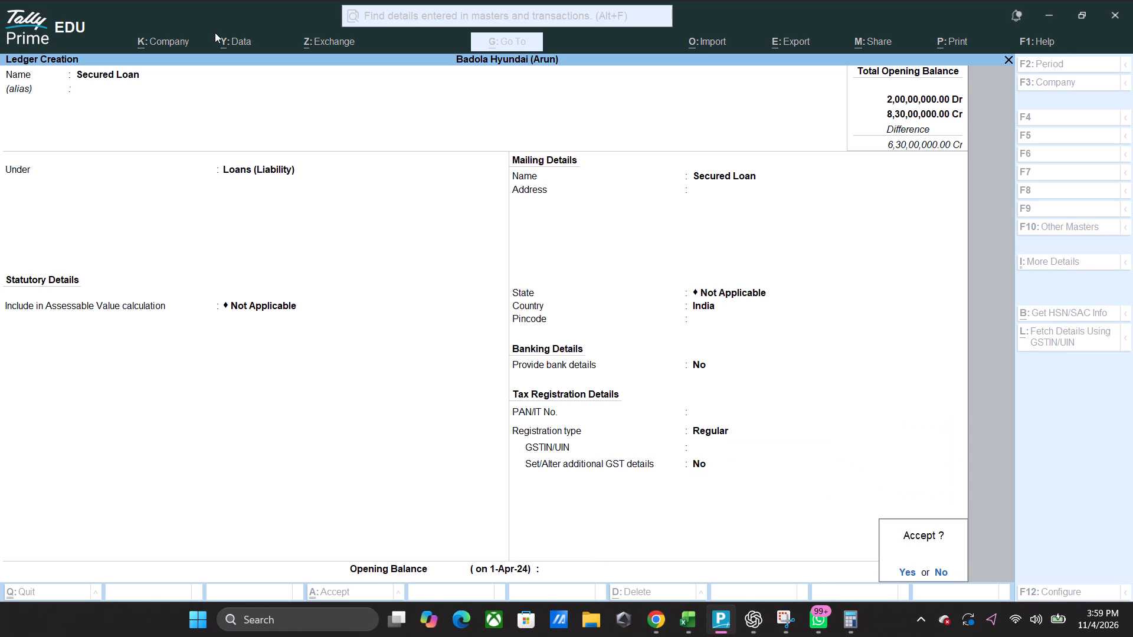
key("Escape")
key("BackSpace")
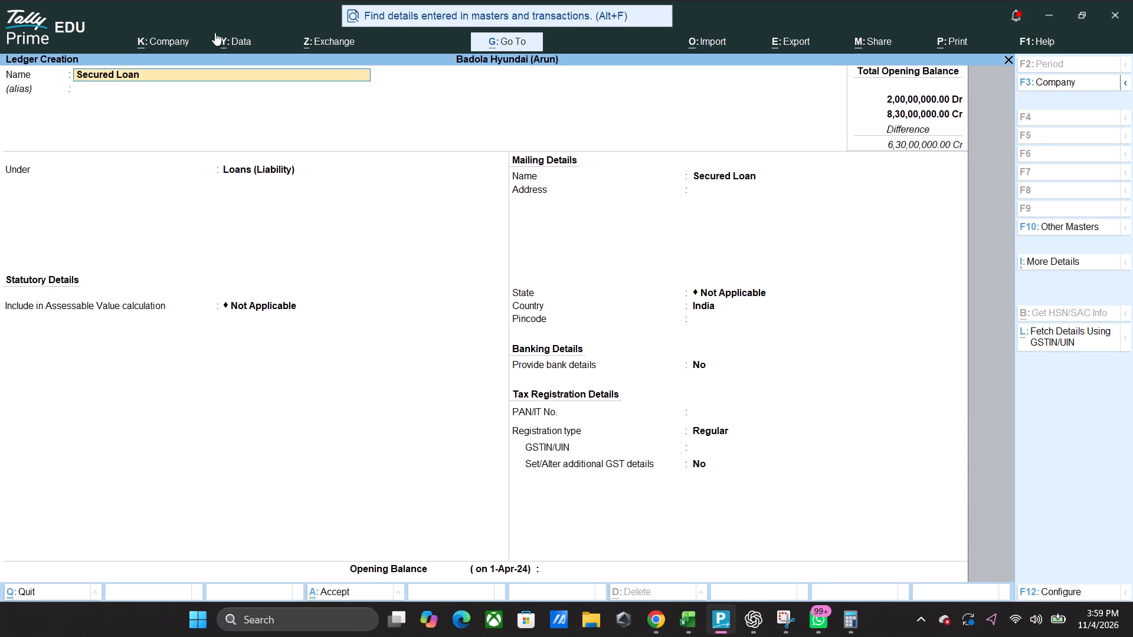
Set the Secured Loan opening balance to 2,00,00,000 Cr, enabling the touchpad only to reach the field, and save the ledger.
key("ctrl+super+F24")
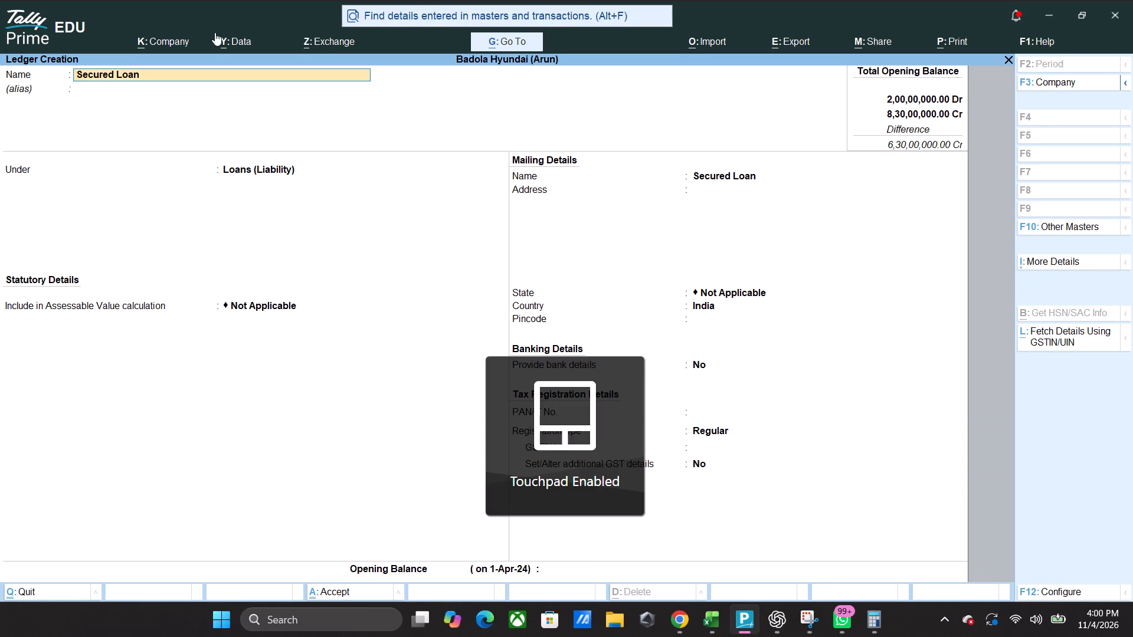
left_click_drag(504, 595, 551, 564)
left_click(551, 564)
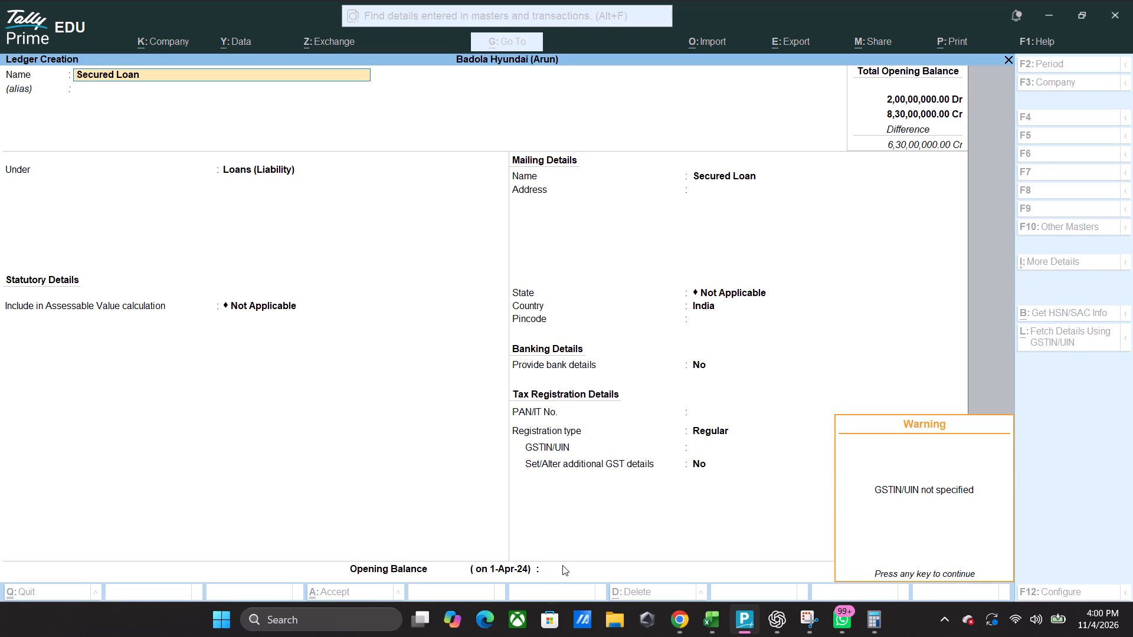
double_click(562, 565)
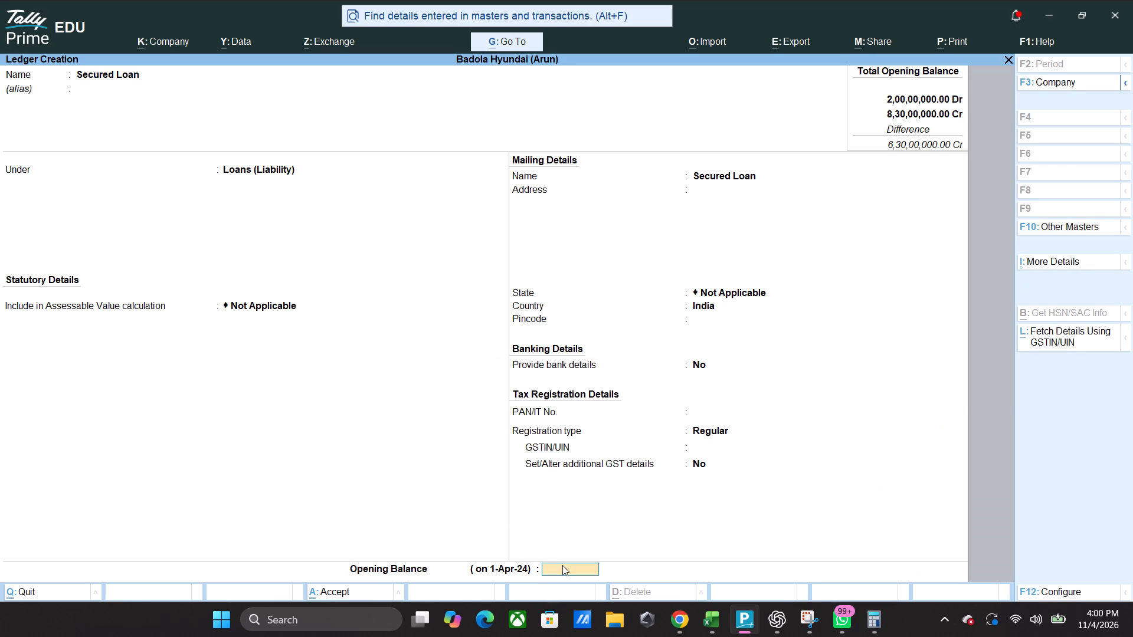
key("ctrl+super+F24")
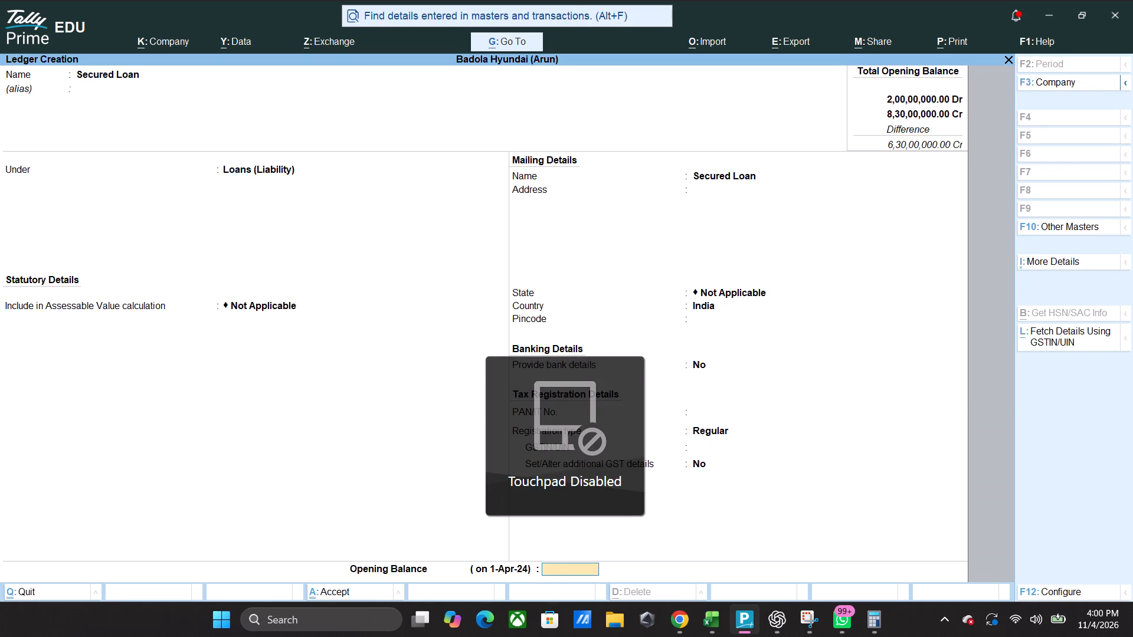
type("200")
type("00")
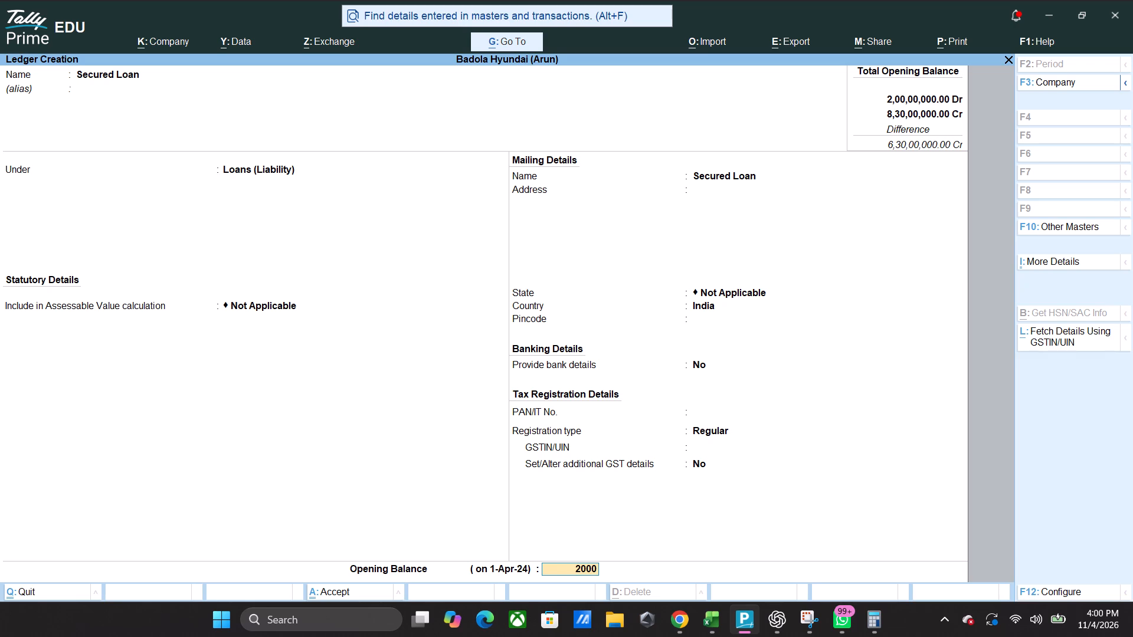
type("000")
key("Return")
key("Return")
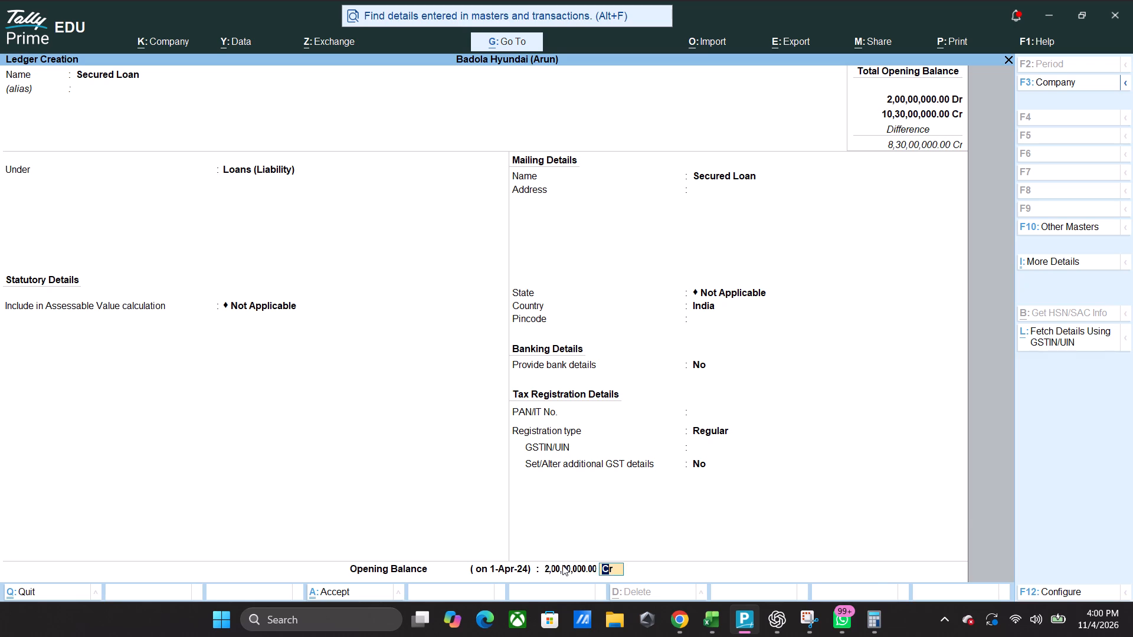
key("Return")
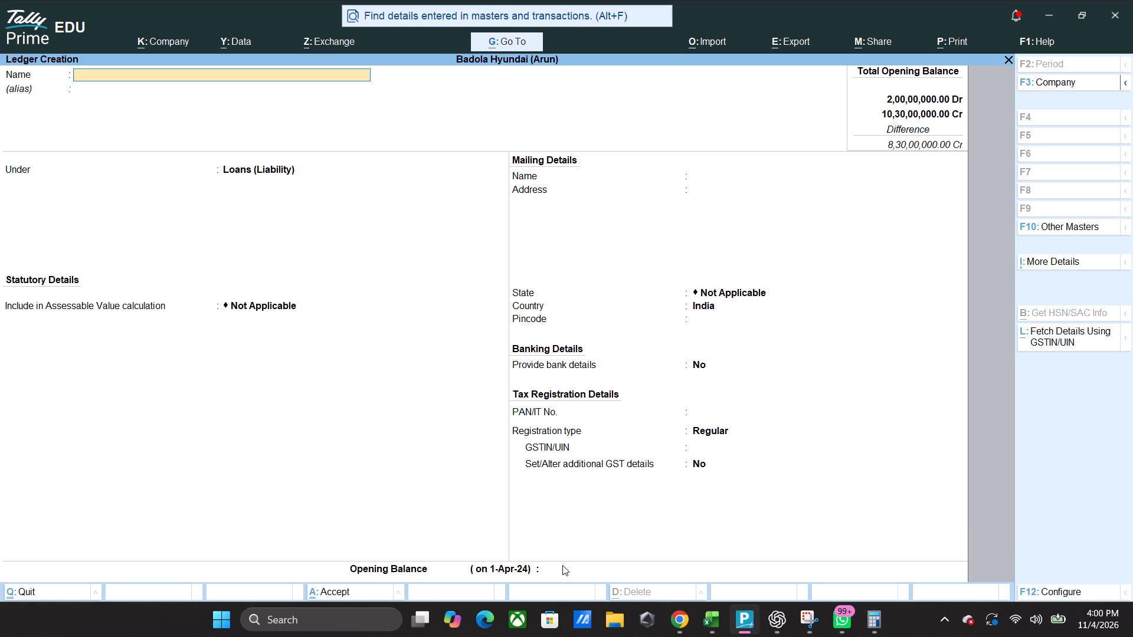
Switch to the tutorial in Chrome to check the balance sheet for the next ledger.
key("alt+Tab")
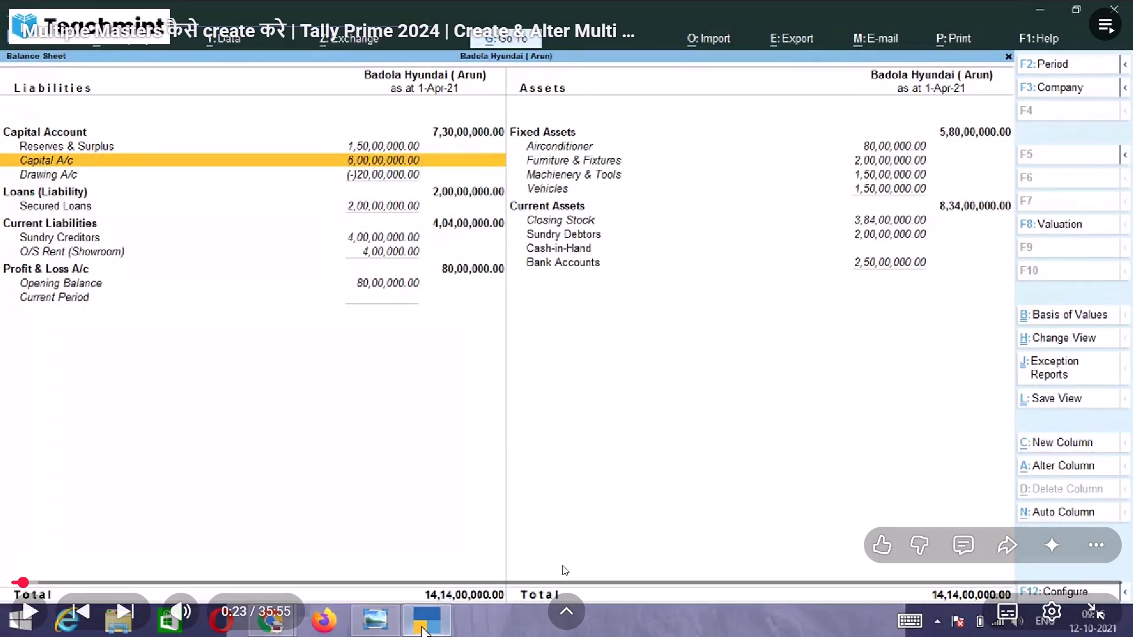
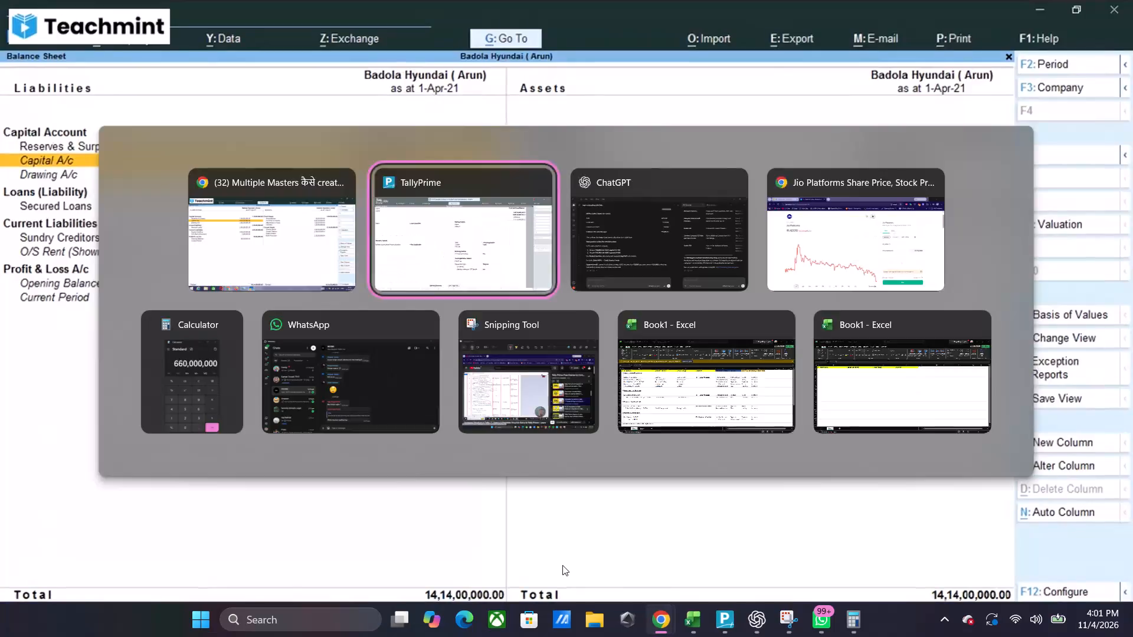
Name the new ledger Sundry Creaditor, checking the name against the tutorial's balance sheet in Chrome, and leave the alias blank.
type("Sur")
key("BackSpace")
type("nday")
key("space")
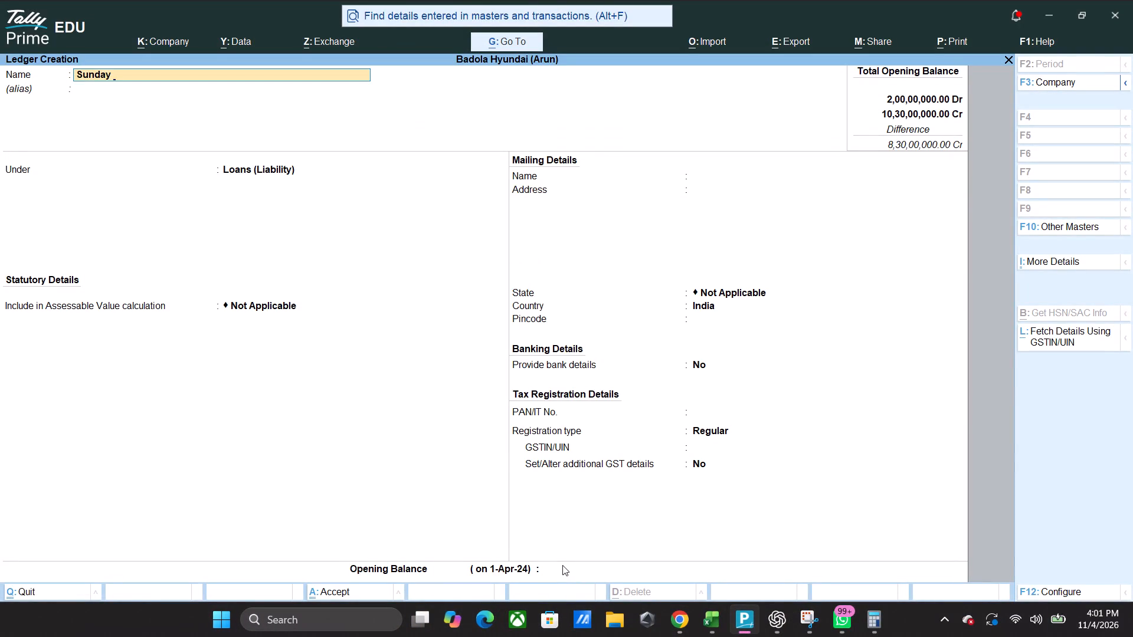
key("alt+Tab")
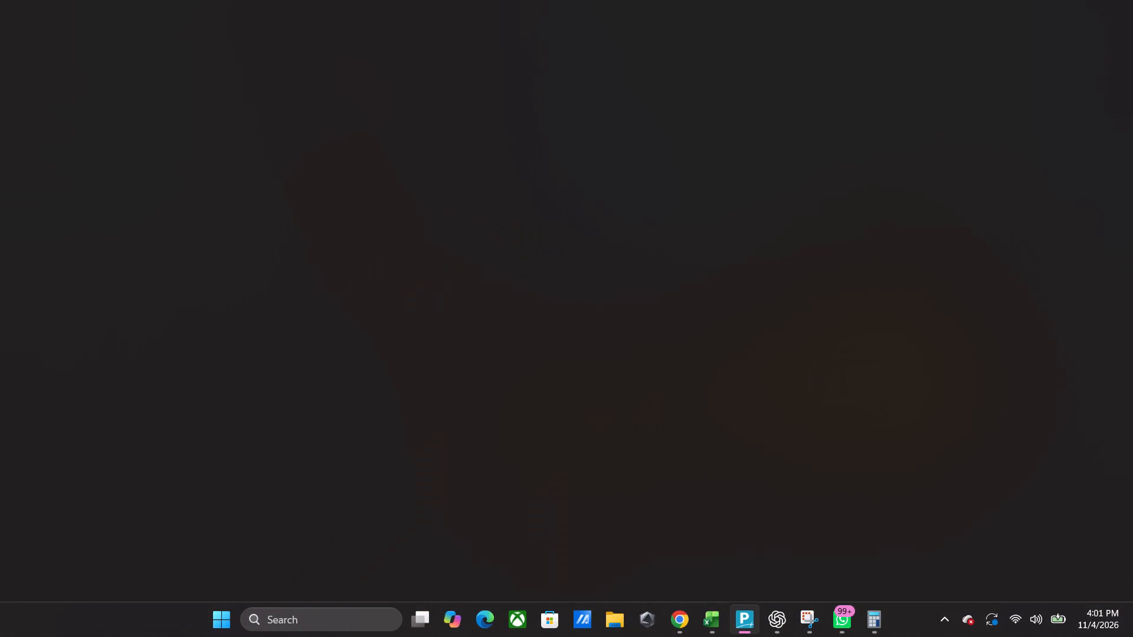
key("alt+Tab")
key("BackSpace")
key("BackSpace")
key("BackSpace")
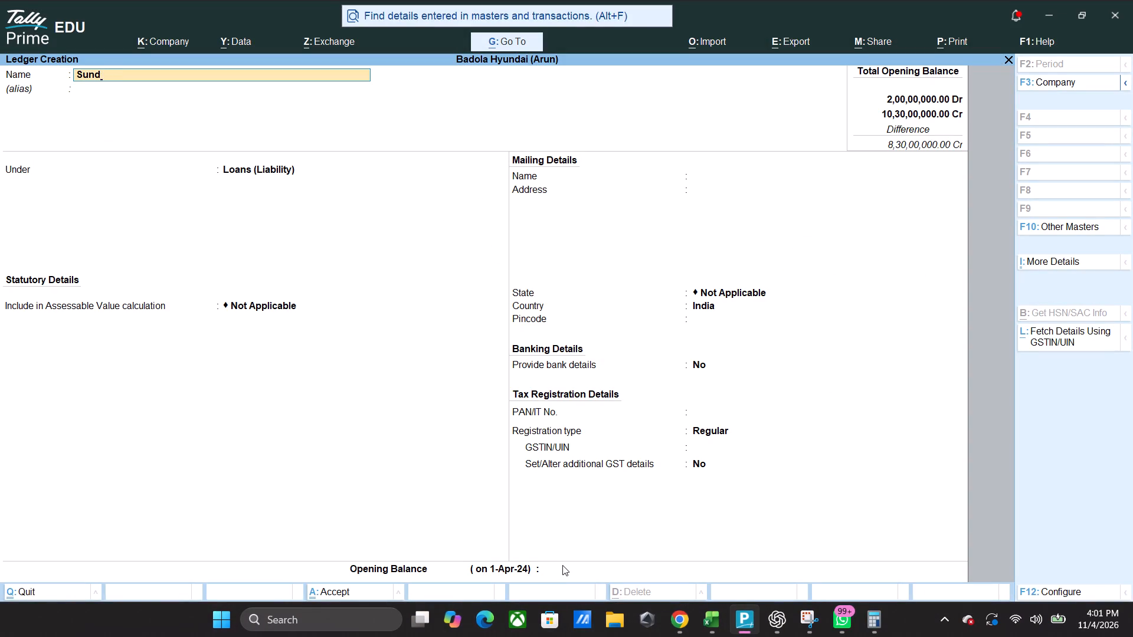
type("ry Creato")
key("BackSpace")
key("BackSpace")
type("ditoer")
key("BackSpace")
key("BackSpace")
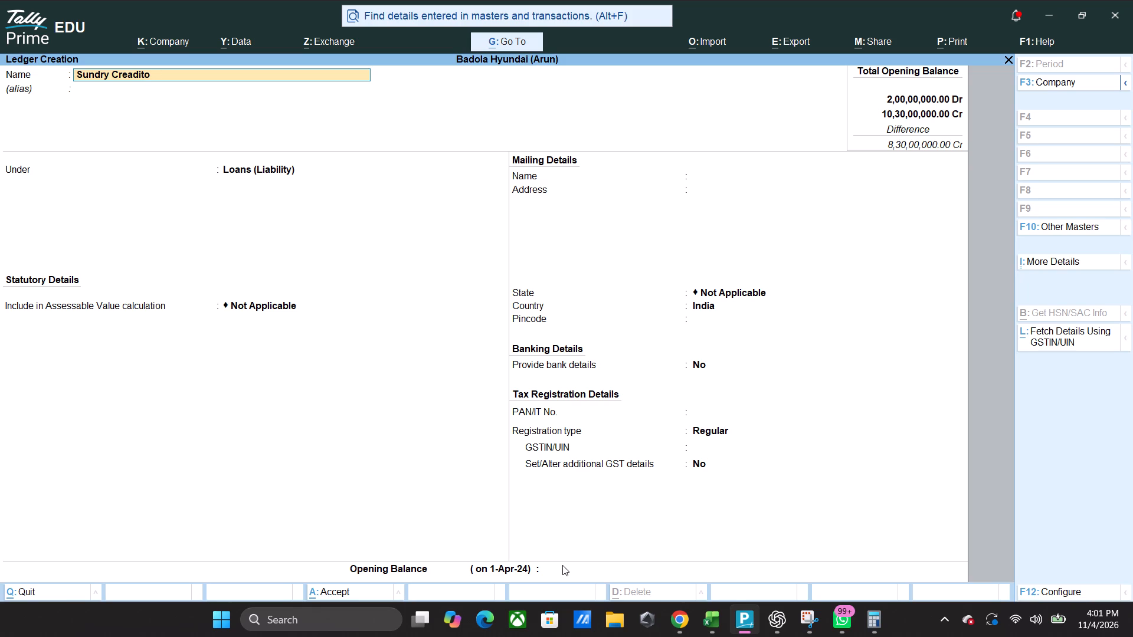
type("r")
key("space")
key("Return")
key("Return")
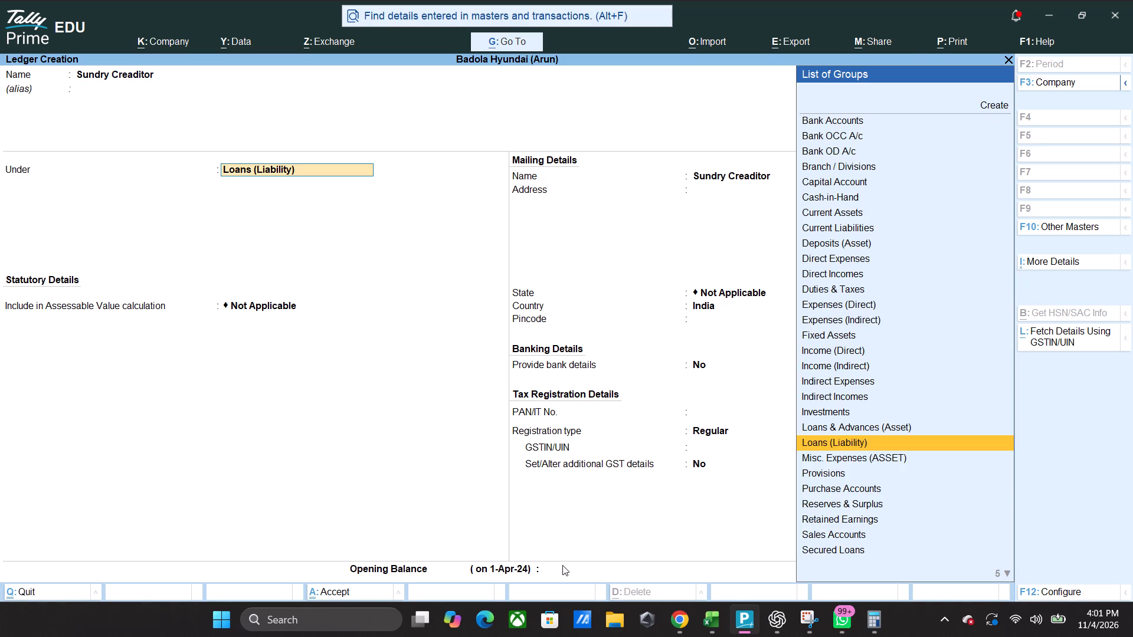
Place the Sundry Creaditor ledger under the Sundry Creditors group.
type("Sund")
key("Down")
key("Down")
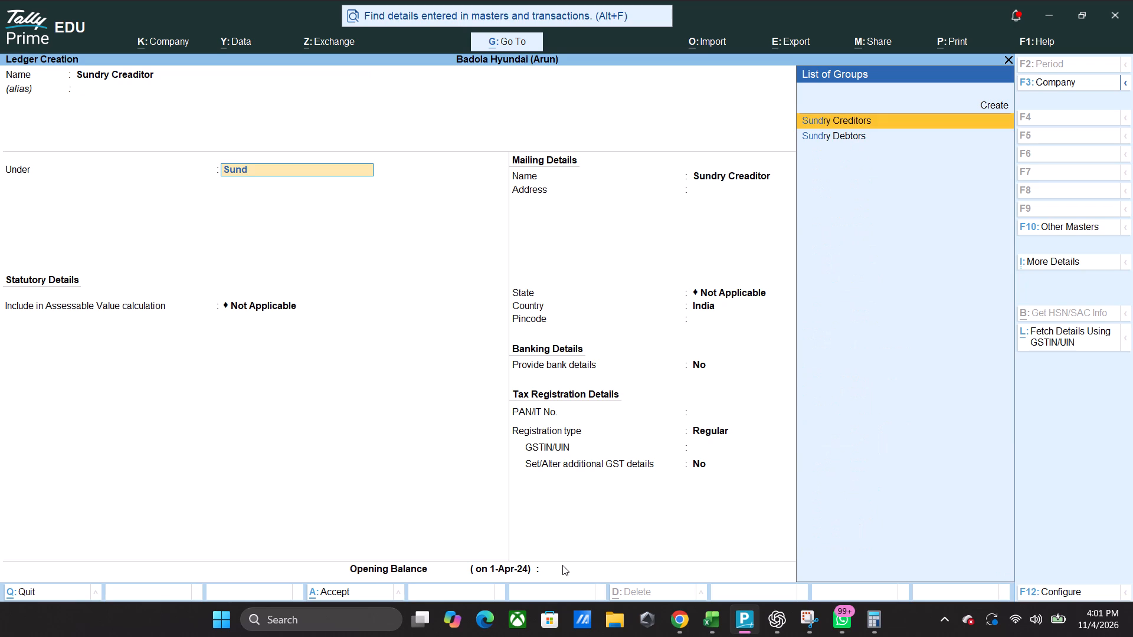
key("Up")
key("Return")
Keep the default bill-by-bill, mailing, banking and tax details for Sundry Creaditor, leaving GSTIN/UIN blank, and reach the opening balance.
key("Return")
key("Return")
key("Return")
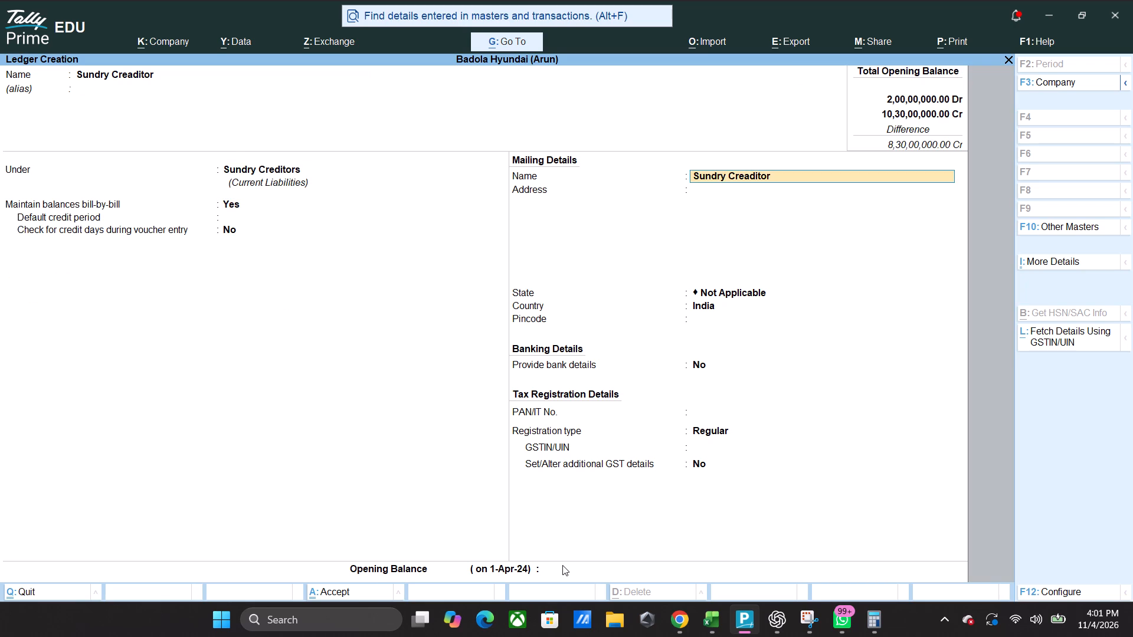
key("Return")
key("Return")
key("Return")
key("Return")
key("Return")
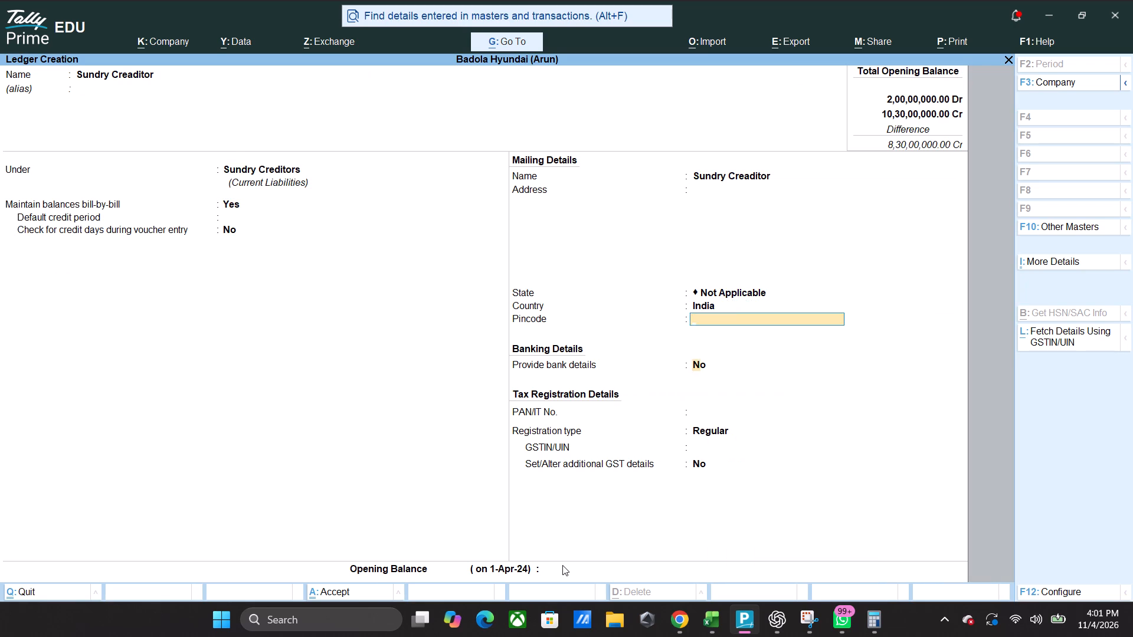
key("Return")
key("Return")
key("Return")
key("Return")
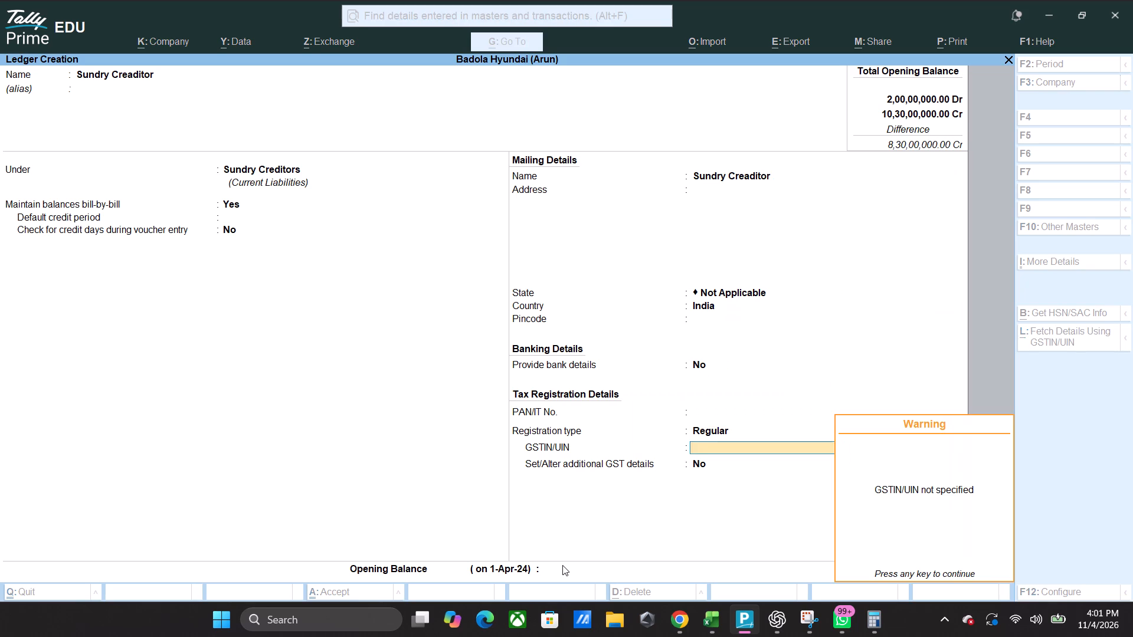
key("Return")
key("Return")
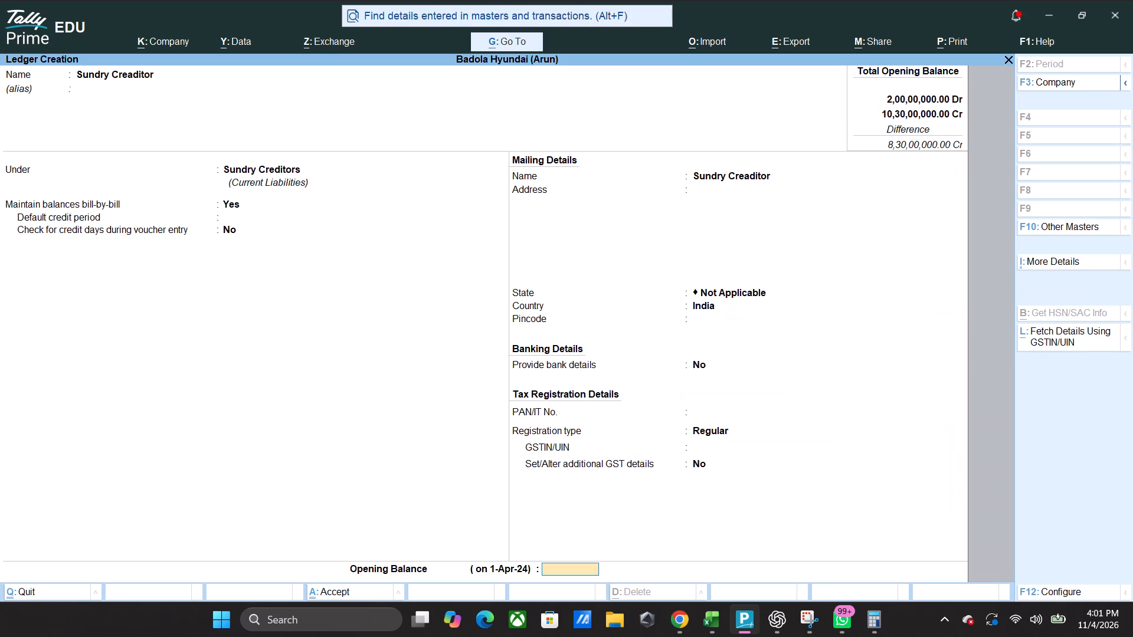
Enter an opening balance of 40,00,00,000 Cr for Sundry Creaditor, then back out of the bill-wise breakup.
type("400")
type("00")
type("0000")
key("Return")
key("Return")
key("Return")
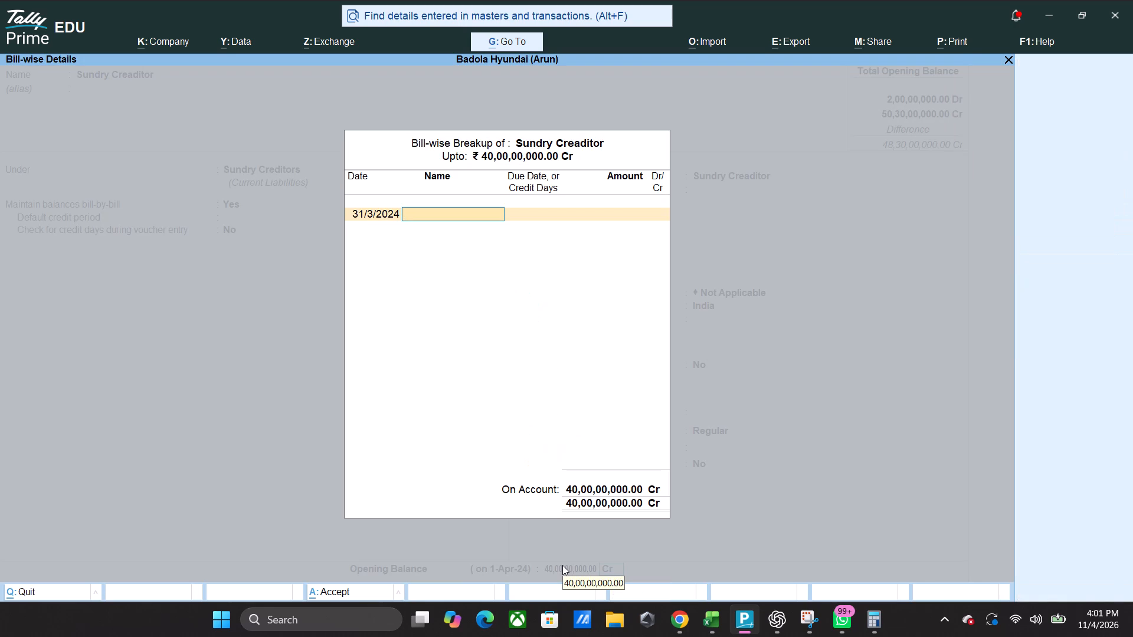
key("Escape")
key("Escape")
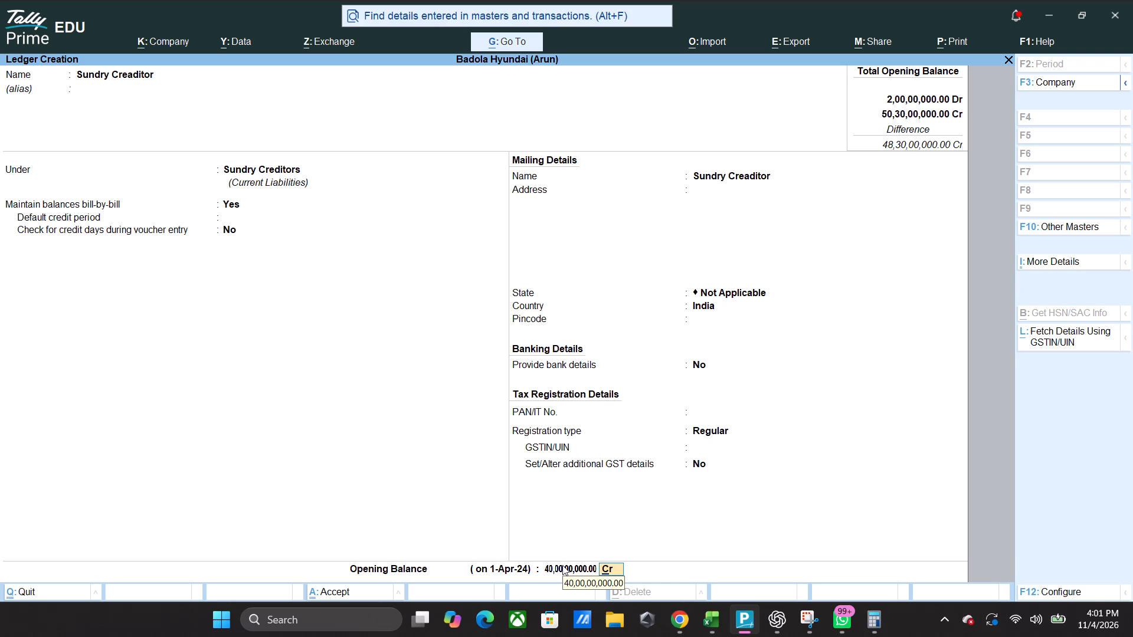
Set the Sundry Creaditor opening balance to 4,00,00,000 Cr, leave the bill-wise breakup without bill names, and save the ledger.
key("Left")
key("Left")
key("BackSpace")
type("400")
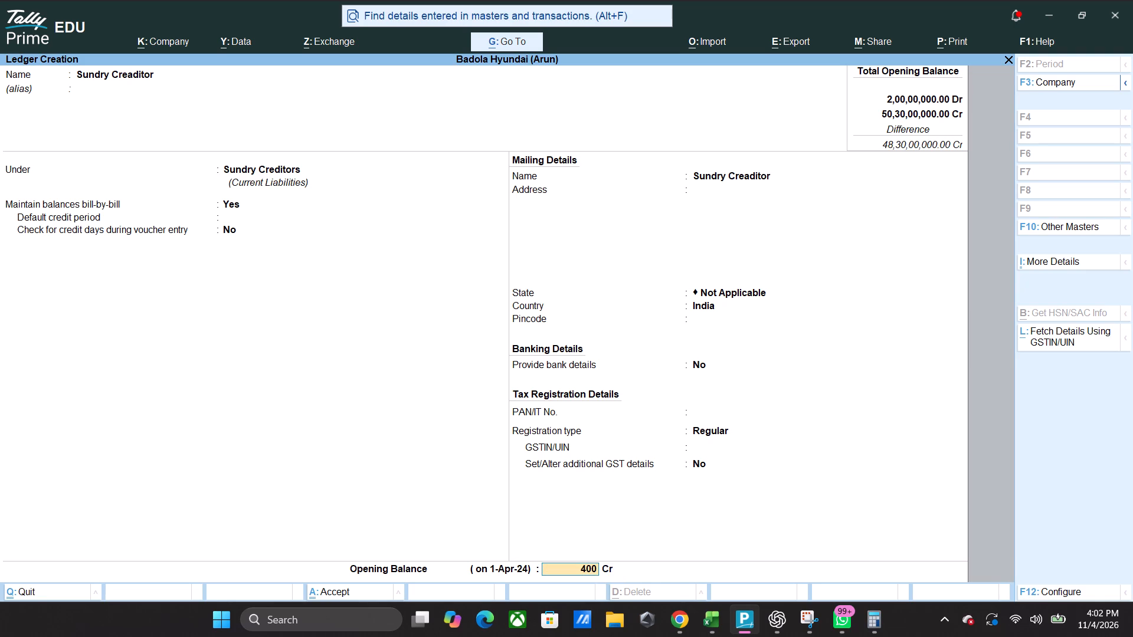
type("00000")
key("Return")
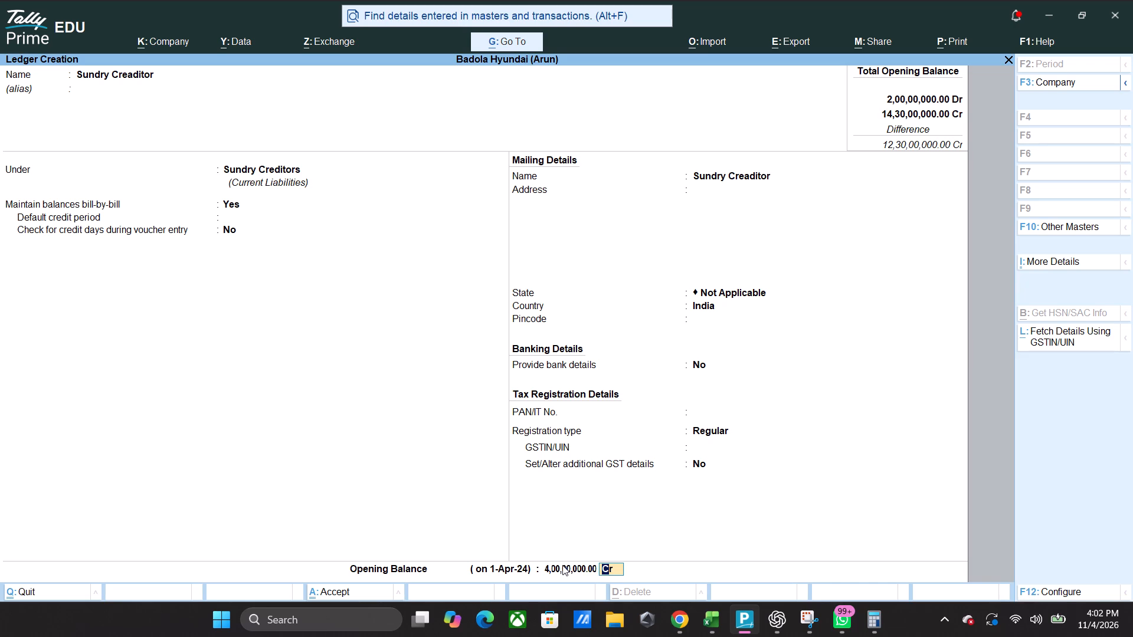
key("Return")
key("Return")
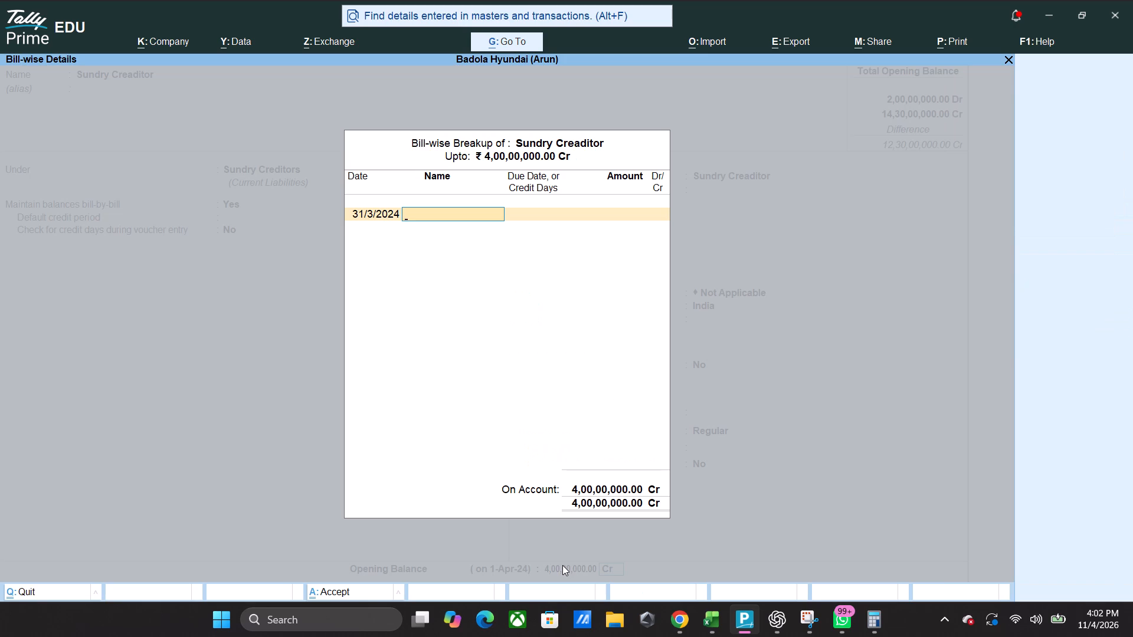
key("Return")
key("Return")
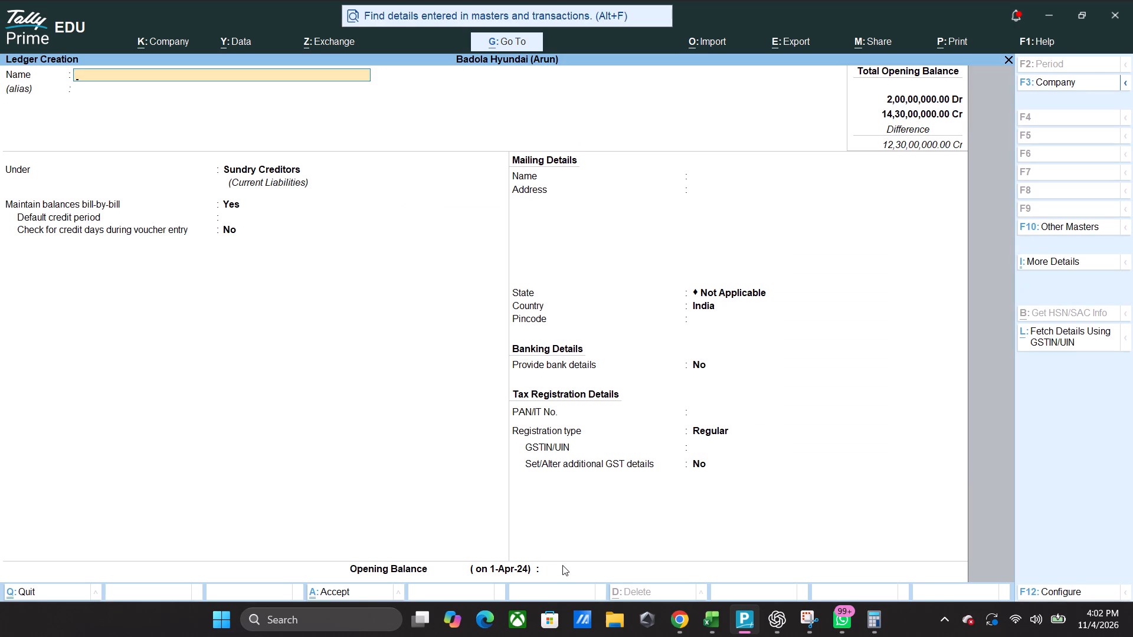
Name the next new ledger O/s Rent (Showroom) and leave its alias blank.
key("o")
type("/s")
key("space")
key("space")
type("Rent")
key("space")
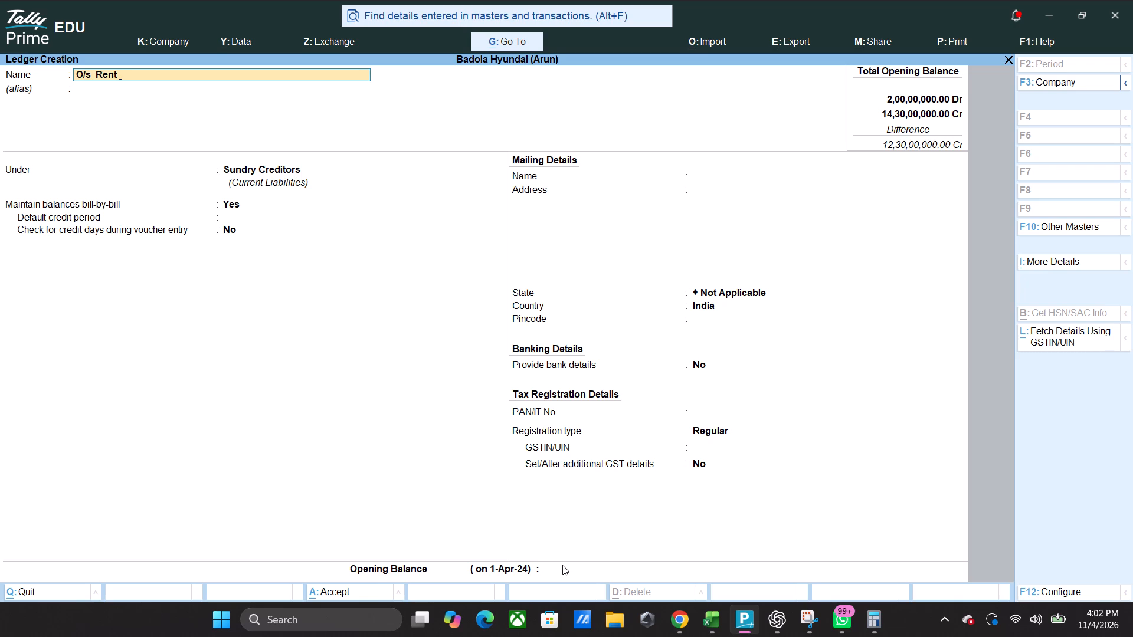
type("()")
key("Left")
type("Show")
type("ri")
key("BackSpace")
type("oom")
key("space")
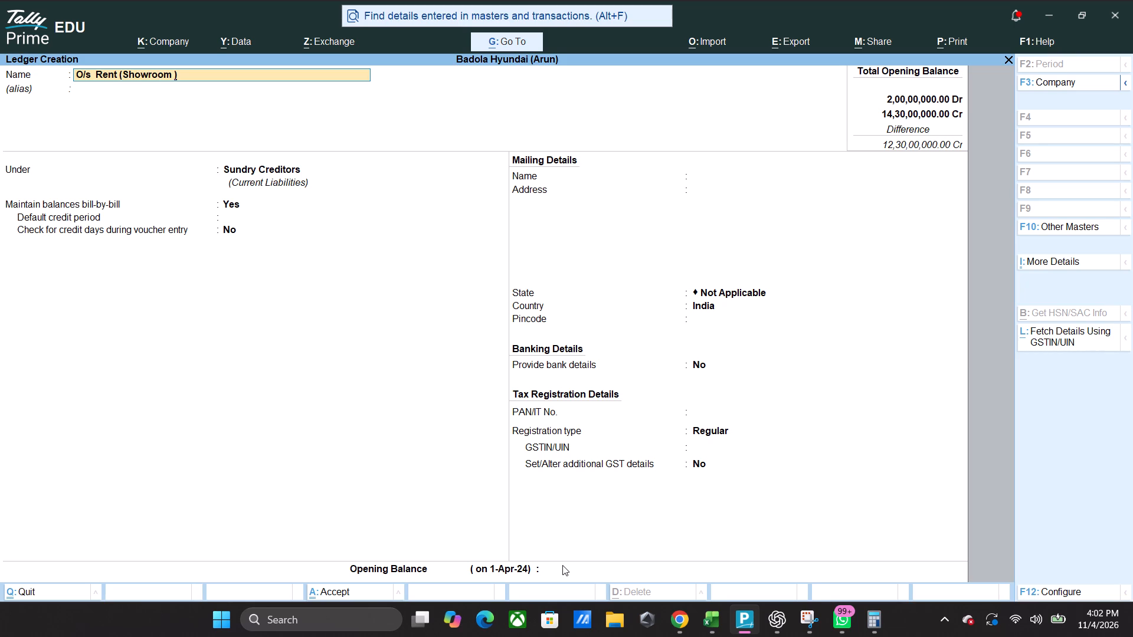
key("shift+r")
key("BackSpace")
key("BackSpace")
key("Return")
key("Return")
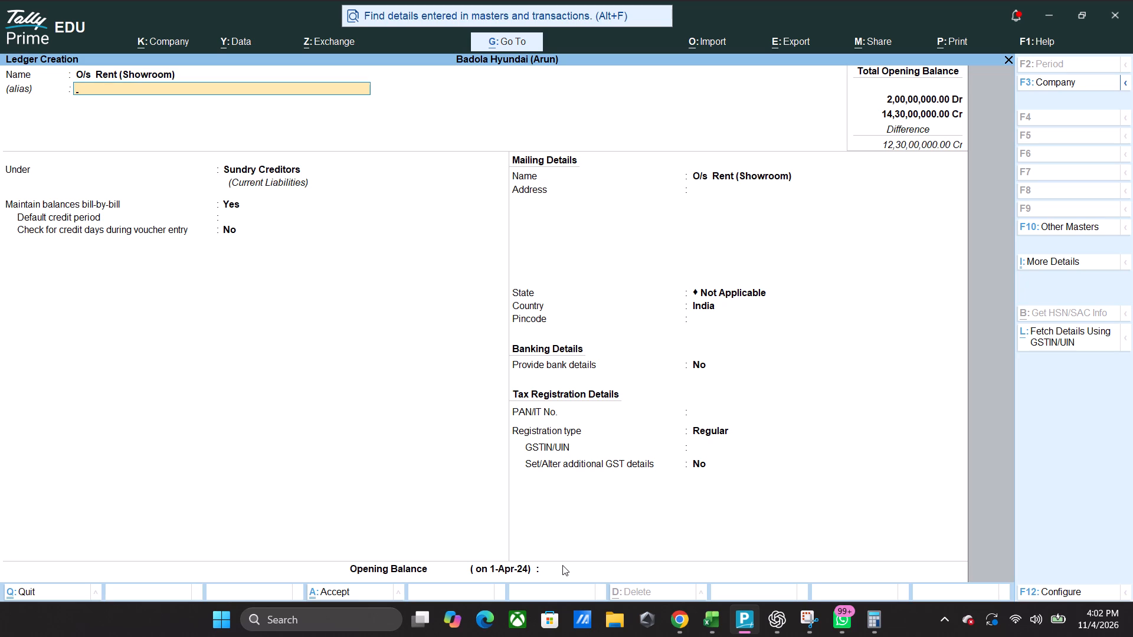
Check the tutorial in Chrome, then place the O/s Rent (Showroom) ledger under the Current Liabilities group in Tally Prime.
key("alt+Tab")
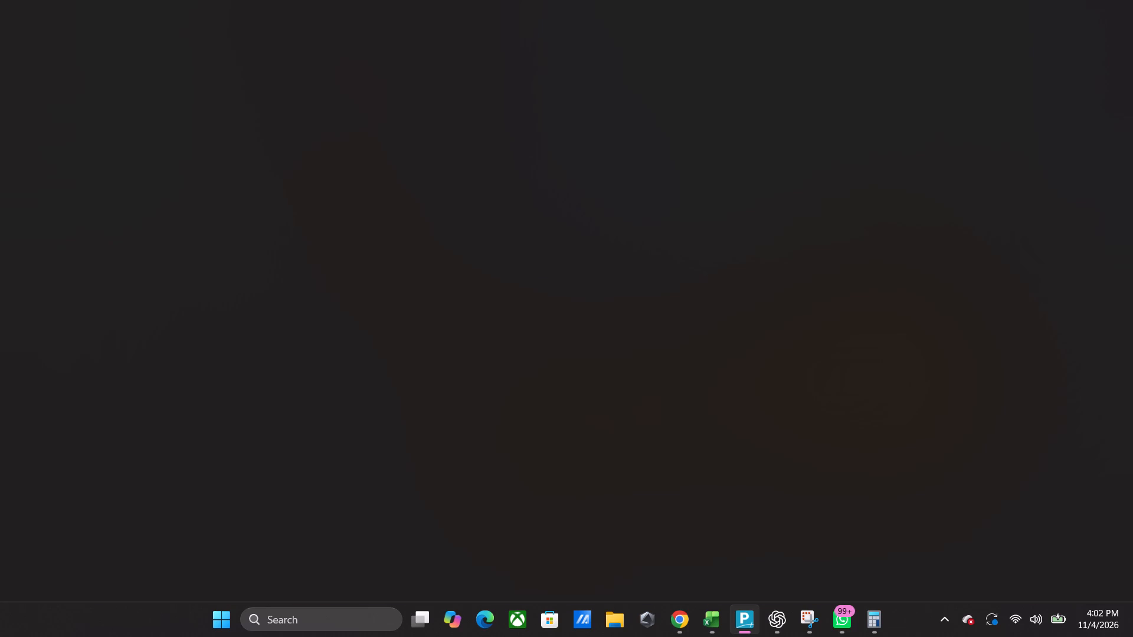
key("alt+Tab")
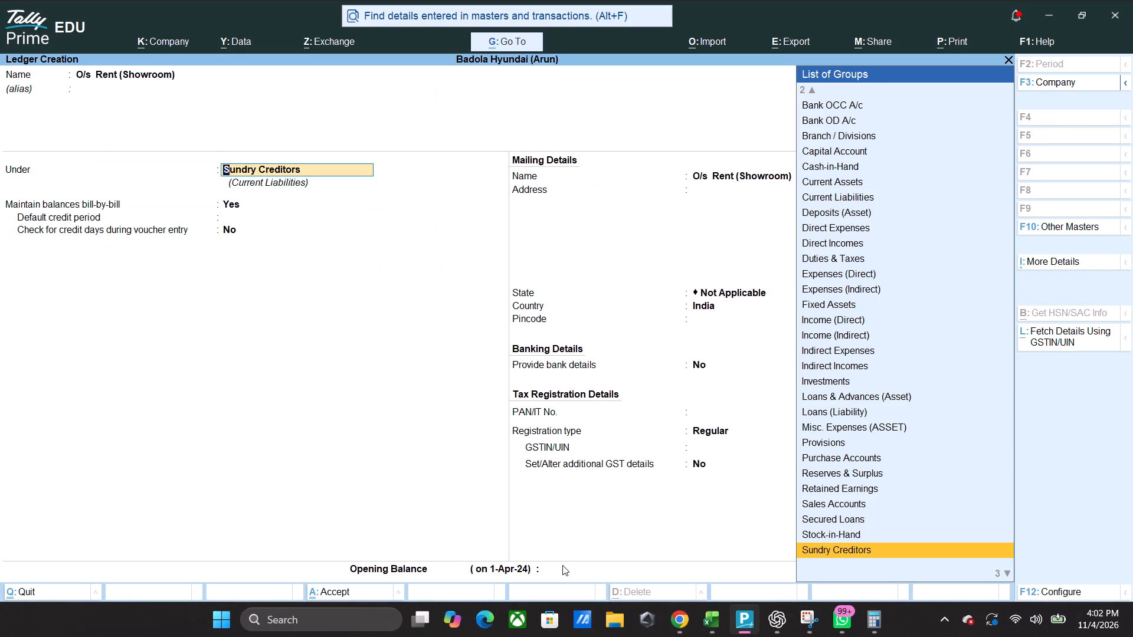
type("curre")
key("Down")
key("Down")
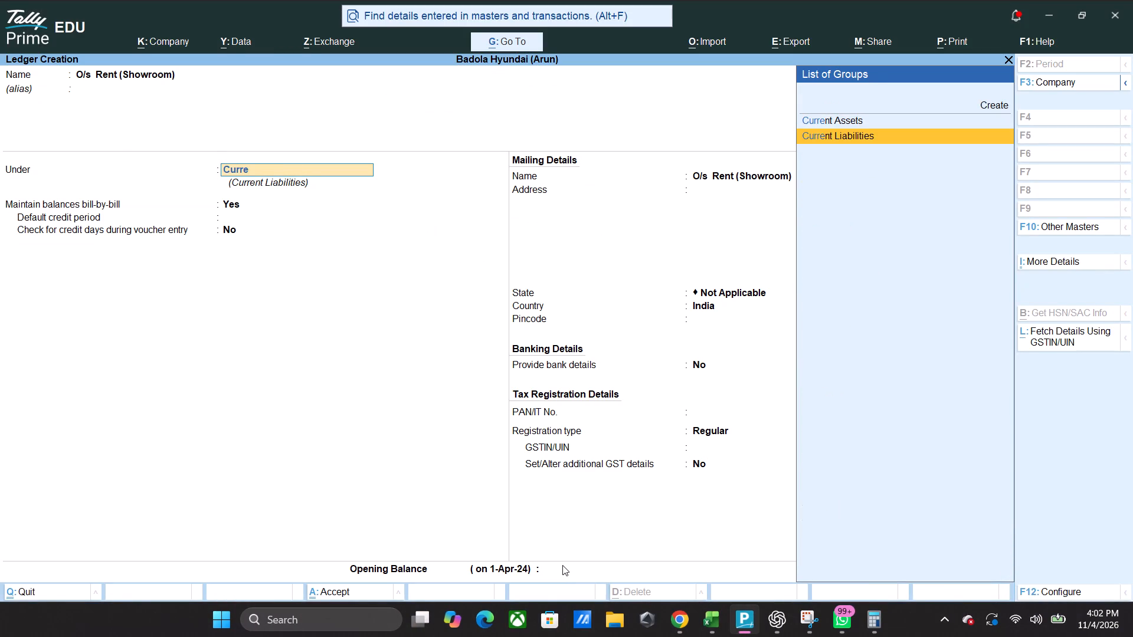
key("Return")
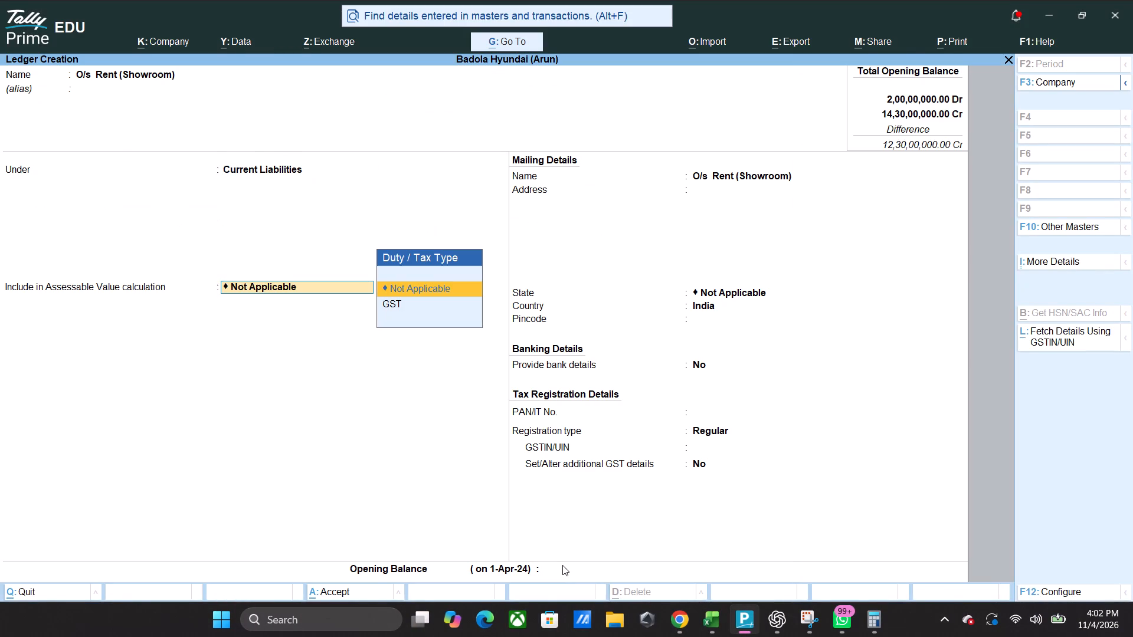
Keep the default assessable value, mailing, banking and tax details for O/s Rent (Showroom), leaving GSTIN/UIN blank, and reach the opening balance.
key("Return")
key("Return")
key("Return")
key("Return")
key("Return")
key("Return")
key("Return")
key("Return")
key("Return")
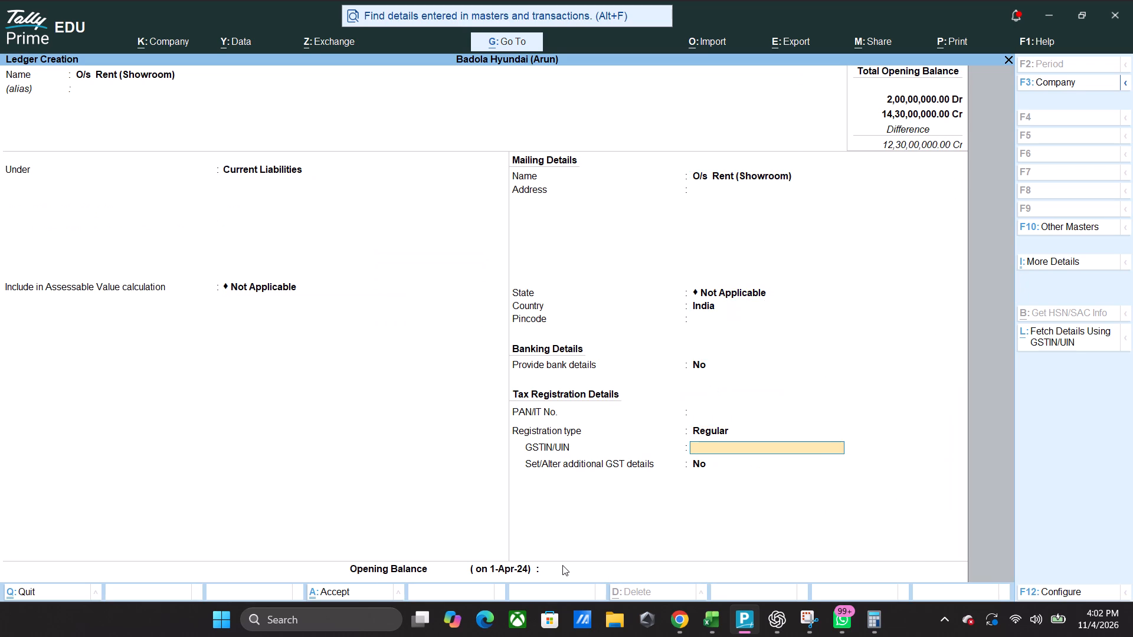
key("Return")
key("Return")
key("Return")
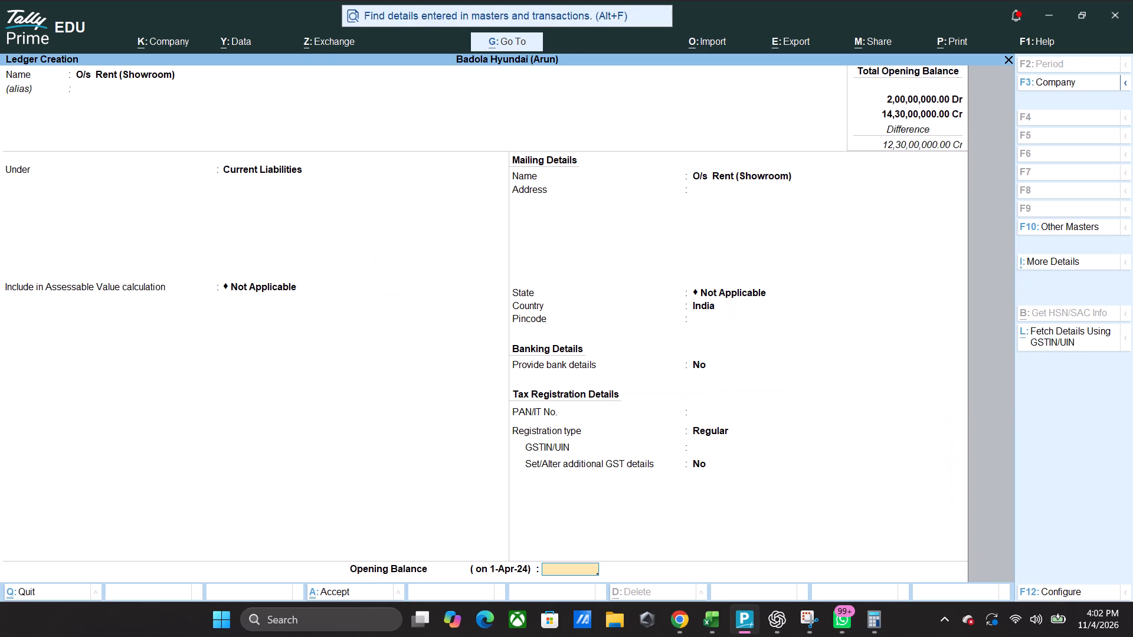
Set the O/s Rent (Showroom) opening balance to 4,00,000 Cr, save the ledger, and return to the Gateway of Tally.
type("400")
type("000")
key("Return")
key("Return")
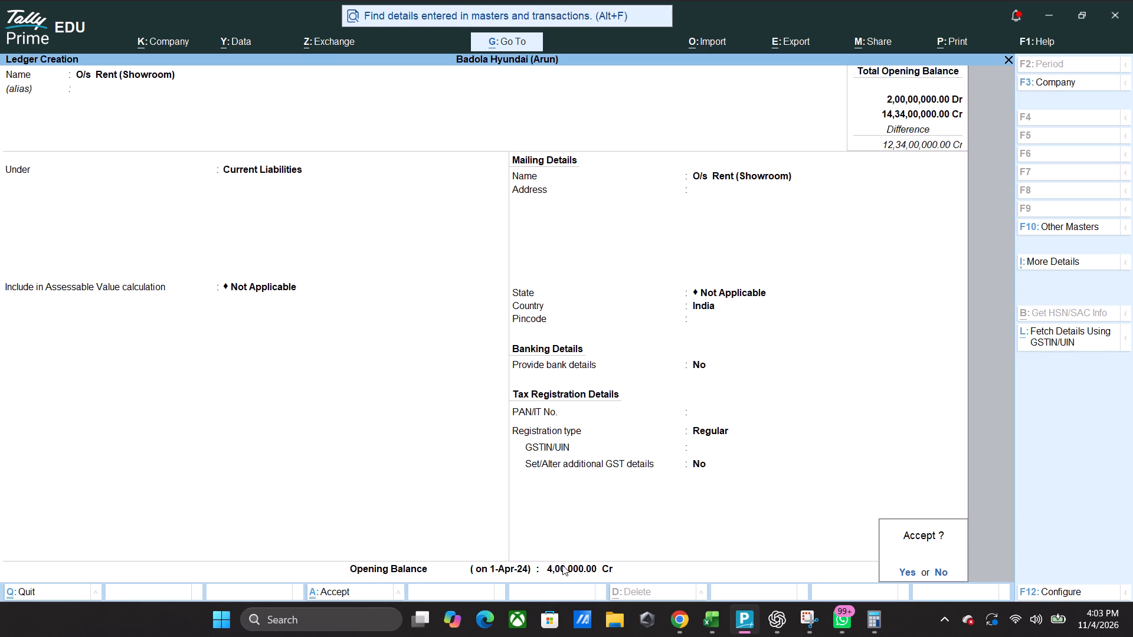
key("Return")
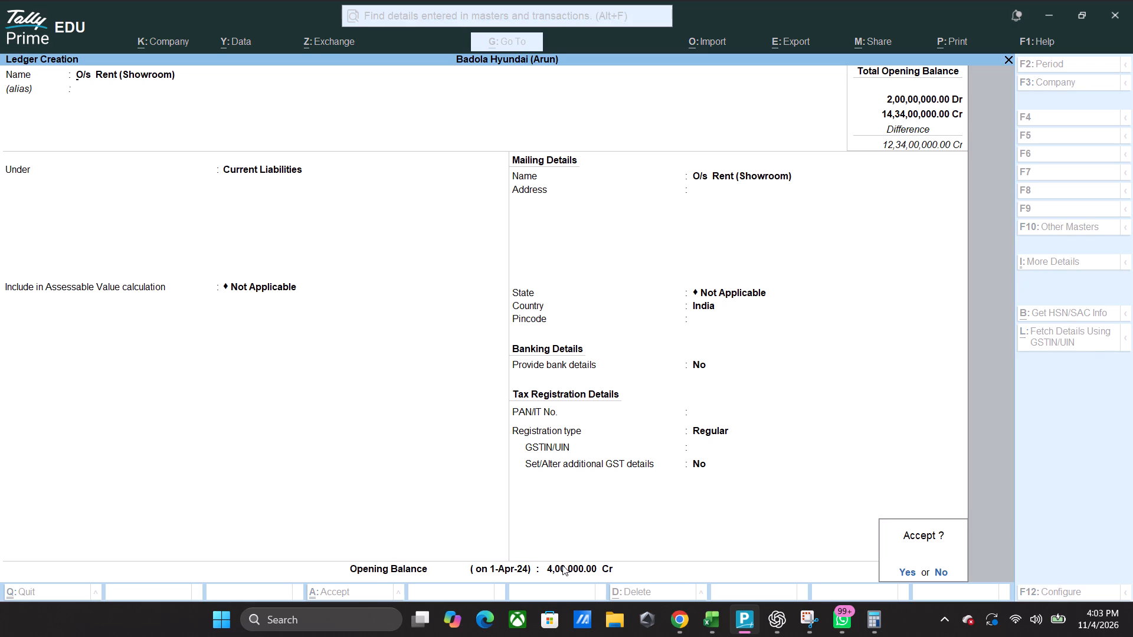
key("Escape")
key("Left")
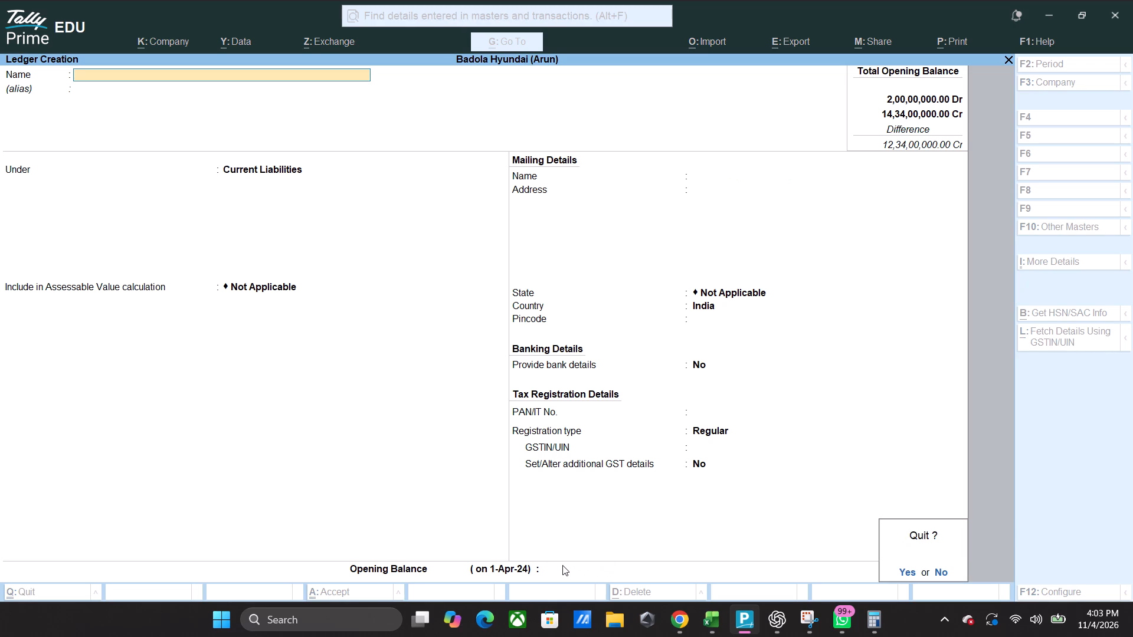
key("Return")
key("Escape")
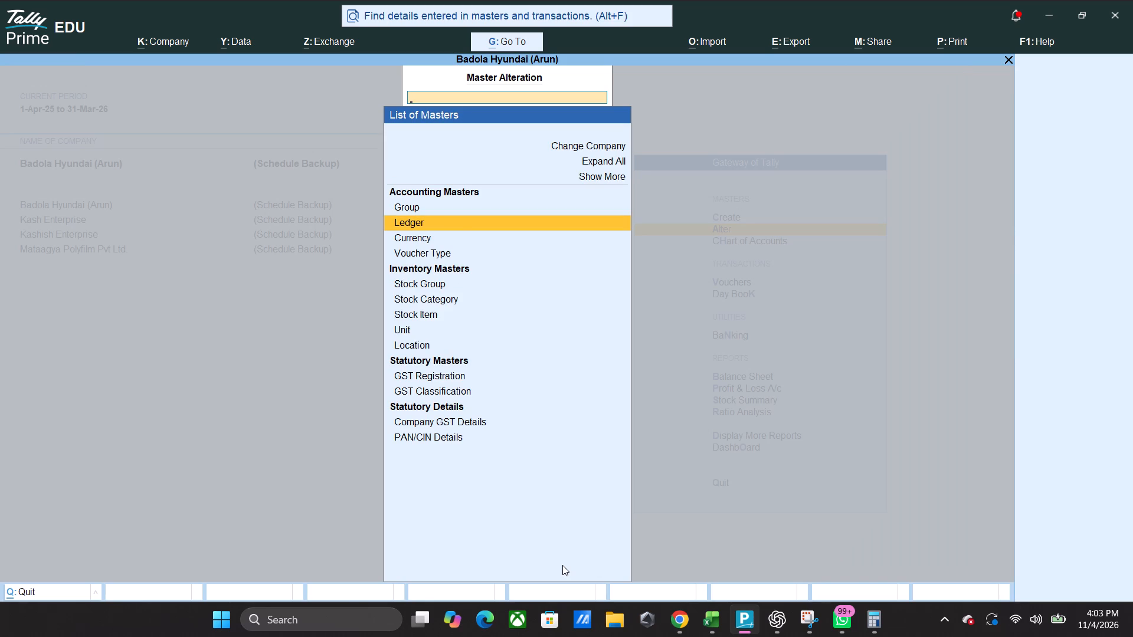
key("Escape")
Open the Balance Sheet report of Badola Hyundai (Arun).
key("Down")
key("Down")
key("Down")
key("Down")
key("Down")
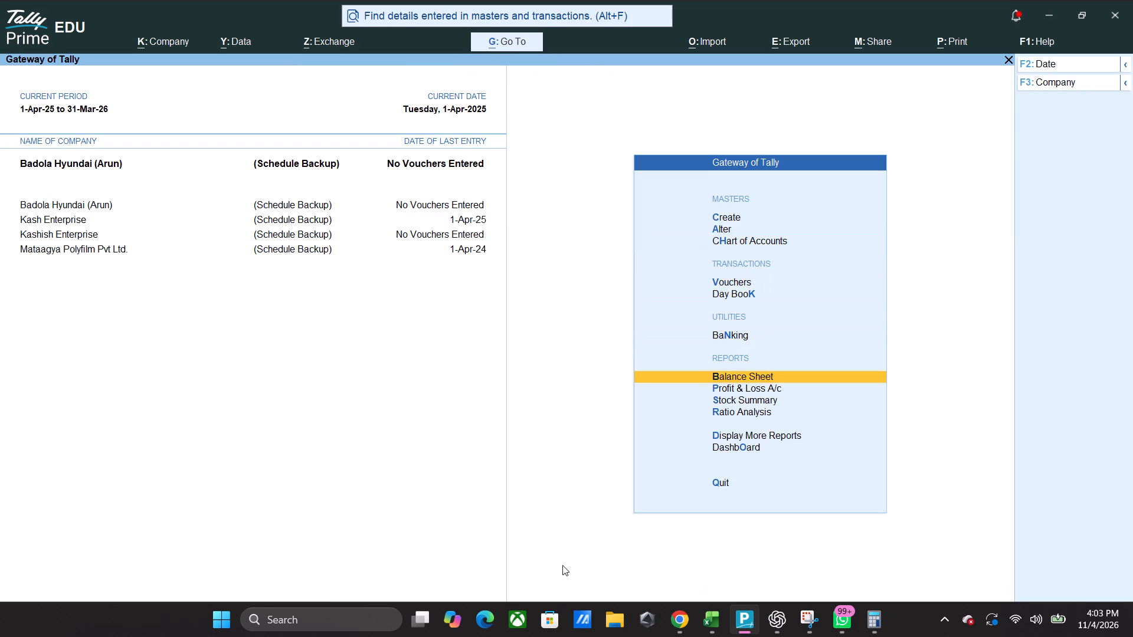
key("Up")
key("Up")
key("Up")
key("Down")
key("Down")
key("Down")
key("Down")
key("Down")
key("Up")
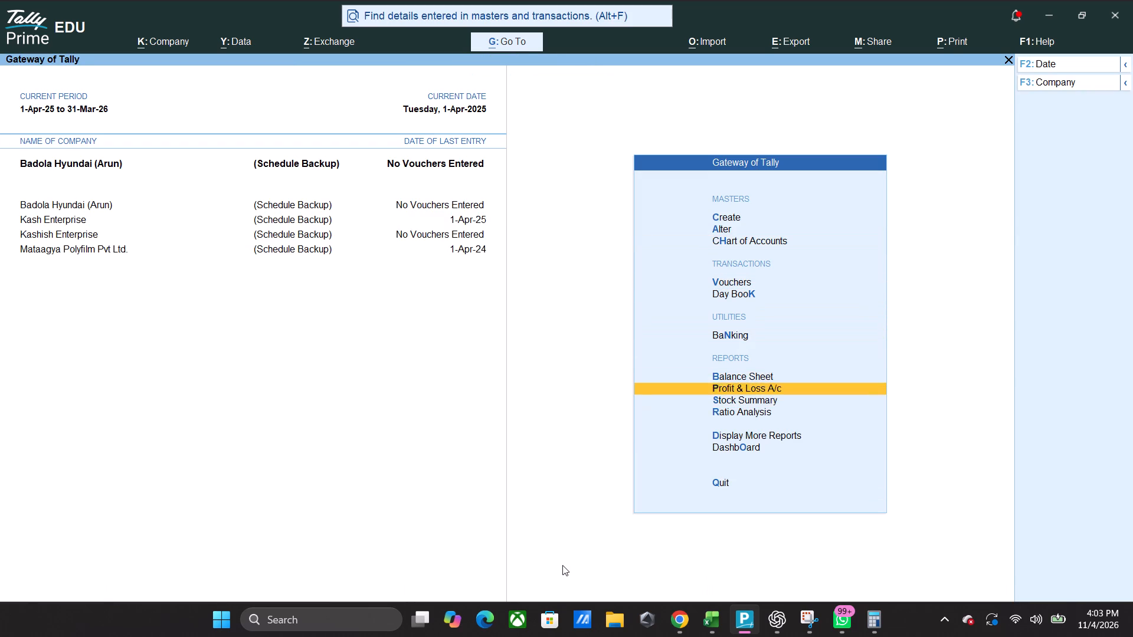
key("Up")
key("Return")
Review the liabilities in the Balance Sheet, from Capital Account through Loans and Current Liabilities to Profit & Loss A/c.
key("Down")
key("Down")
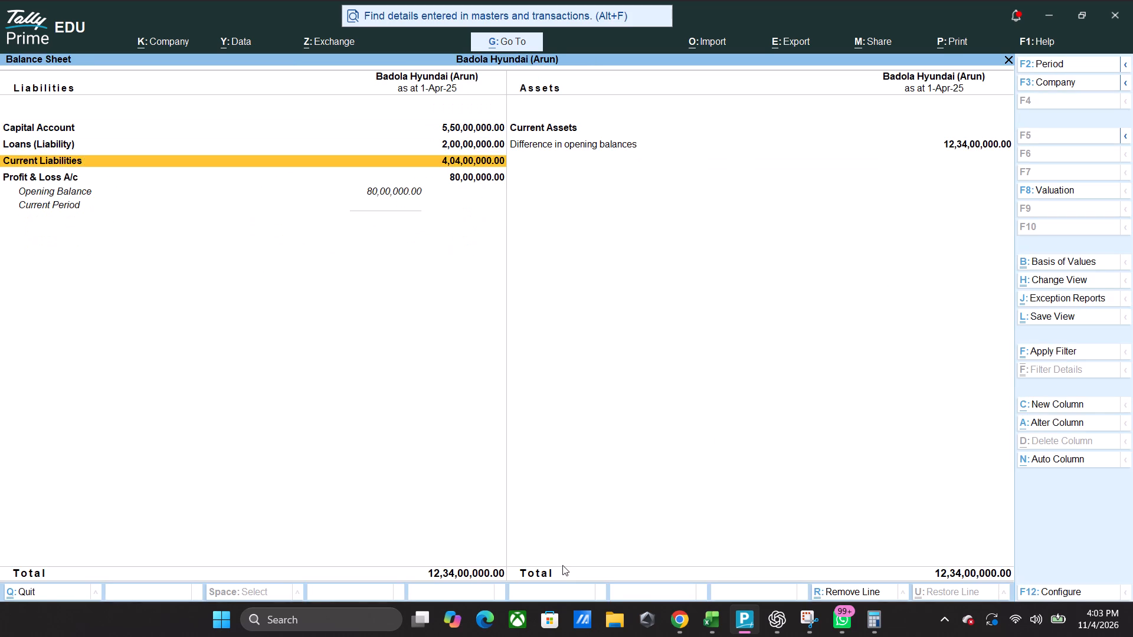
key("Down")
key("Down")
key("Up")
key("Up")
key("Up")
key("Down")
key("Down")
key("Down")
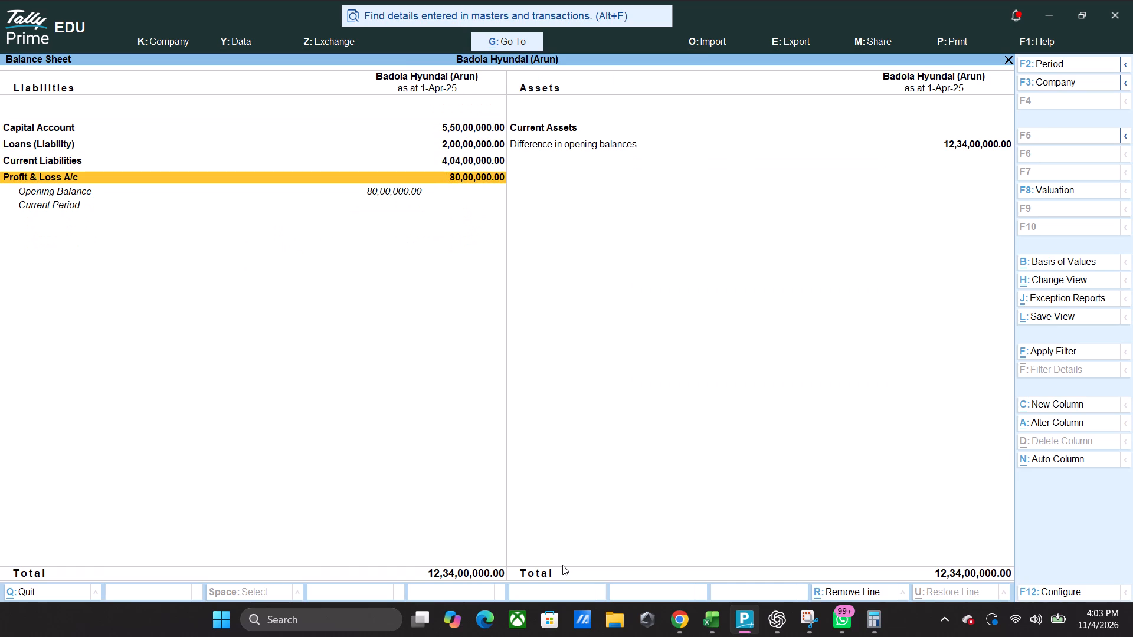
key("Down")
key("Up")
key("Up")
key("Up")
key("Down")
key("Down")
key("Down")
key("Up")
key("Up")
key("Up")
key("Down")
key("Up")
key("Down")
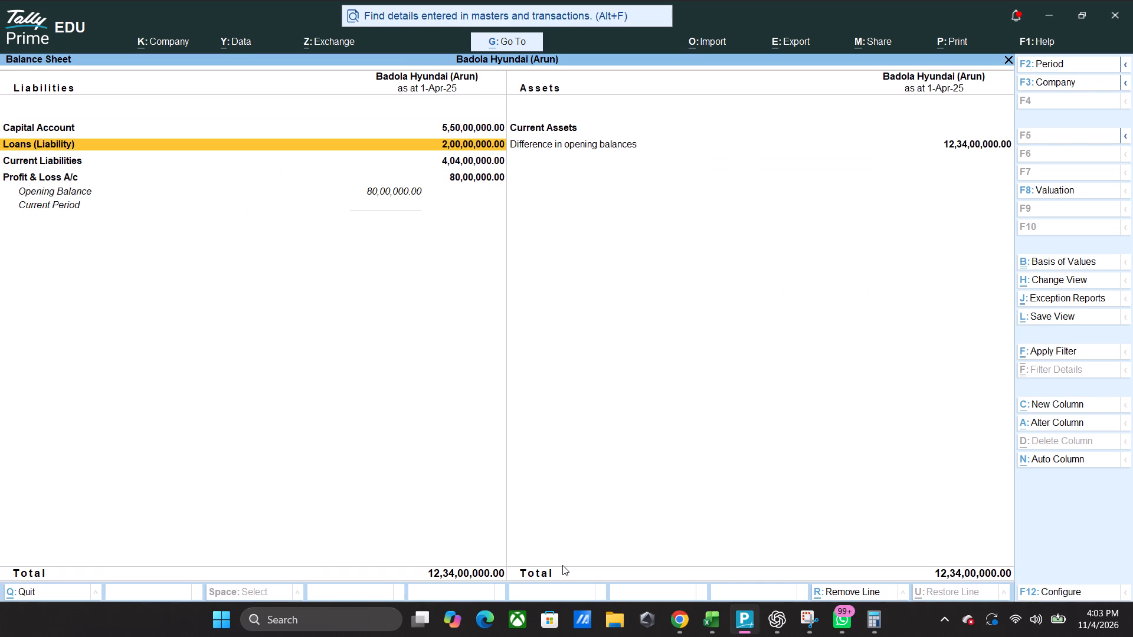
key("Up")
Examine the group summaries behind Capital Account, Loans (Liability) and Current Liabilities in the Balance Sheet.
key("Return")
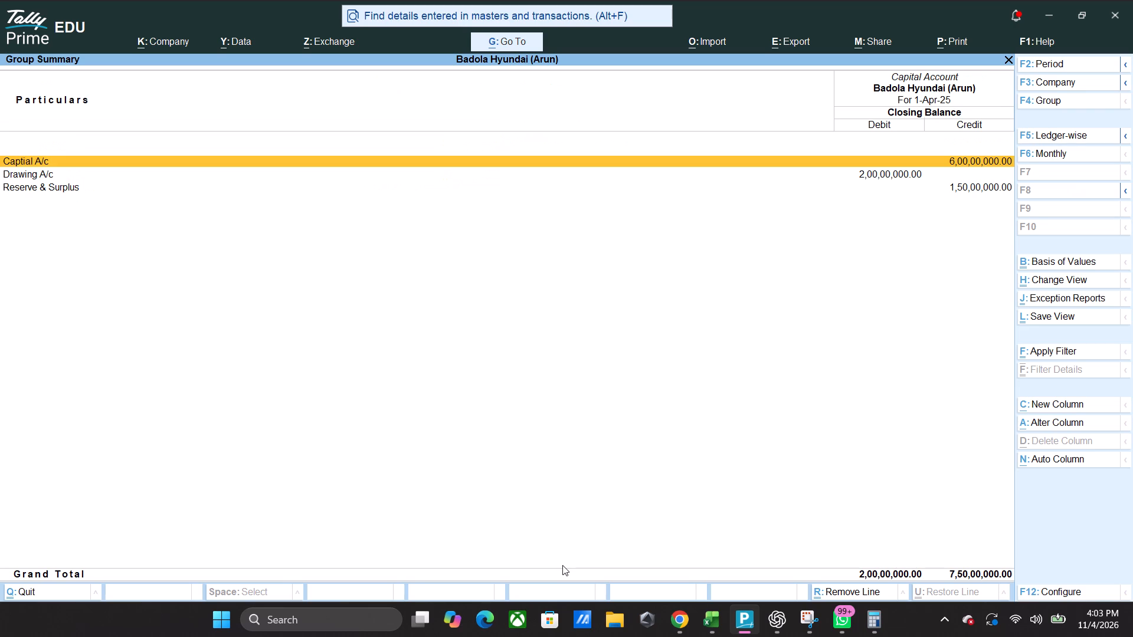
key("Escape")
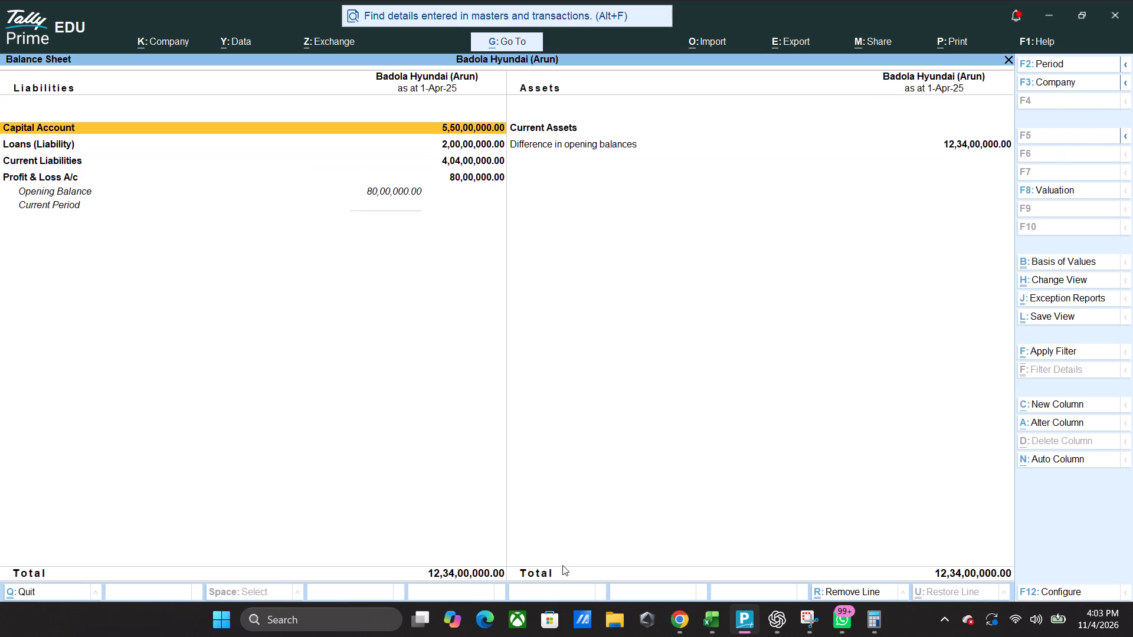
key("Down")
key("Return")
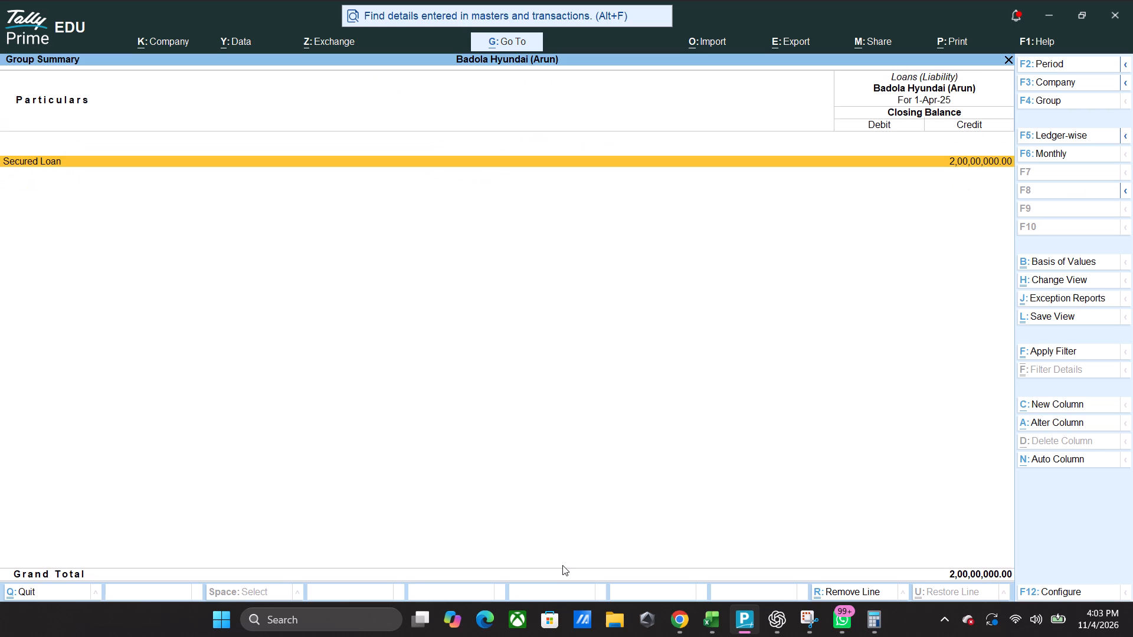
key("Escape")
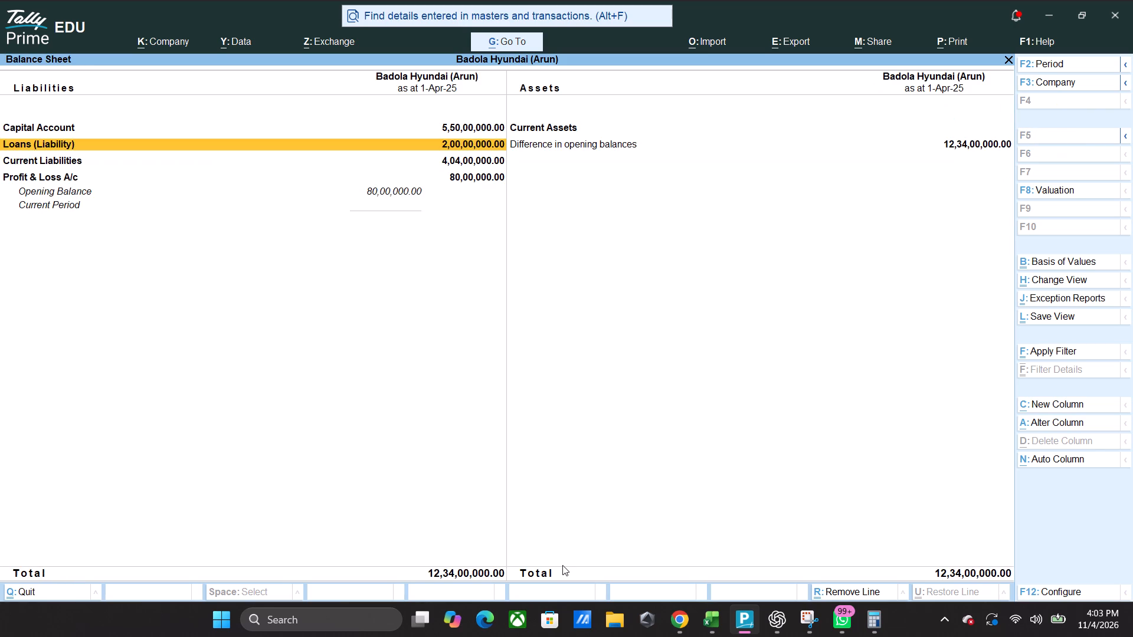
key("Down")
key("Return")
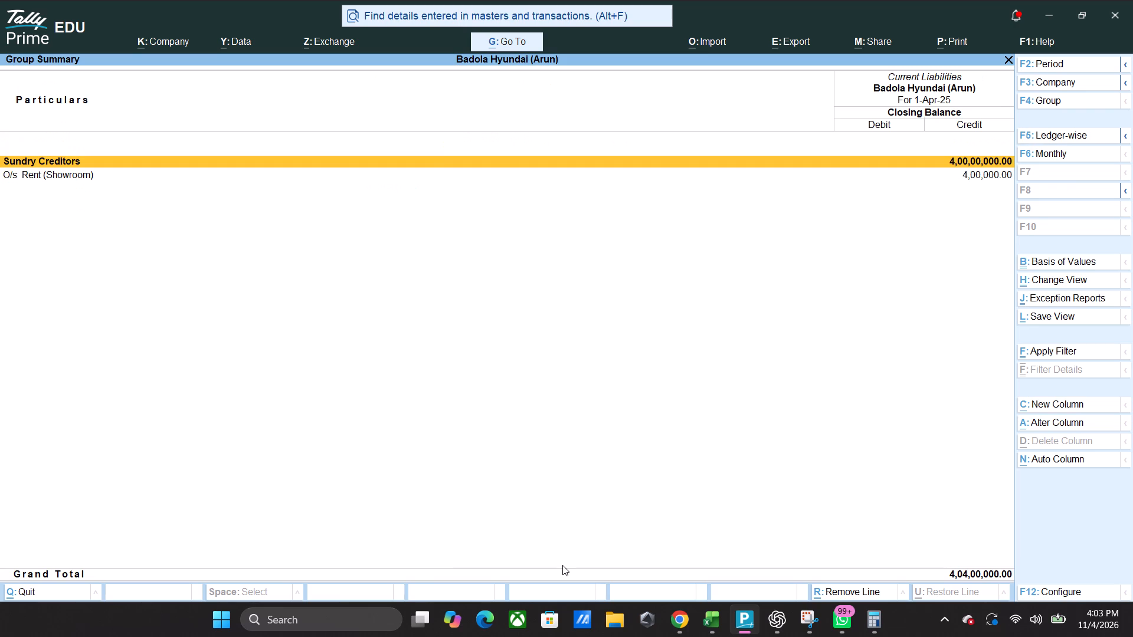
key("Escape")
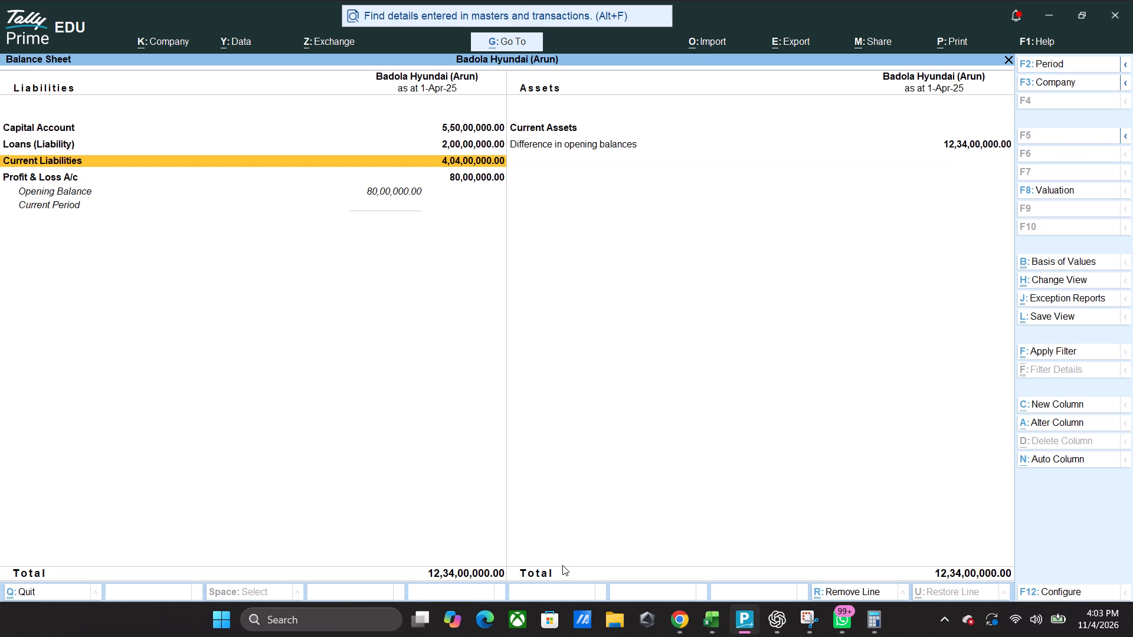
Switch briefly to the course video in Chrome to compare it with the Balance Sheet, and return to TallyPrime.
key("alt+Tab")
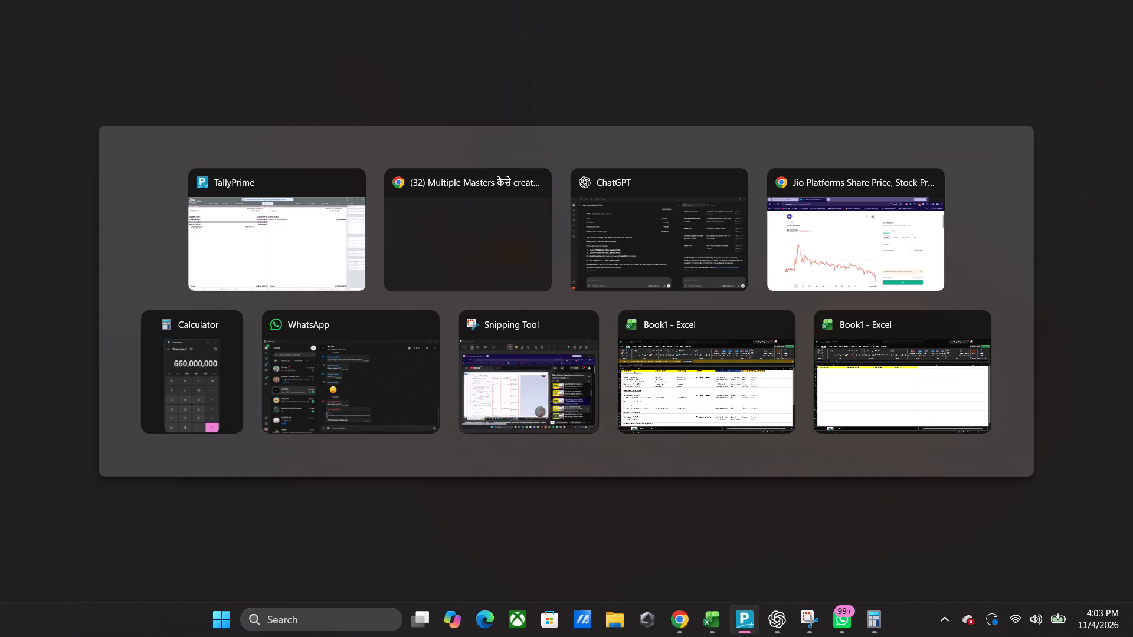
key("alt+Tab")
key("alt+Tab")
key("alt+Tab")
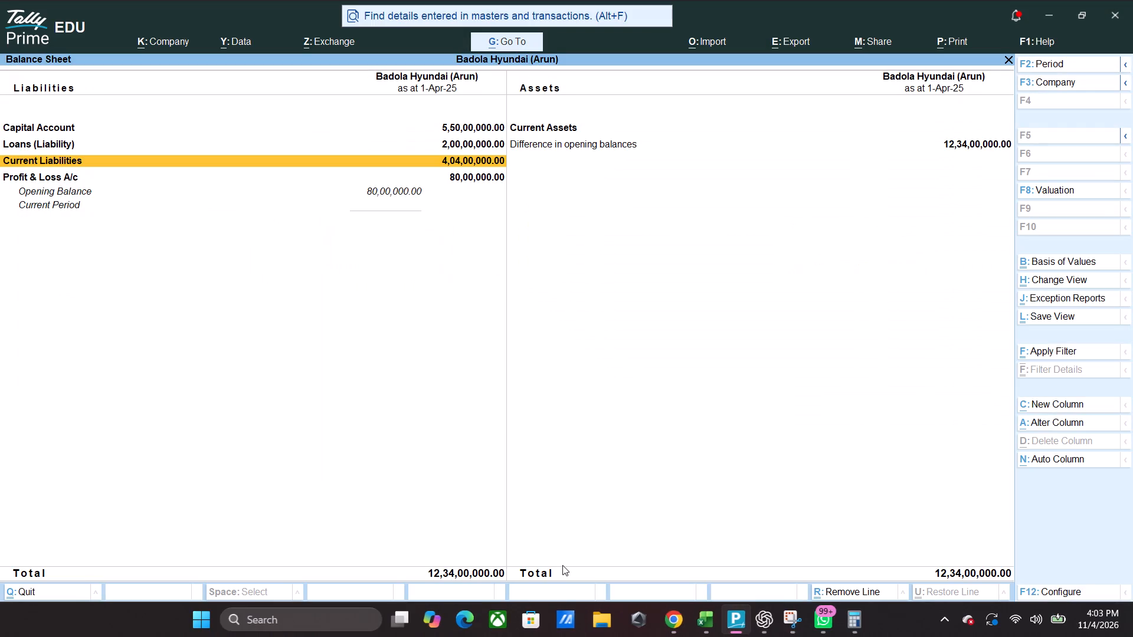
Inspect the Drawing A/c monthly summary within Capital Account, and close the reports back to the Gateway of Tally.
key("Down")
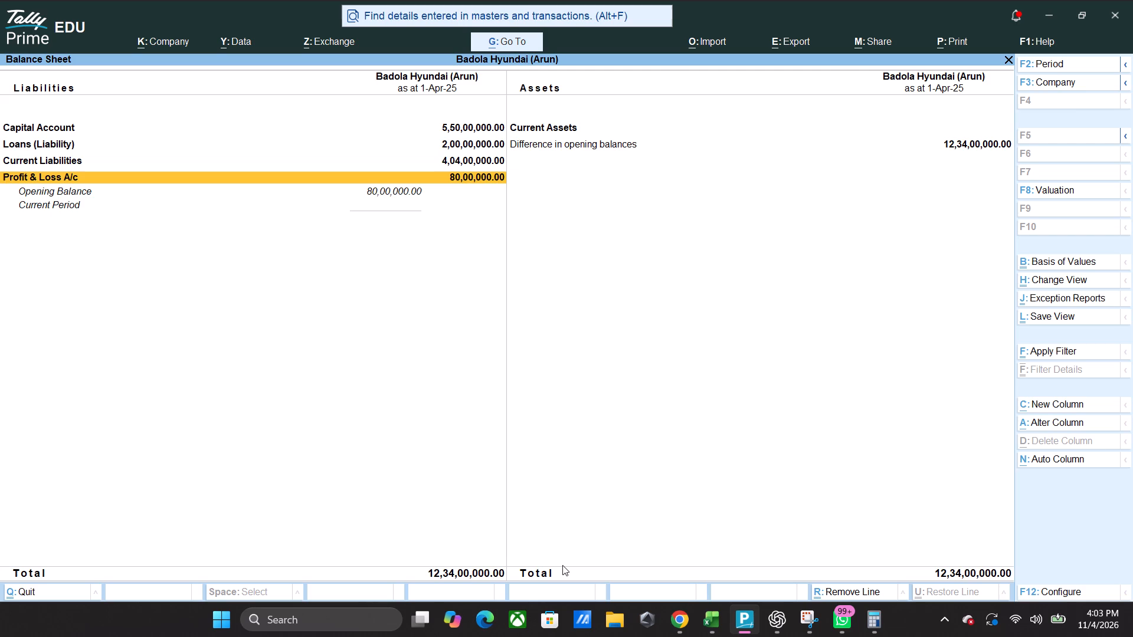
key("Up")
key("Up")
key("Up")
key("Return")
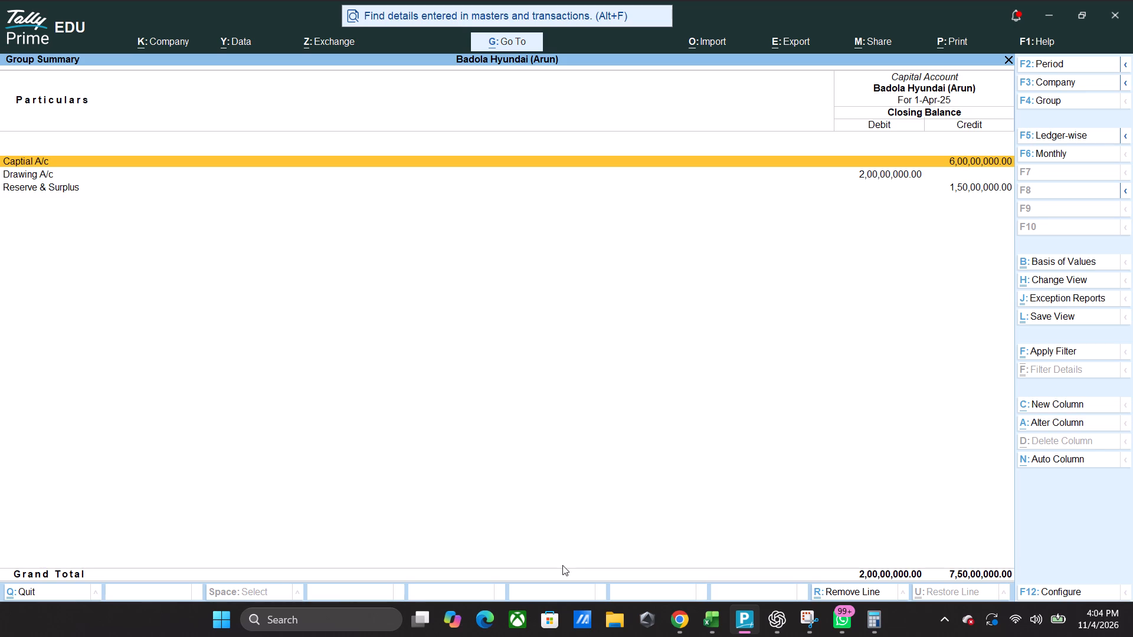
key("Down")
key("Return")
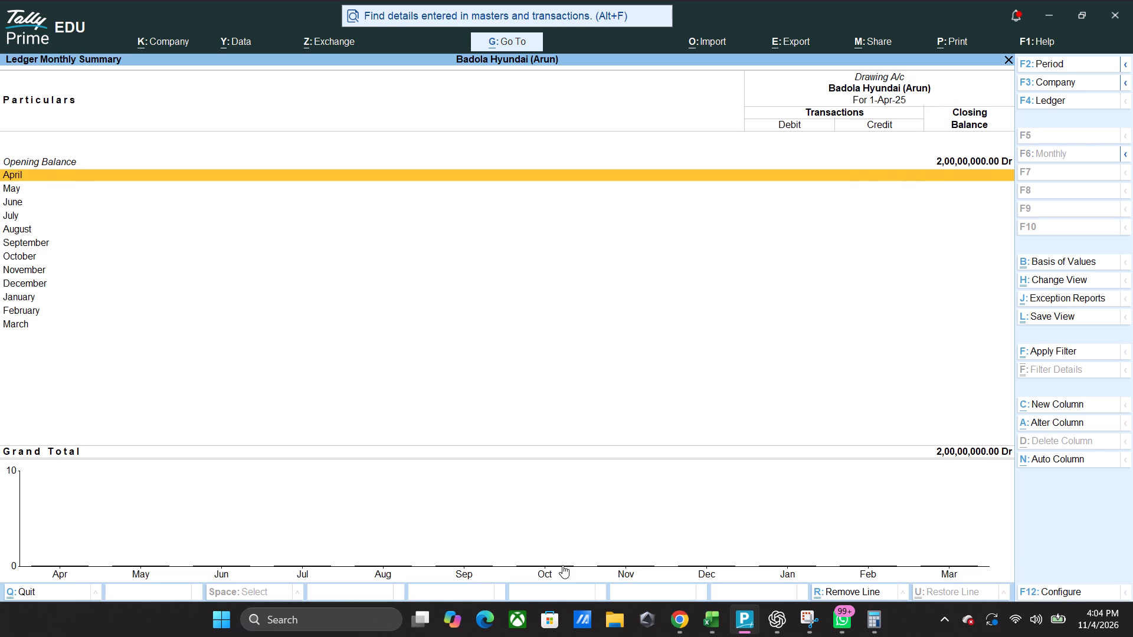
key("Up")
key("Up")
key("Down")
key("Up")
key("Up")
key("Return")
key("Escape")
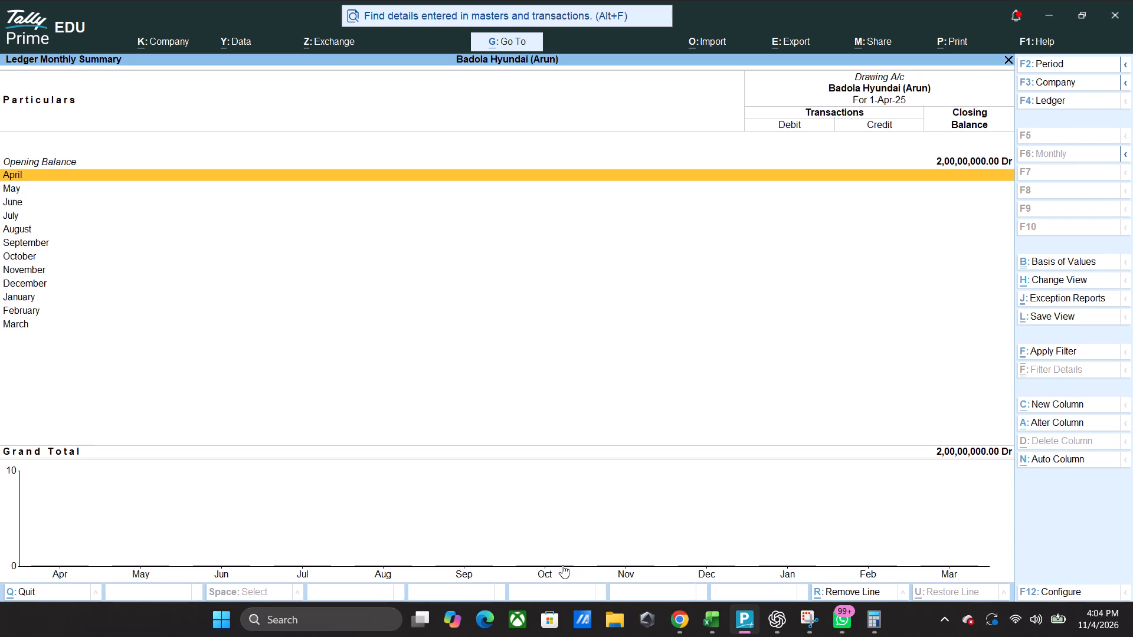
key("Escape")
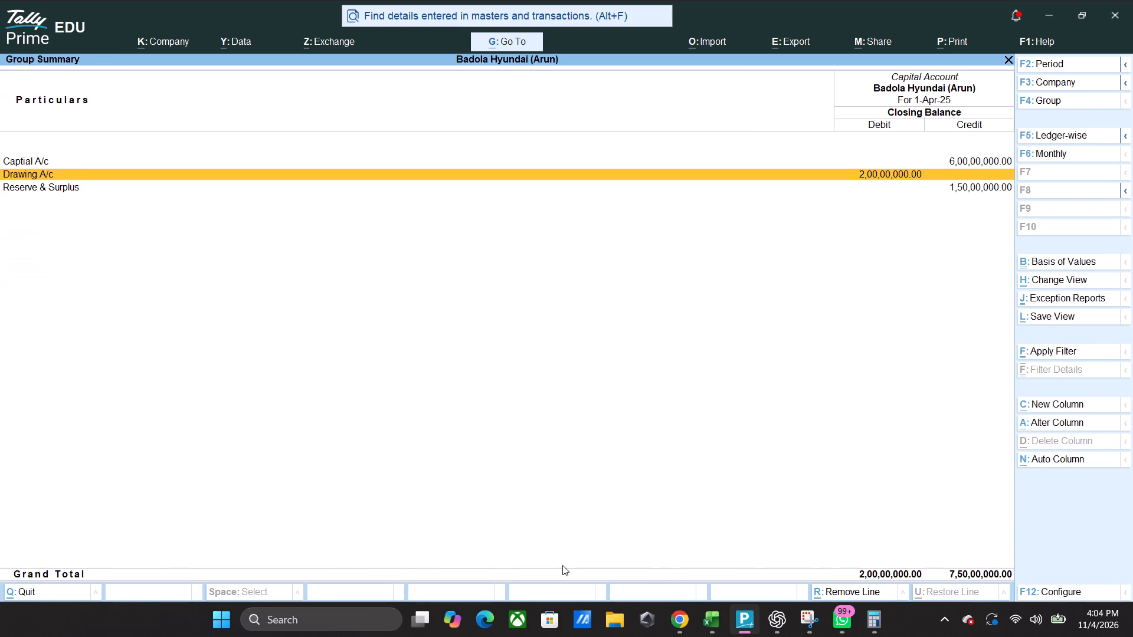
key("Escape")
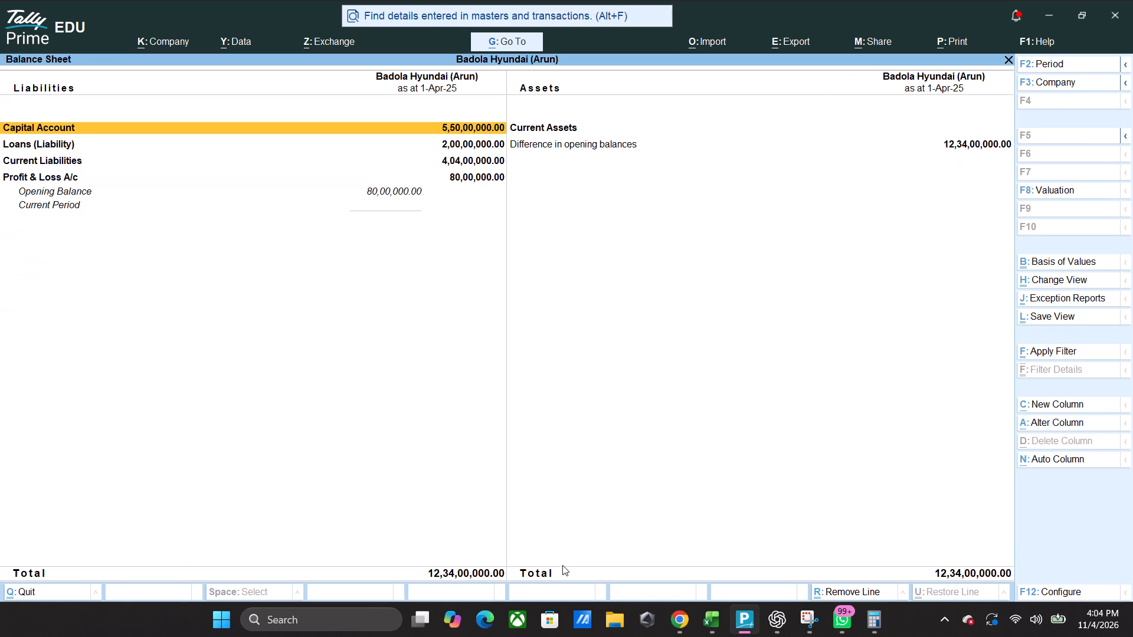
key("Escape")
Open the Drawing A/c ledger for alteration.
key("Up")
key("Up")
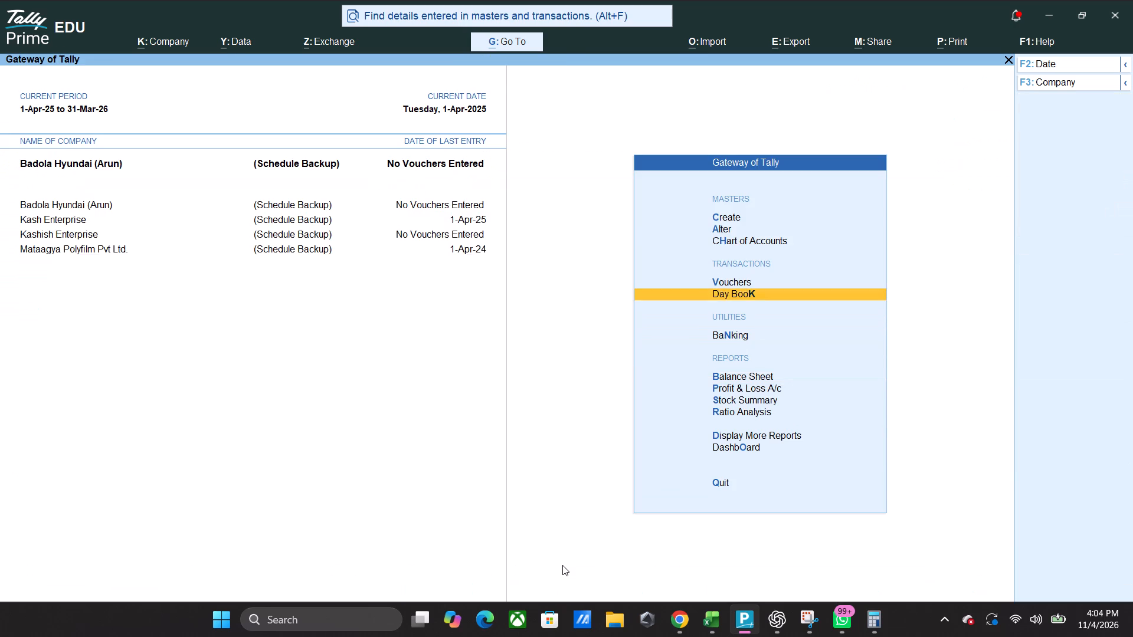
key("Up")
key("Up")
key("Up")
key("Return")
key("Down")
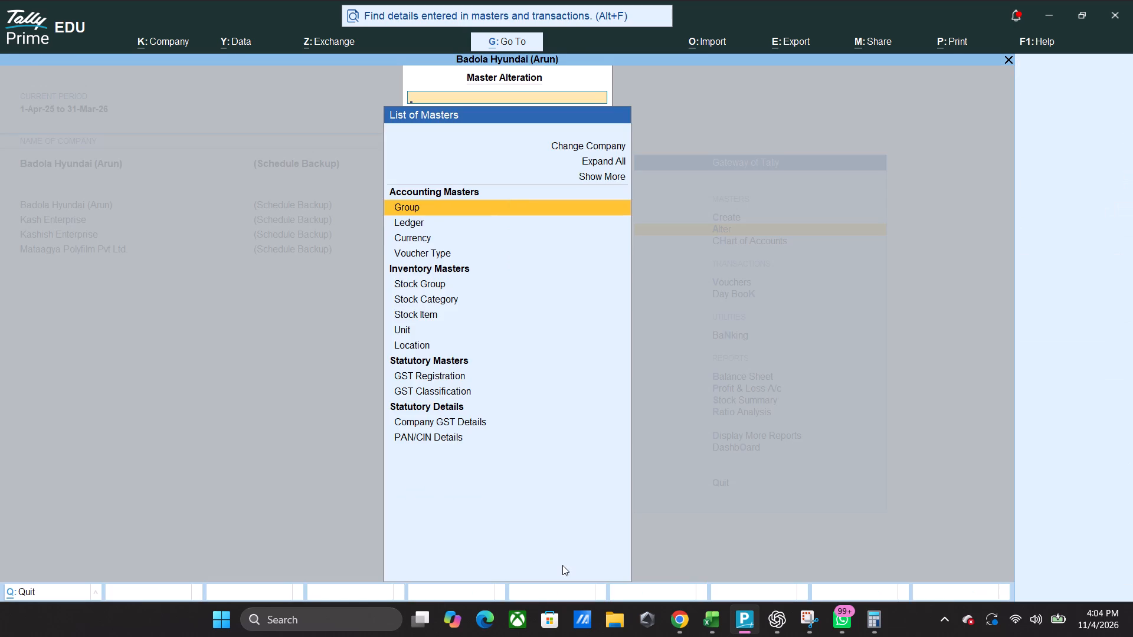
key("Down")
key("Up")
key("Return")
key("Down")
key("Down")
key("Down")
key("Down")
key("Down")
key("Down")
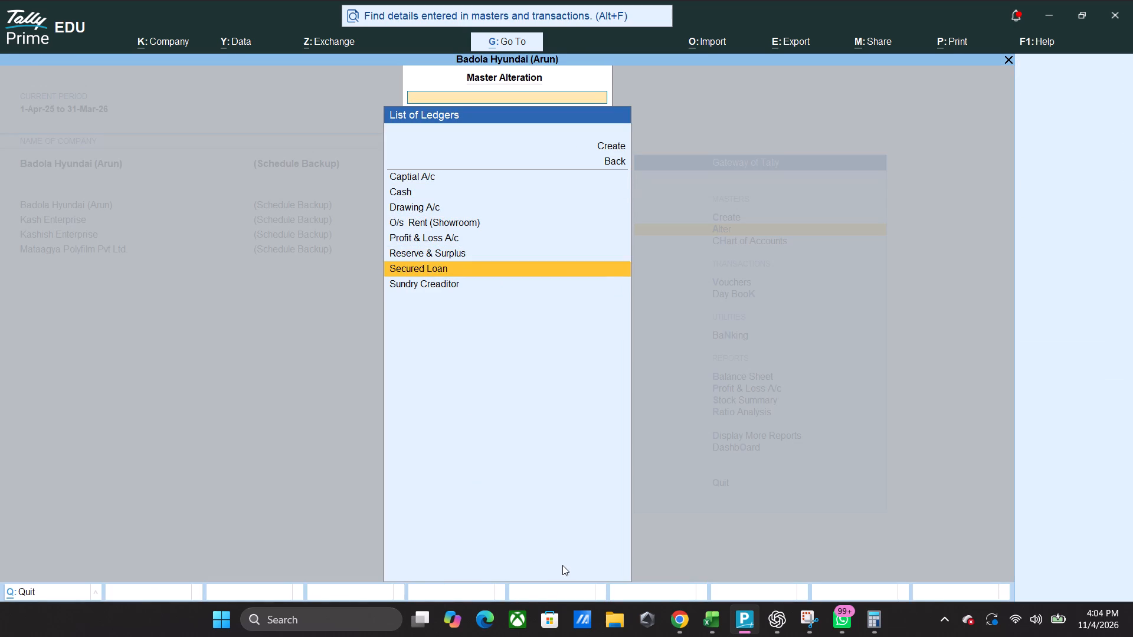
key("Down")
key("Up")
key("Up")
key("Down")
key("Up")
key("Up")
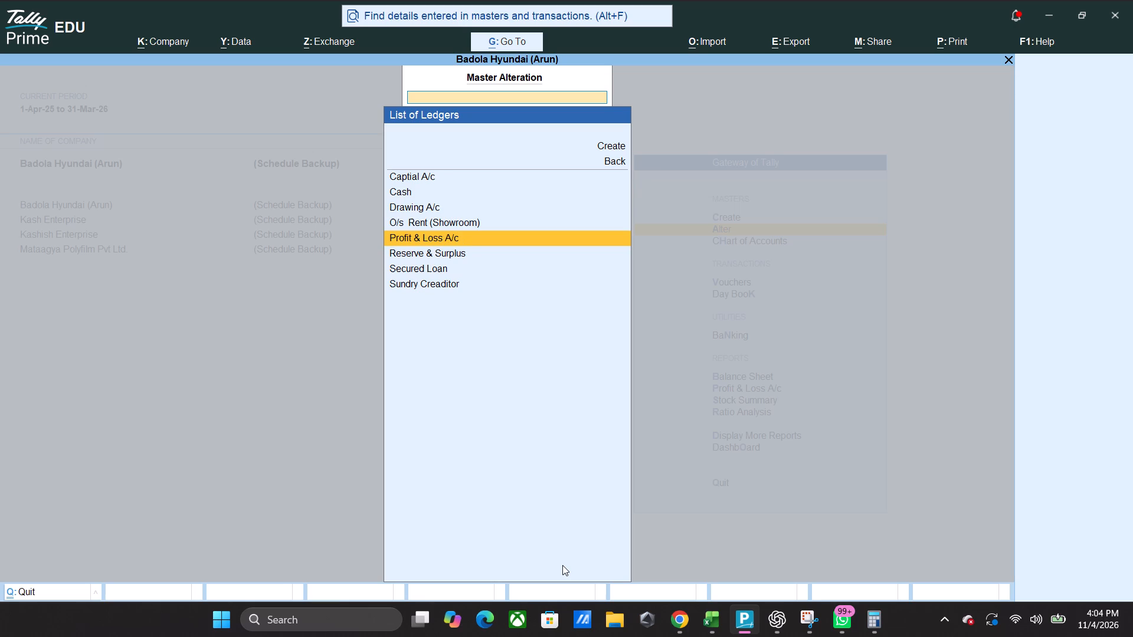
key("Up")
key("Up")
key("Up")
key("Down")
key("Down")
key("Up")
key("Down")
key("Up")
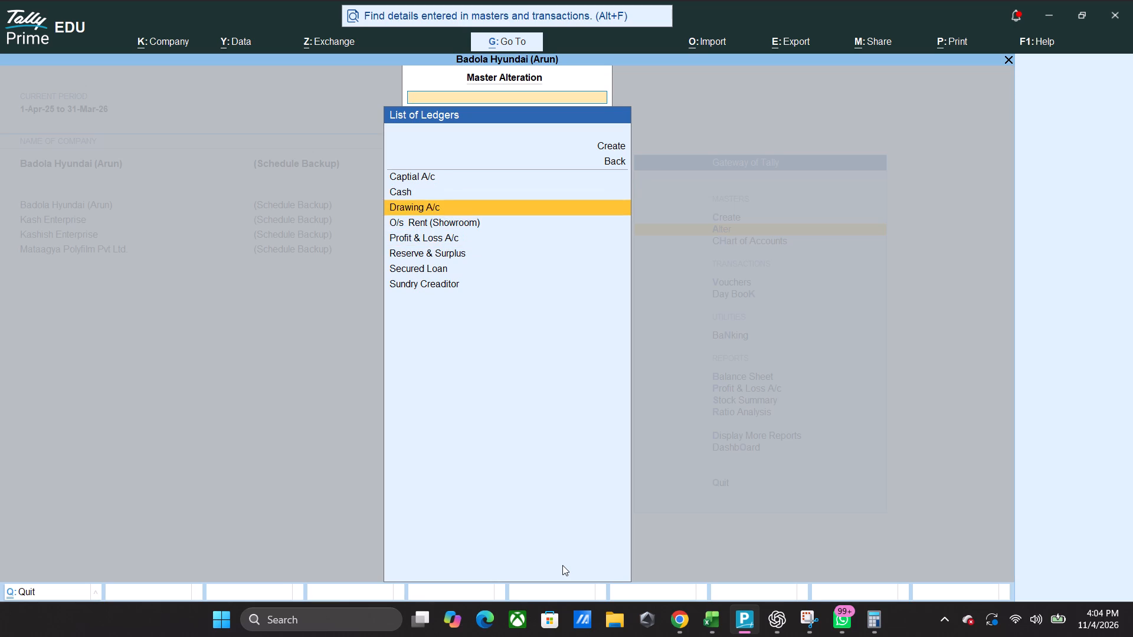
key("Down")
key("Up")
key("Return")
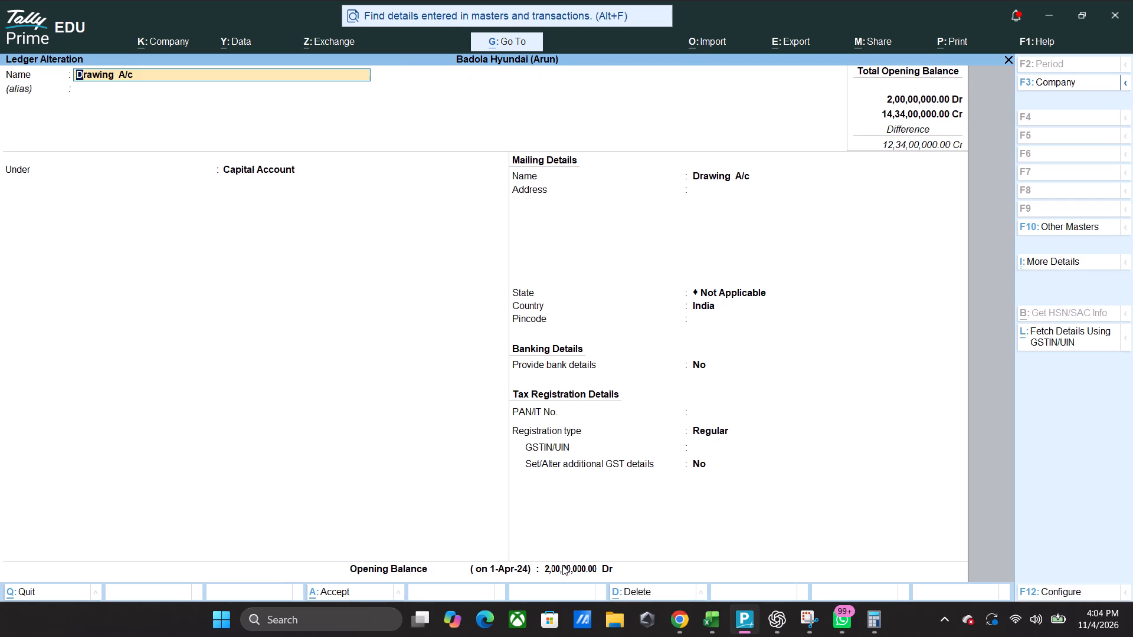
Keep the other Drawing A/c details, leave GSTIN/UIN blank, set the opening balance to 20,00,000 Dr, and save the ledger.
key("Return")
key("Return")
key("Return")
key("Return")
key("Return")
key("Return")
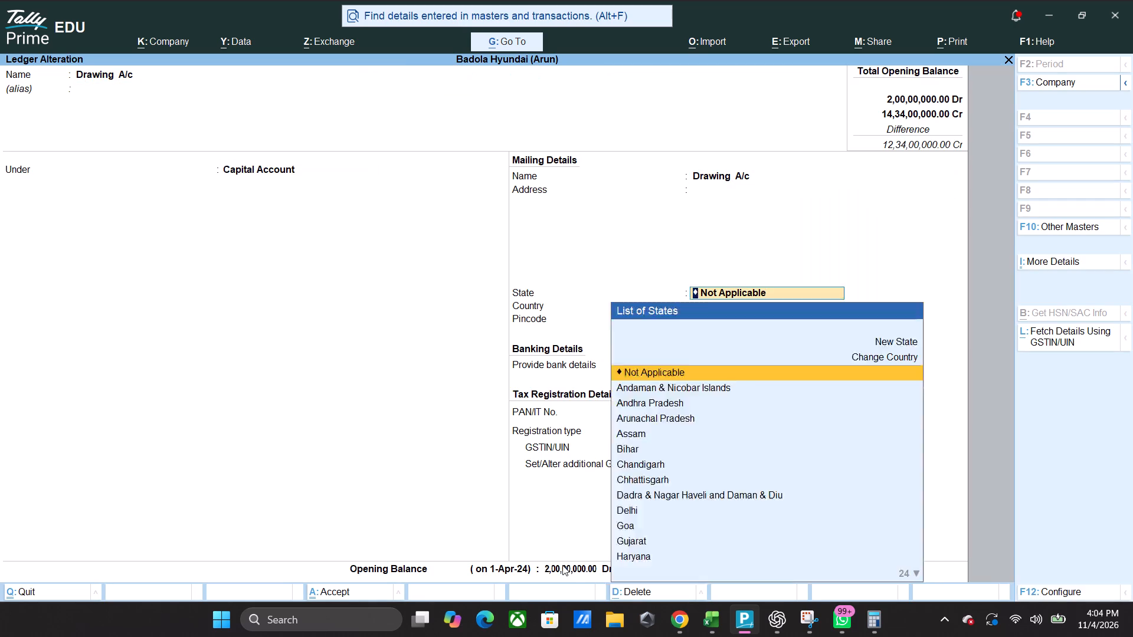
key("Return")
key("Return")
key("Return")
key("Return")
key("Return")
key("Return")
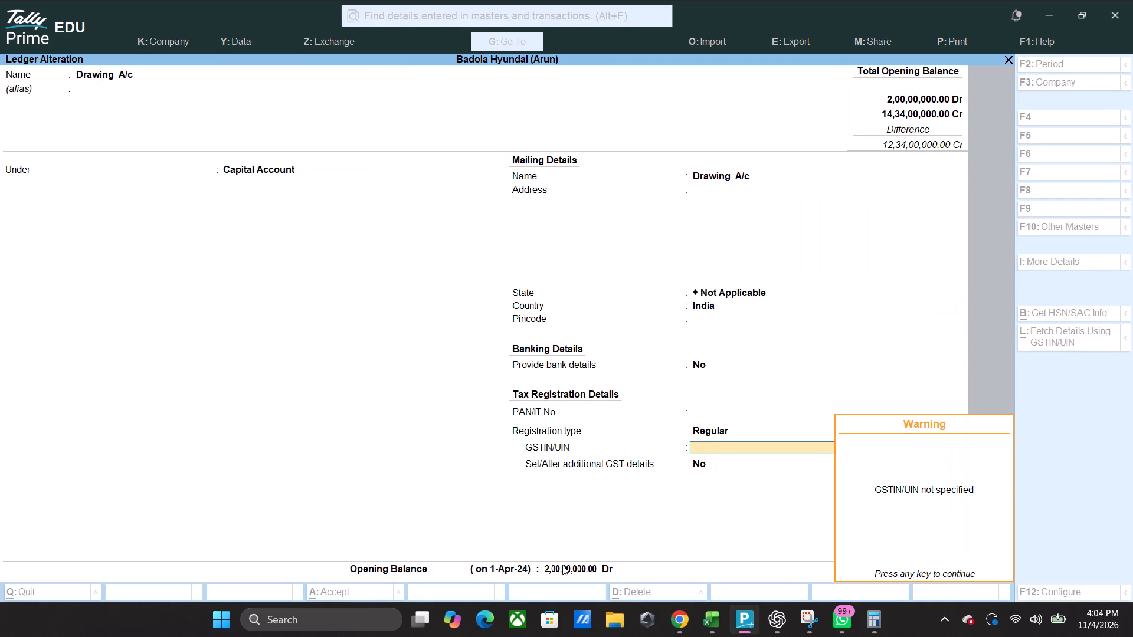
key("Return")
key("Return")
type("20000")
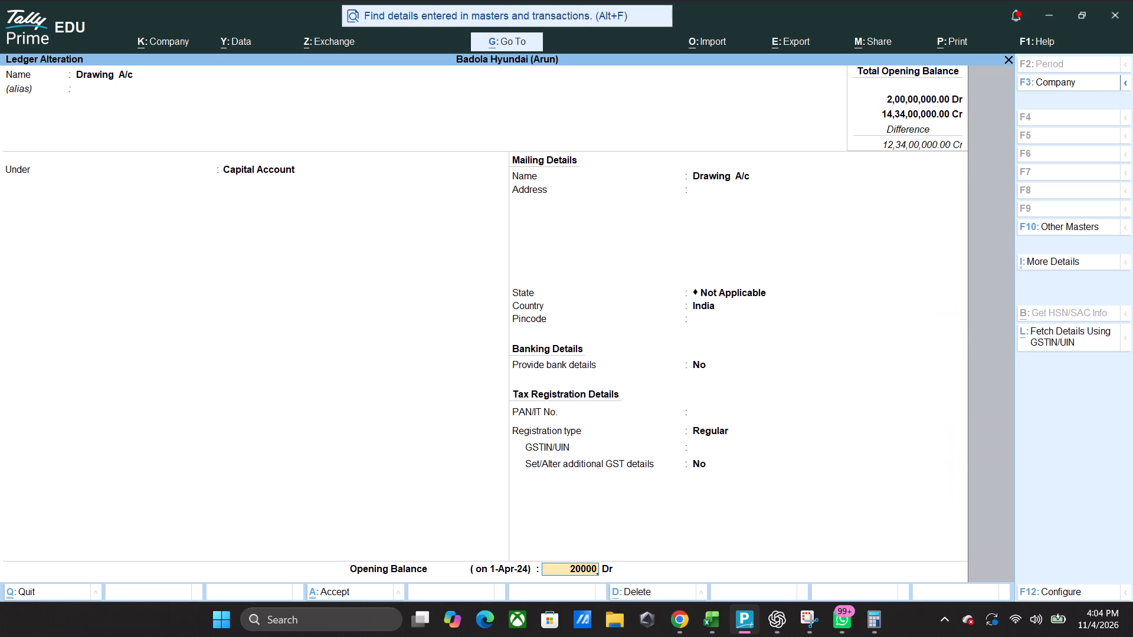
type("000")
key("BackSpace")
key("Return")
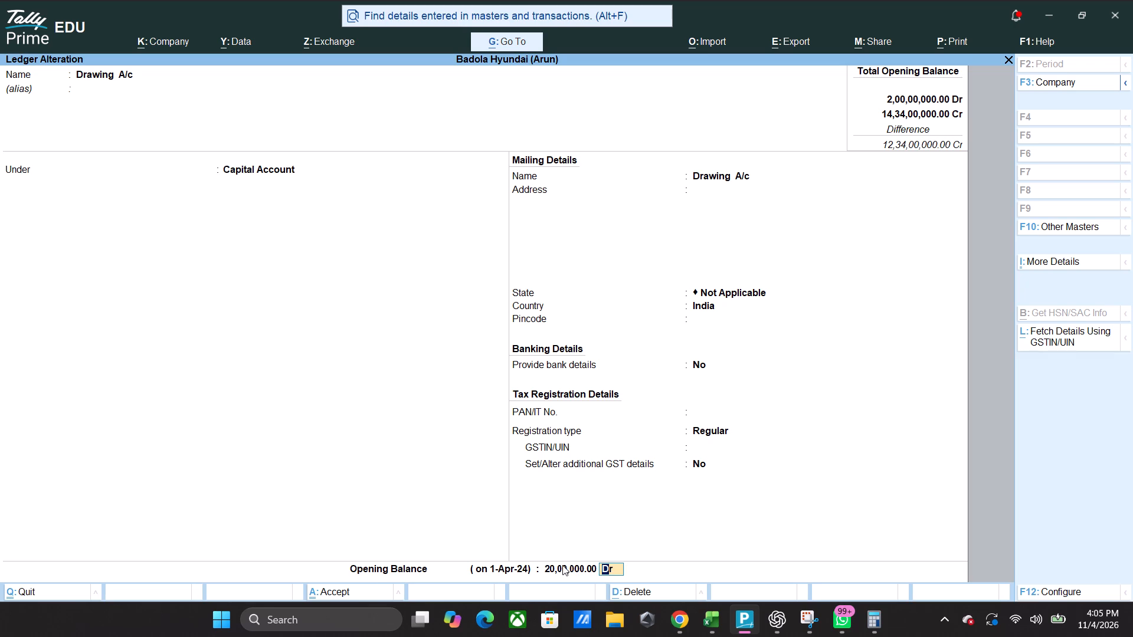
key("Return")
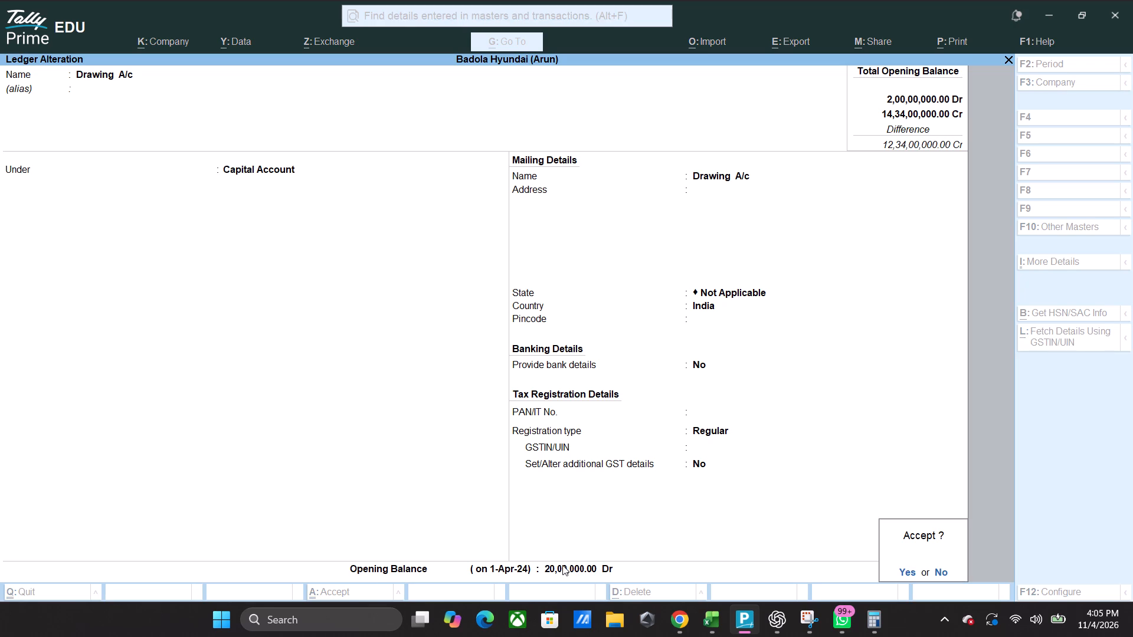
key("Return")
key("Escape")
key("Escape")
Check the Capital Account and the opening balance difference in the Balance Sheet, and return to the Gateway of Tally.
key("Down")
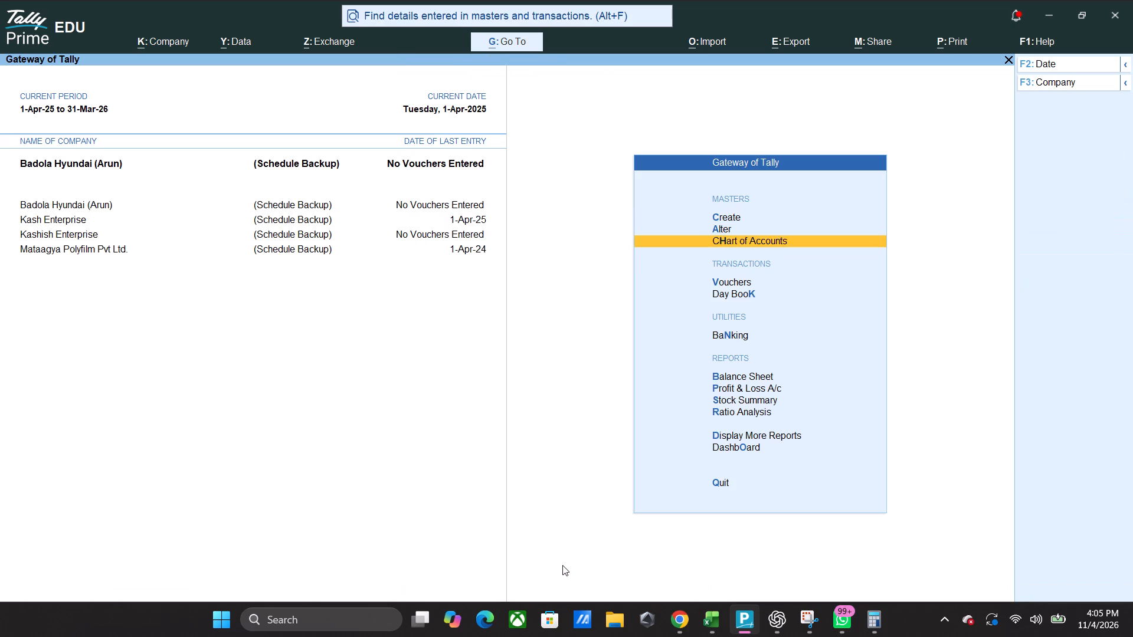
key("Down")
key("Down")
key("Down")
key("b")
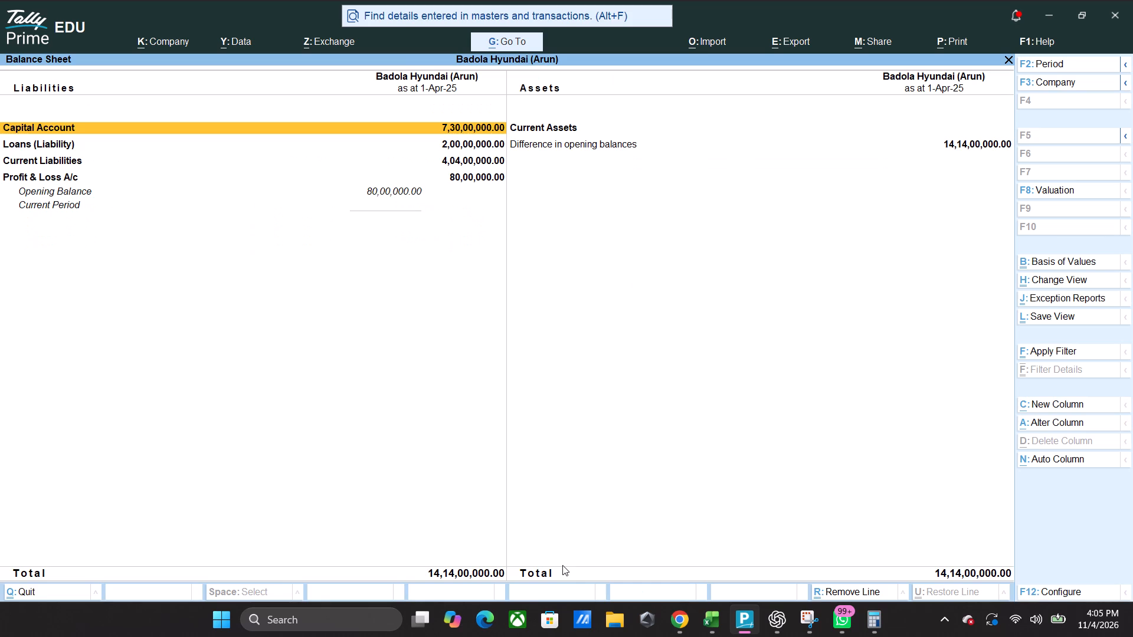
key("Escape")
Start a new ledger from the Gateway of Tally and name it Furniture & Fixture.
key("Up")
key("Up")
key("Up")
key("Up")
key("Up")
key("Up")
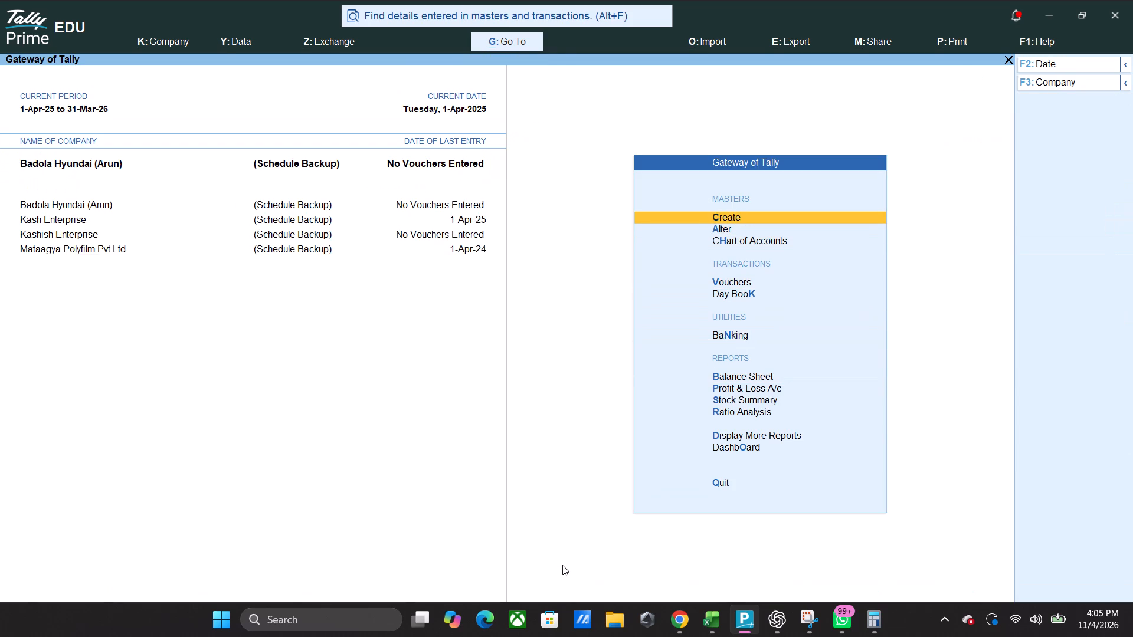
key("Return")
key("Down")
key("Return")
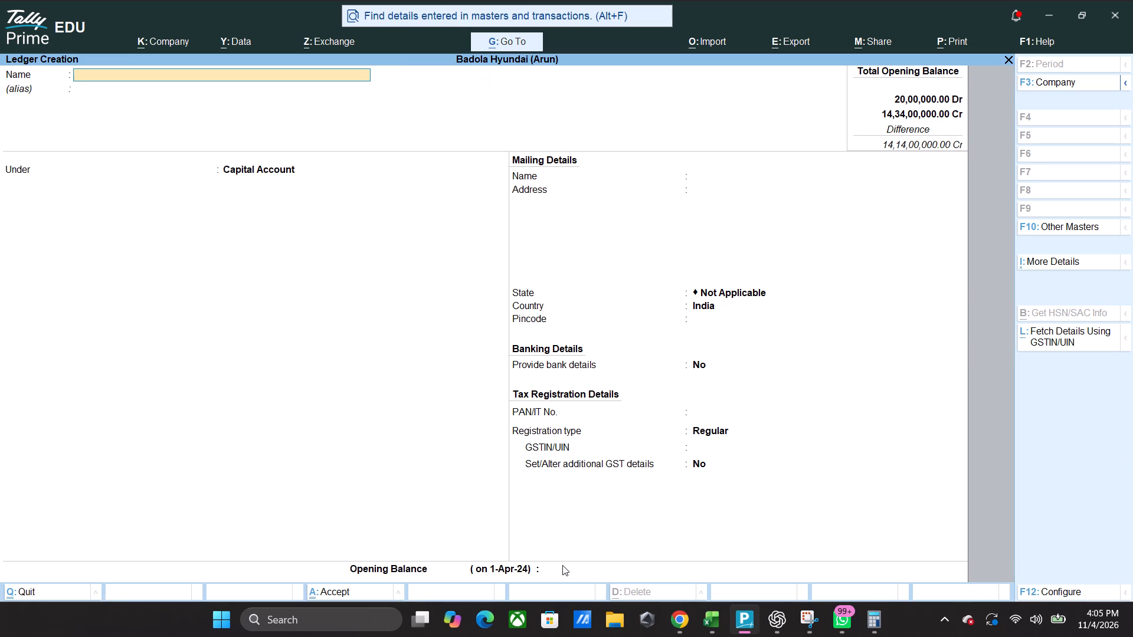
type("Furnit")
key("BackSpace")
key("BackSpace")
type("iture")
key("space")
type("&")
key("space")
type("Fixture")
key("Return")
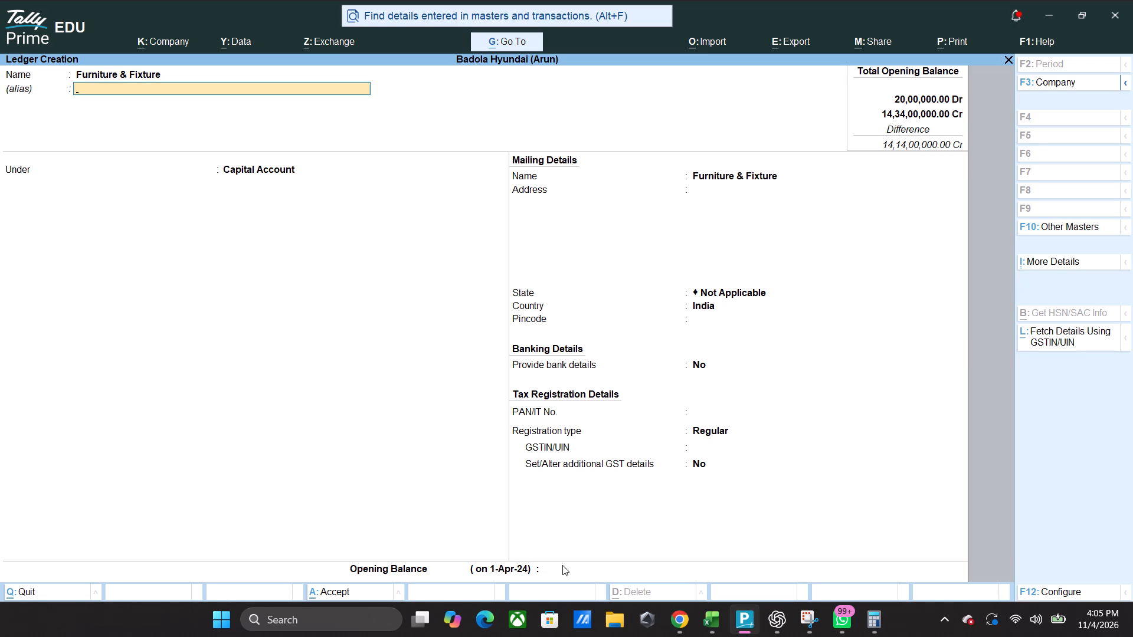
Leave the alias blank, place Furniture & Fixture under Fixed Assets, and keep the default statutory and GST details.
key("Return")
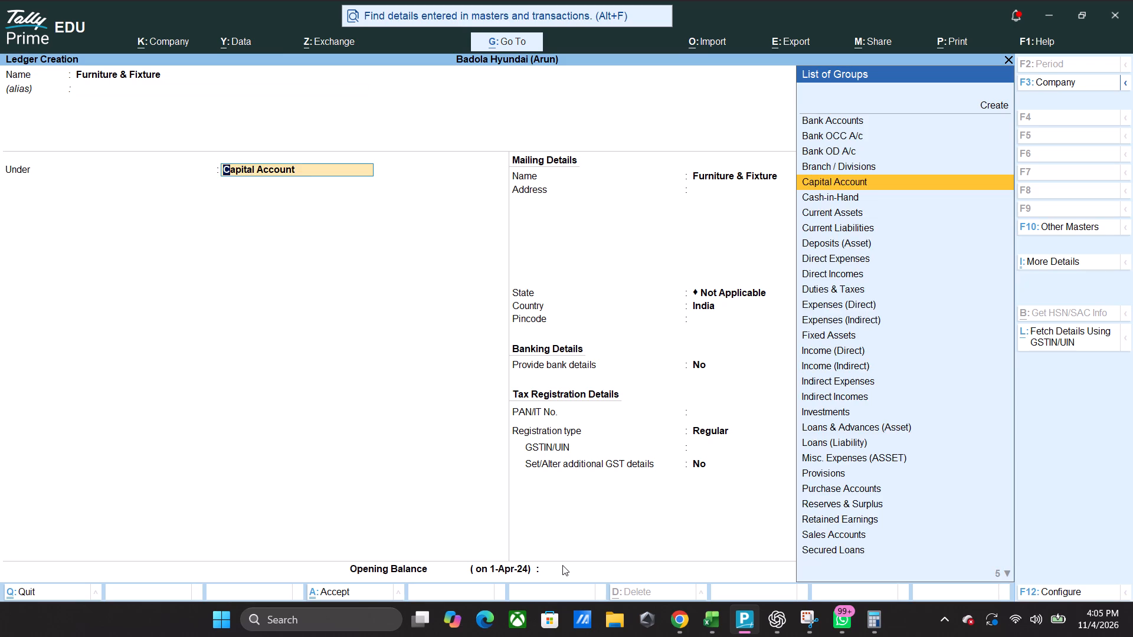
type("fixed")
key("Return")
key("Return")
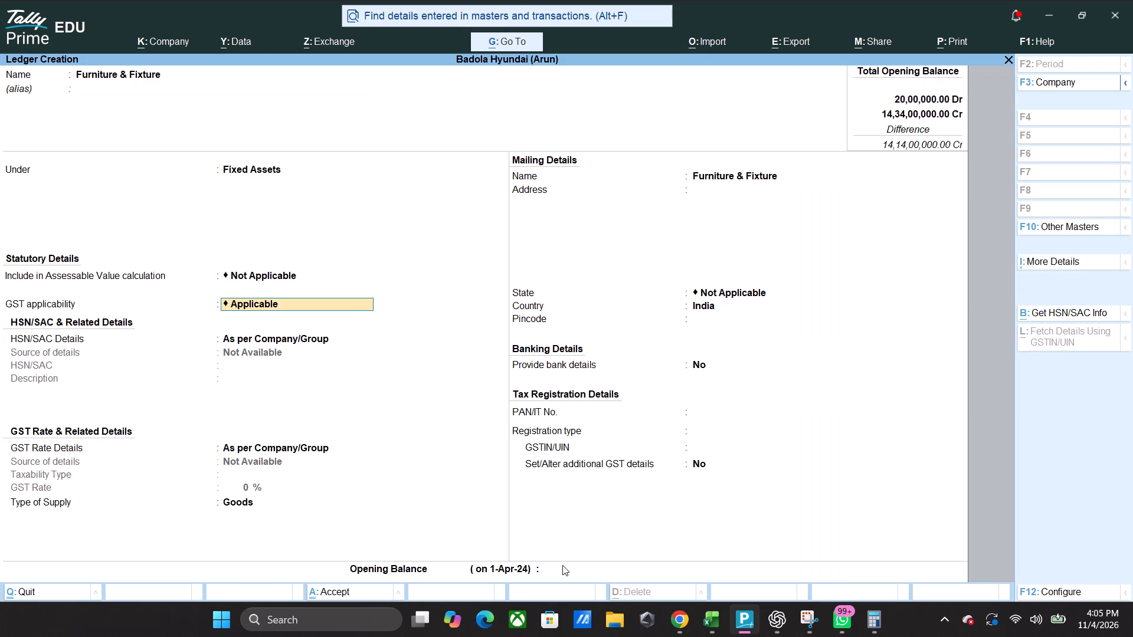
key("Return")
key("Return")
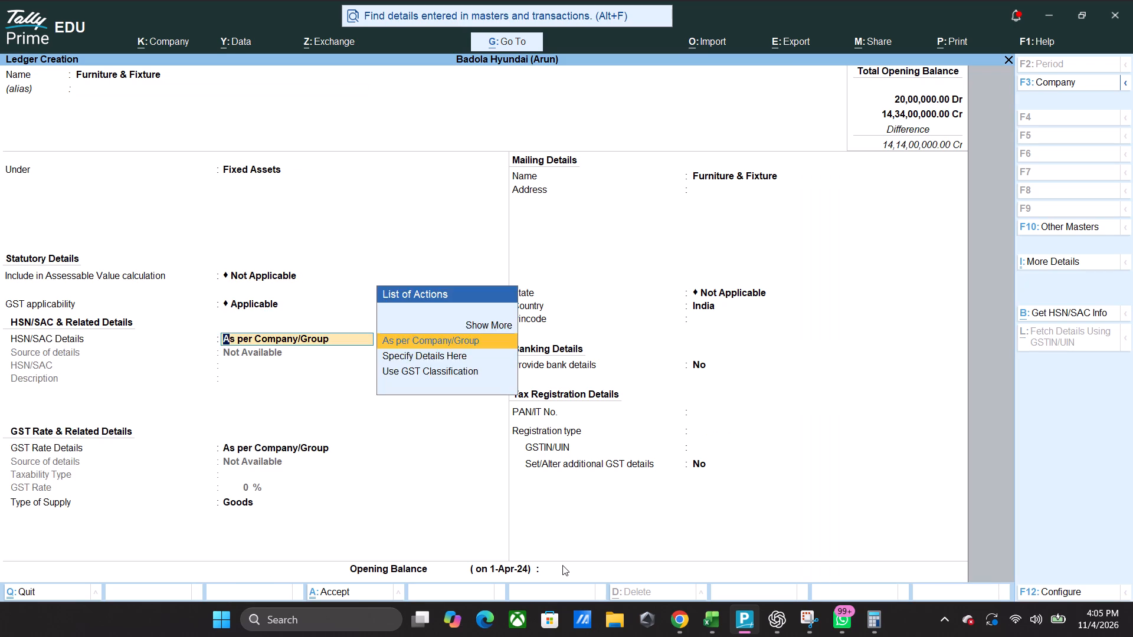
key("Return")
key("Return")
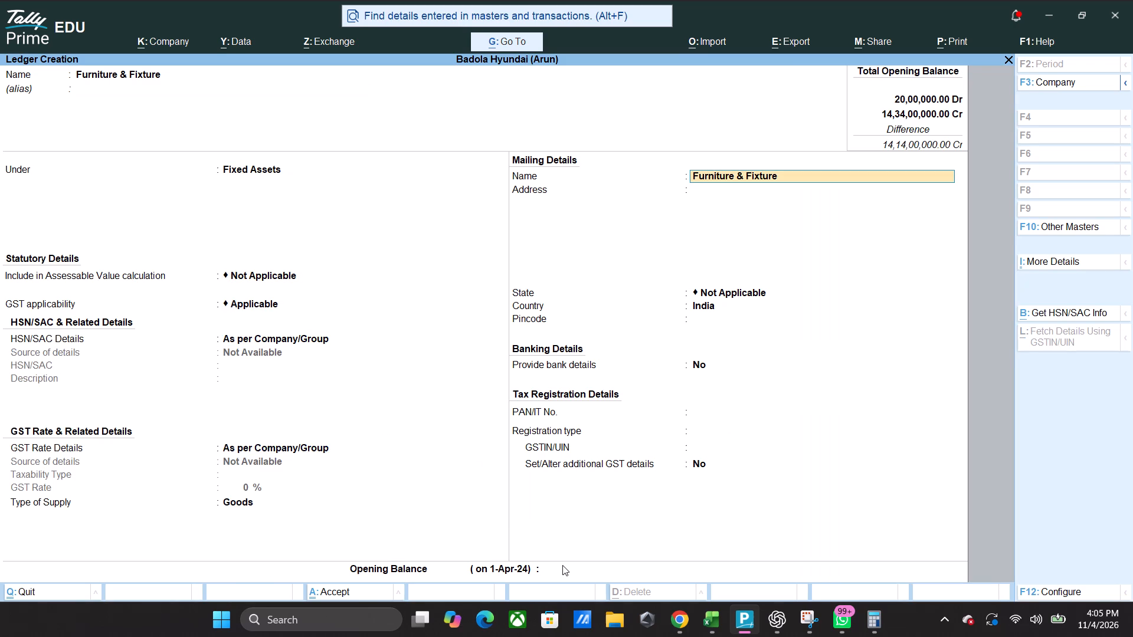
Keep the default mailing and bank details, leave GSTIN/UIN blank, set the opening balance to 2,00,00,000 Dr, and save the ledger.
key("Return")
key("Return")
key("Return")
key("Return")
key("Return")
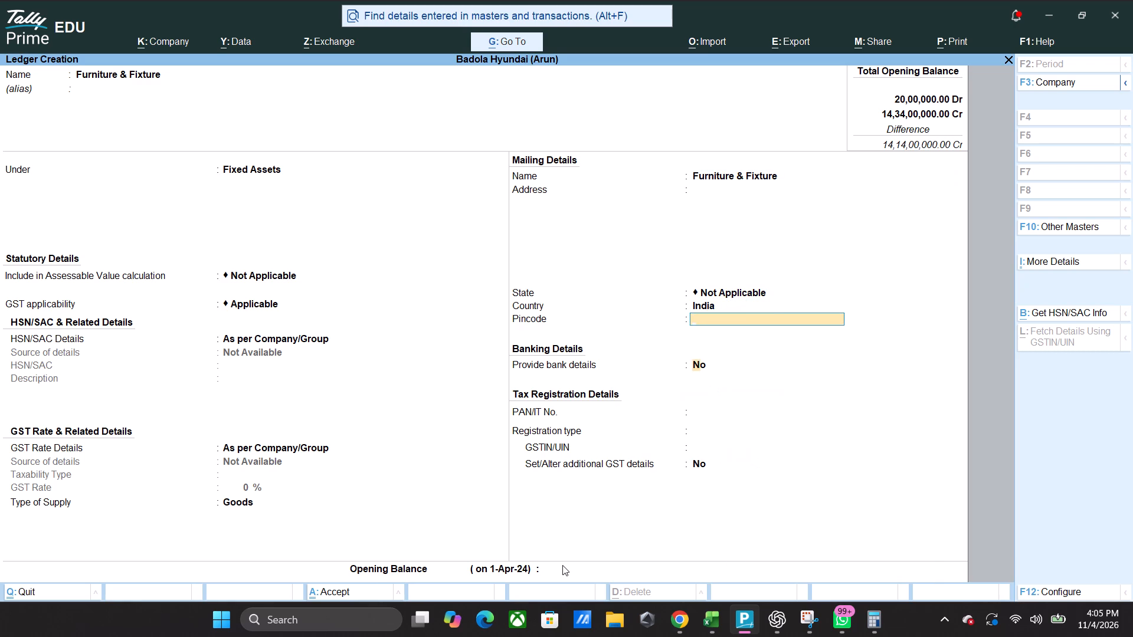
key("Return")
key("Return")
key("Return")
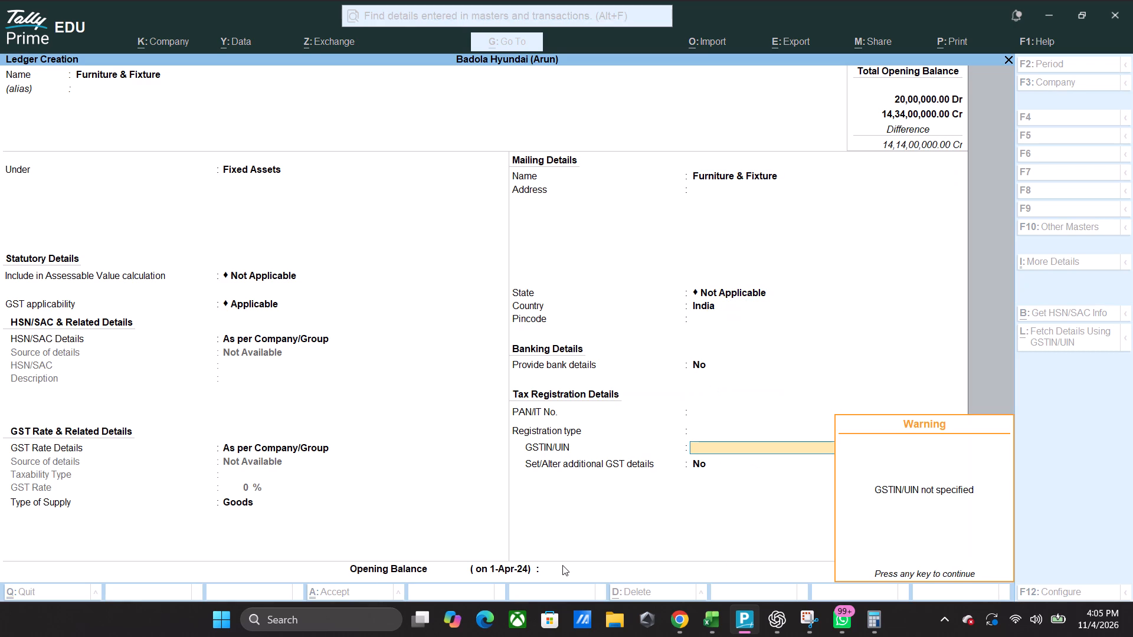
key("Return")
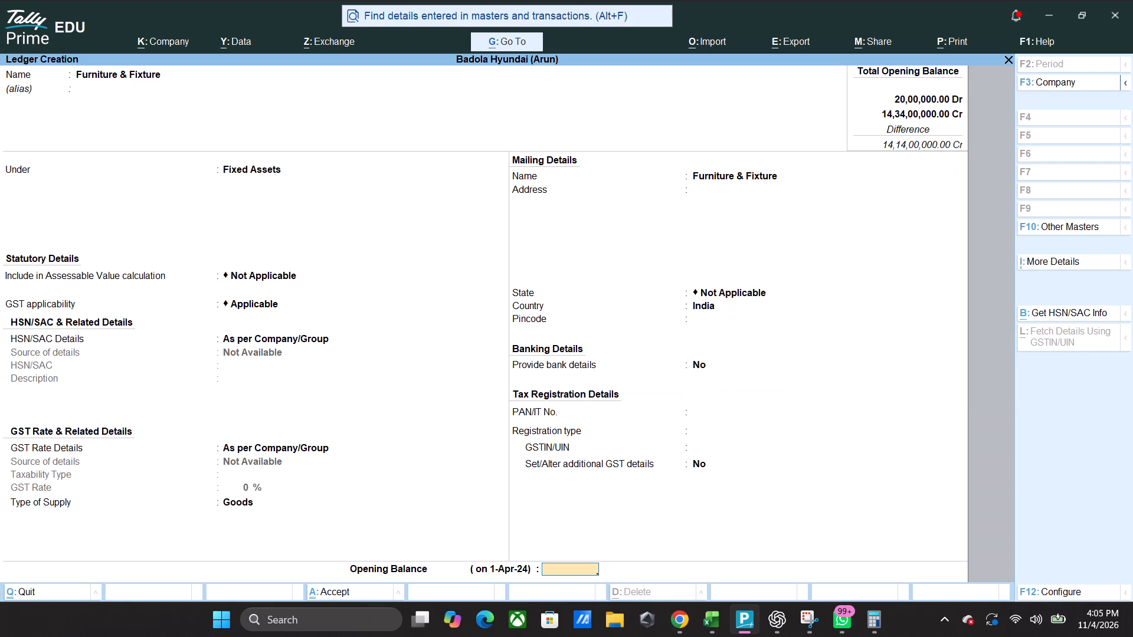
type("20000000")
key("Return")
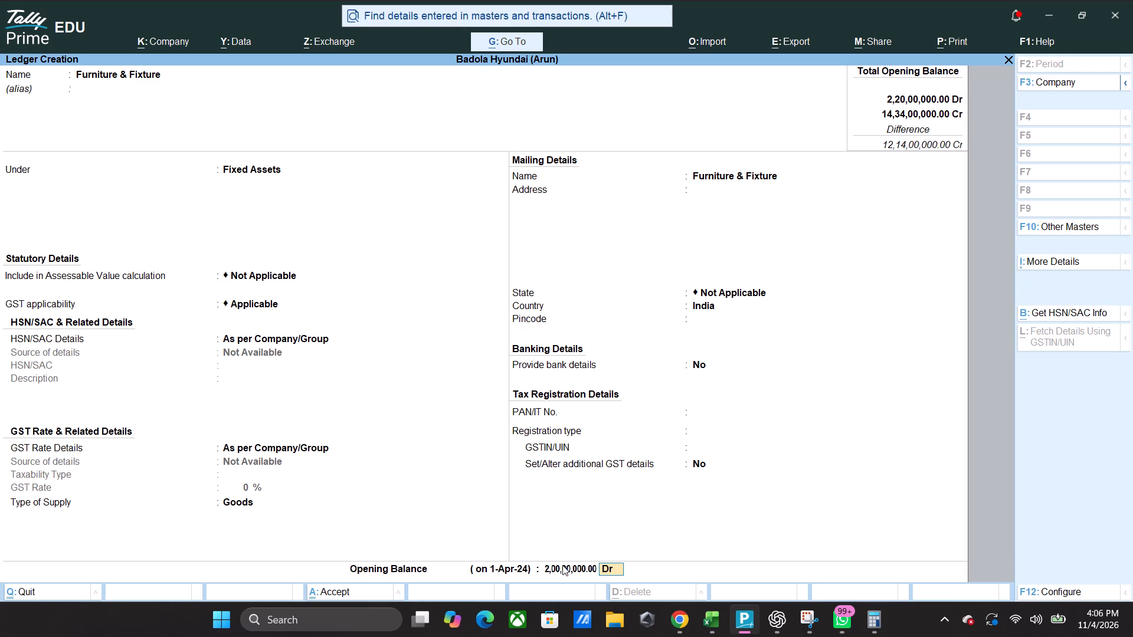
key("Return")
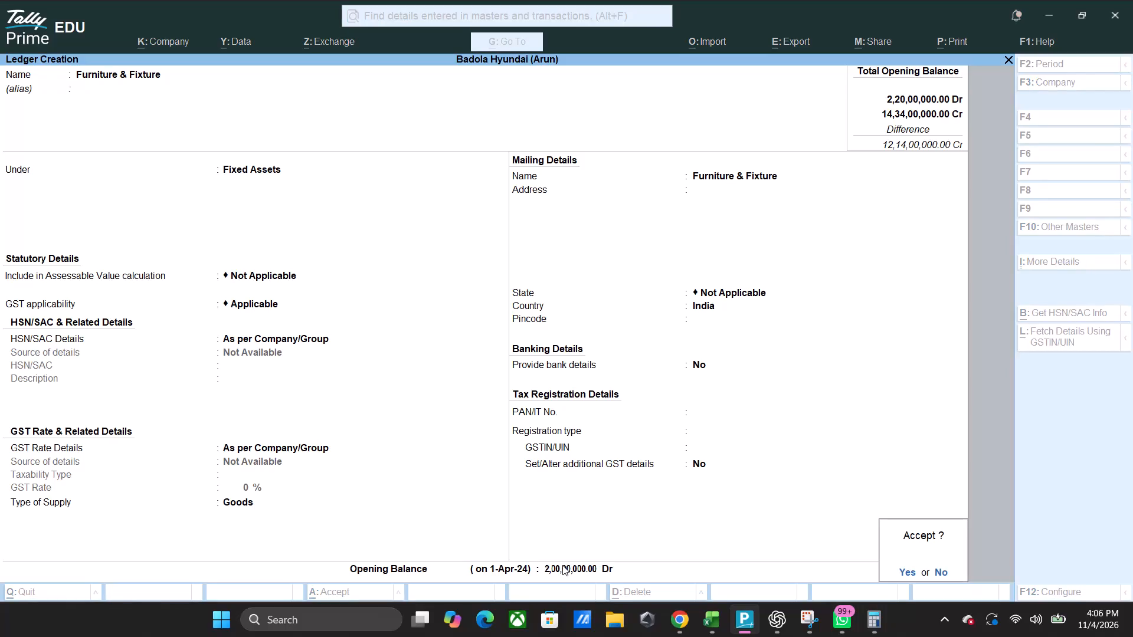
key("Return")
Name the next new ledger Air Conditional.
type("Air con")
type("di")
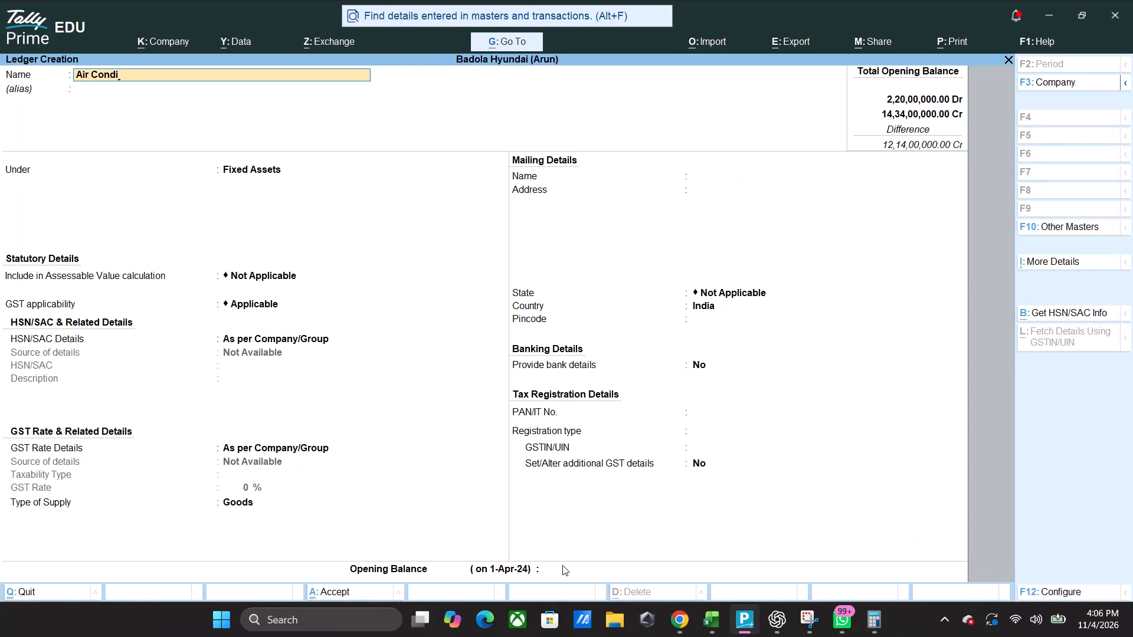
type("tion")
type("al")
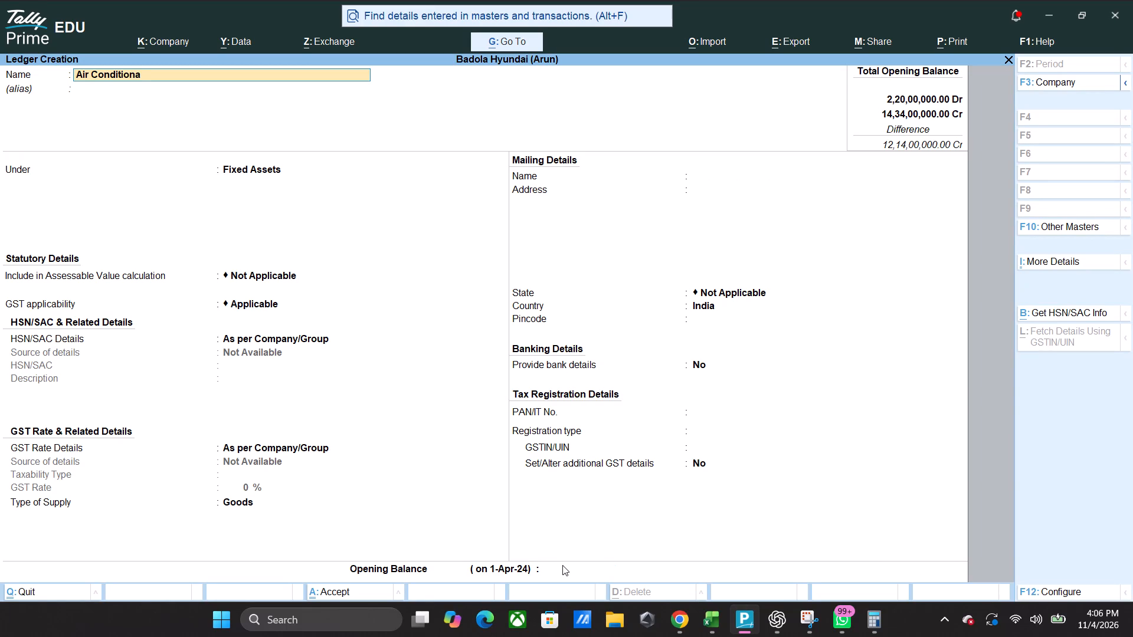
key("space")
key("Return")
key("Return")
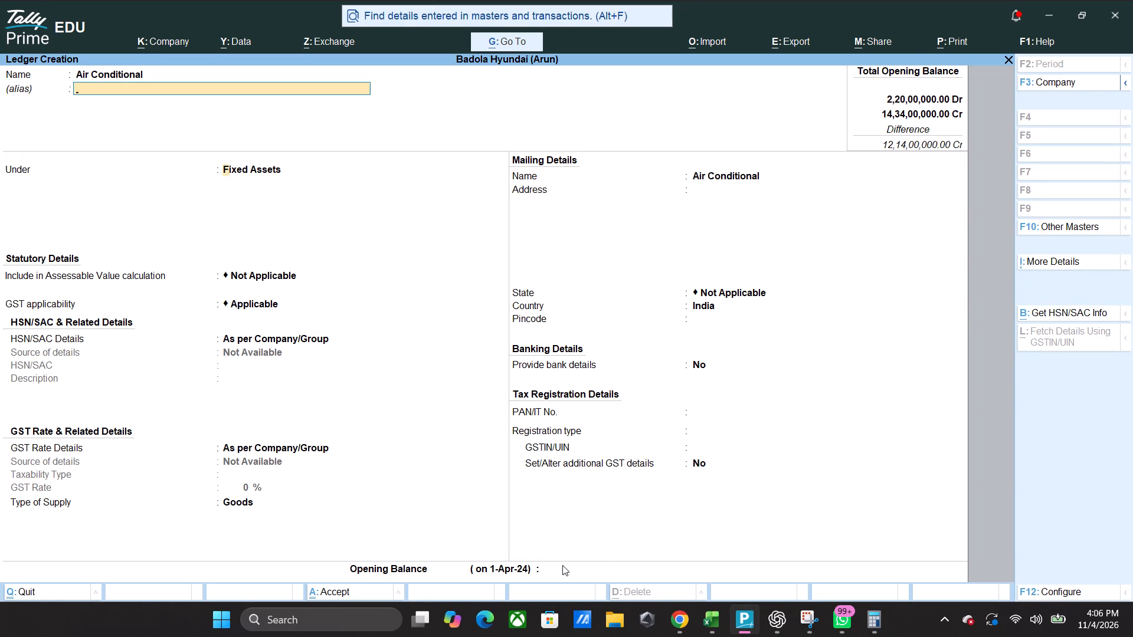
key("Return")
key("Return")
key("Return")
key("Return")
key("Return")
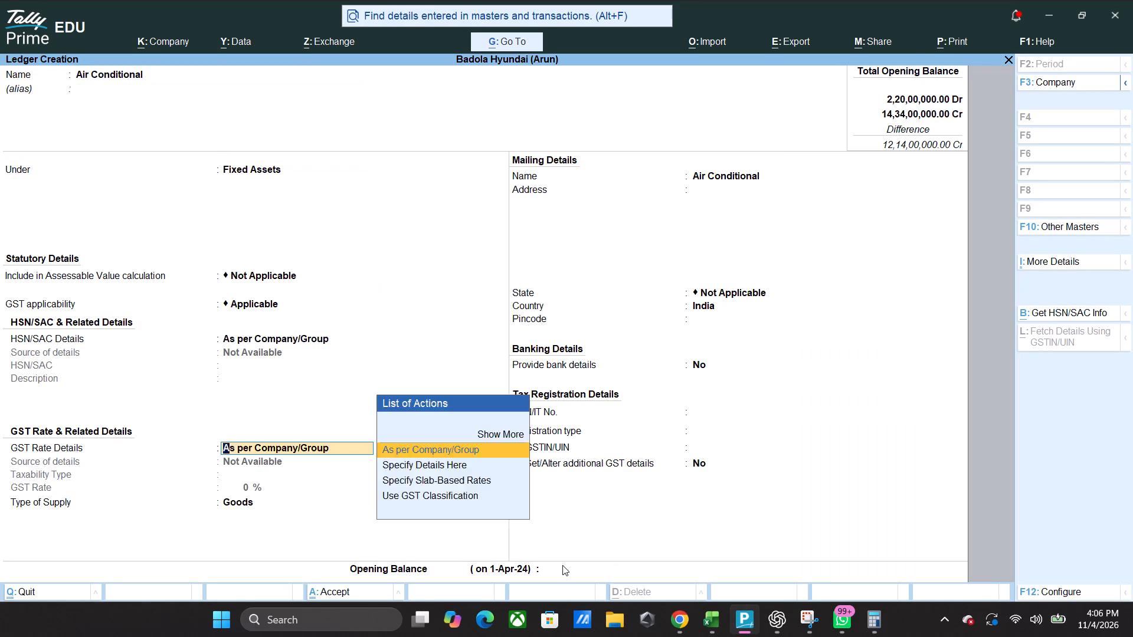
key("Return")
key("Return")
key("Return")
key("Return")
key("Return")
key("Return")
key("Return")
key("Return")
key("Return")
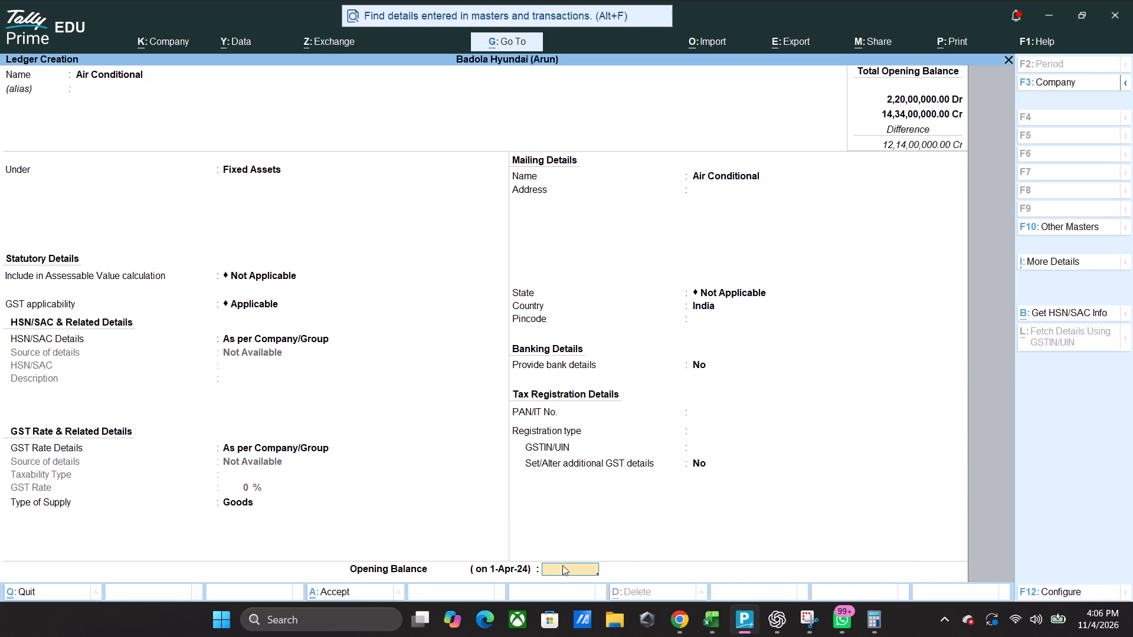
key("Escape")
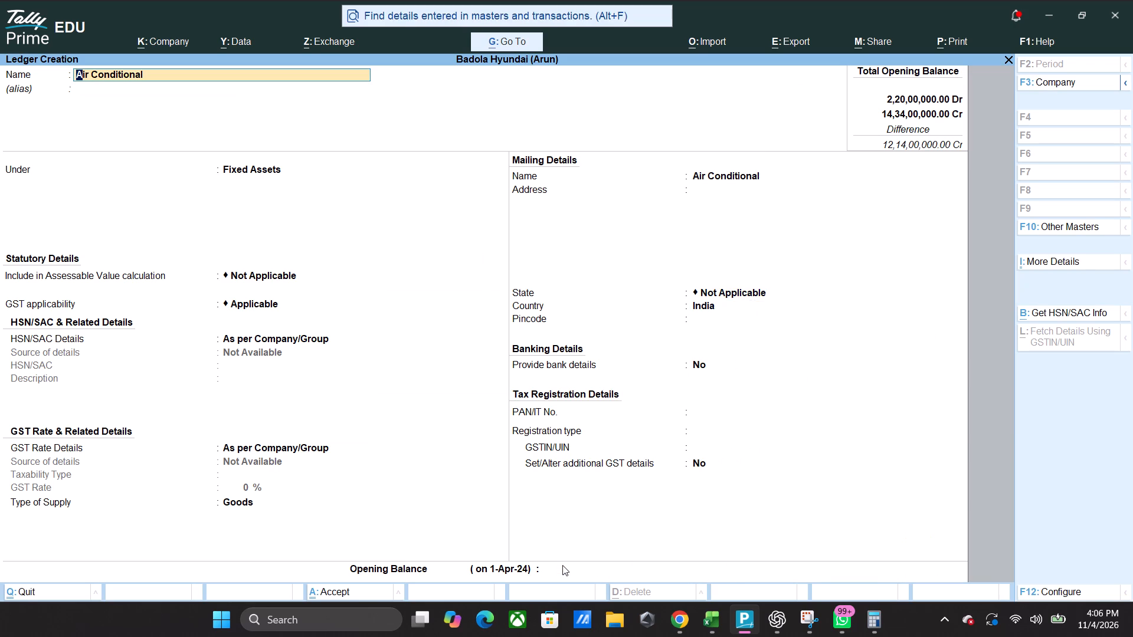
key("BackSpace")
Keep Air Conditional under Fixed Assets with the default GST details, enter "." as the address, and leave the tax registration details blank.
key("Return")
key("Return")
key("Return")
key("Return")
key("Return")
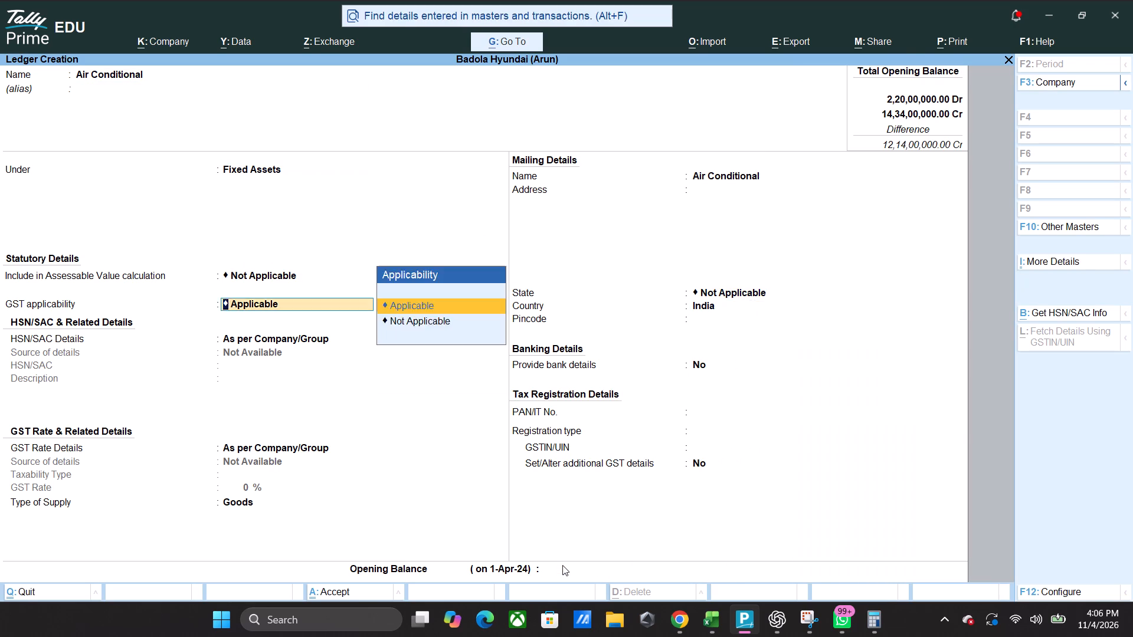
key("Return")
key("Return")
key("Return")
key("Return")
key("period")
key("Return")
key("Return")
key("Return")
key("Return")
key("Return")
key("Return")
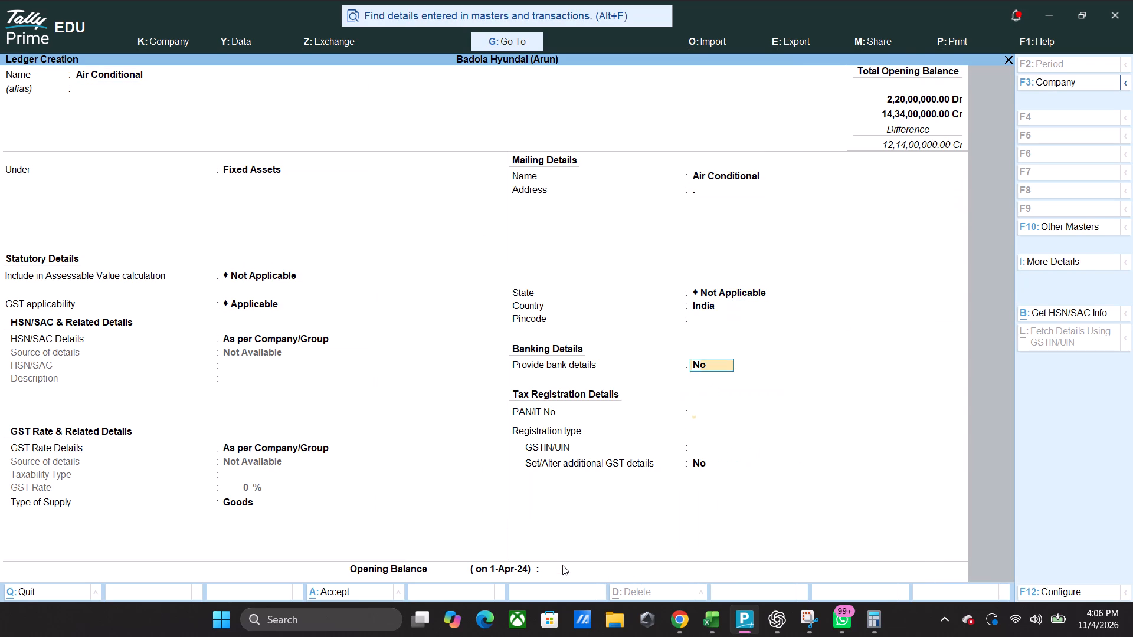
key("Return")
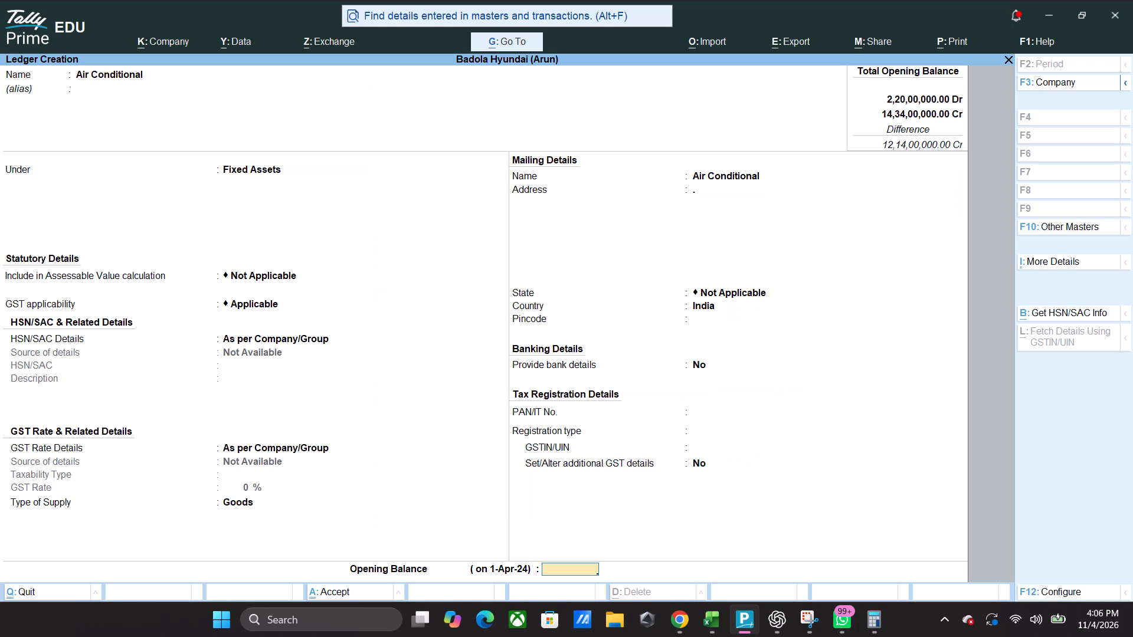
Set the Air Conditional opening balance to 80,00,000 Dr and save the ledger.
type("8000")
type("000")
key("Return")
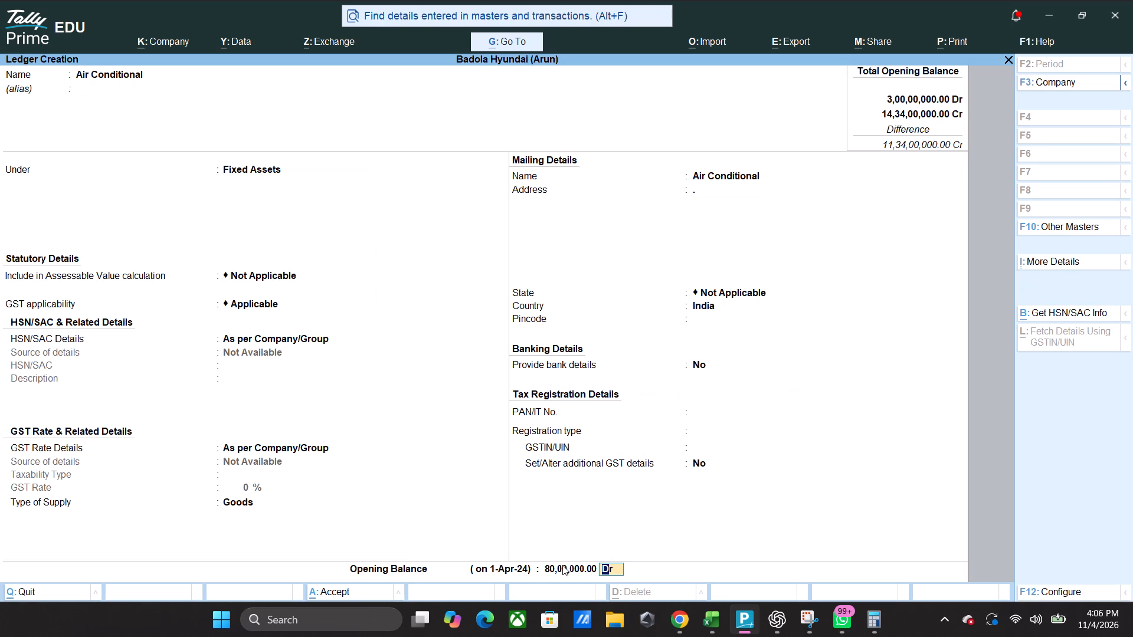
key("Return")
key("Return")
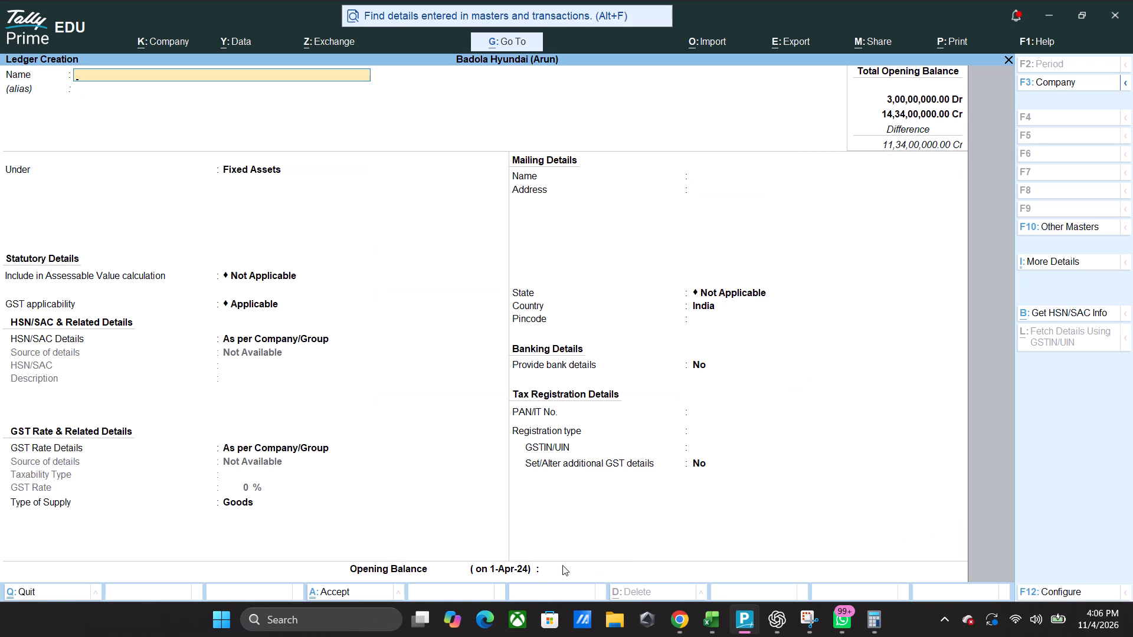
Name the next new ledger Vehicle A/c.
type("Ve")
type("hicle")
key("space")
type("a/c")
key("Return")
Keep Vehicle A/c under Fixed Assets with the default GST and mailing details, no bank details and blank tax registration details.
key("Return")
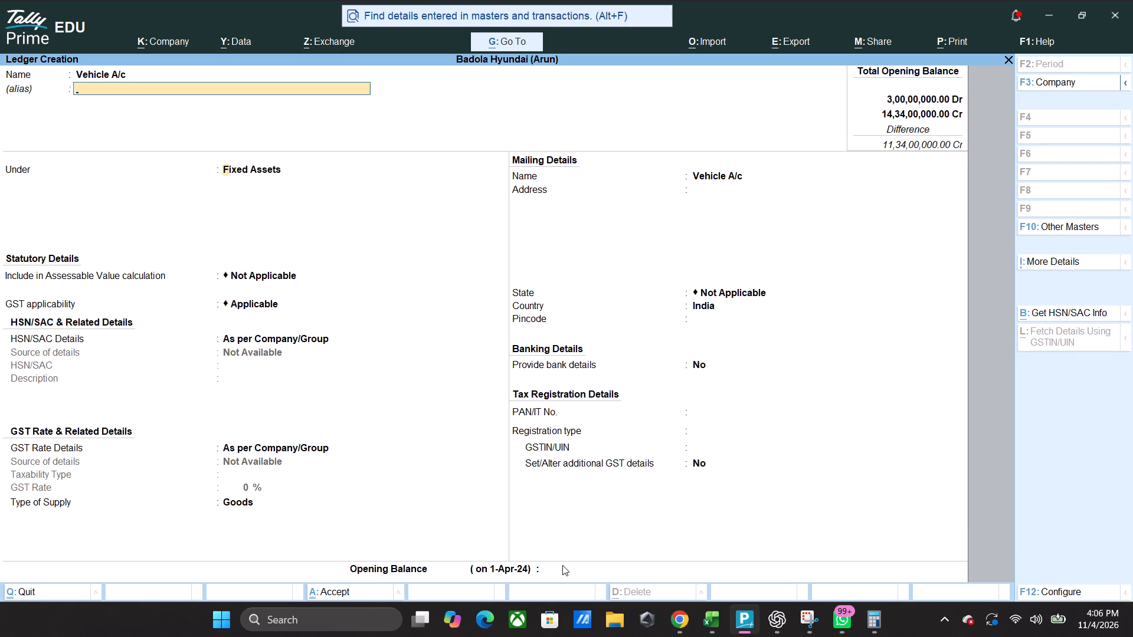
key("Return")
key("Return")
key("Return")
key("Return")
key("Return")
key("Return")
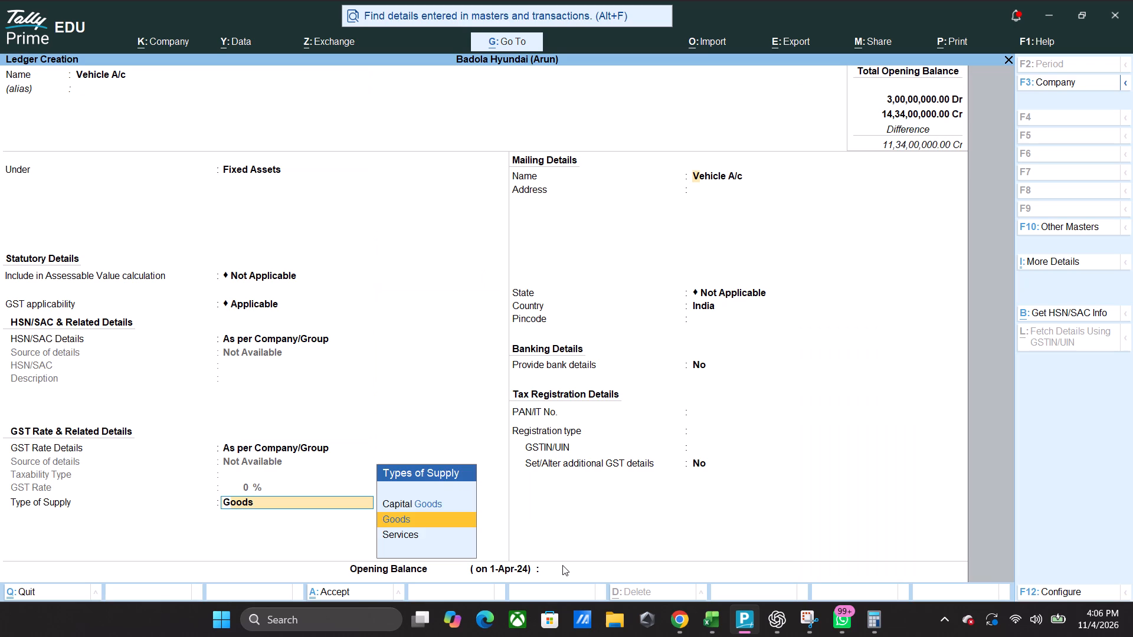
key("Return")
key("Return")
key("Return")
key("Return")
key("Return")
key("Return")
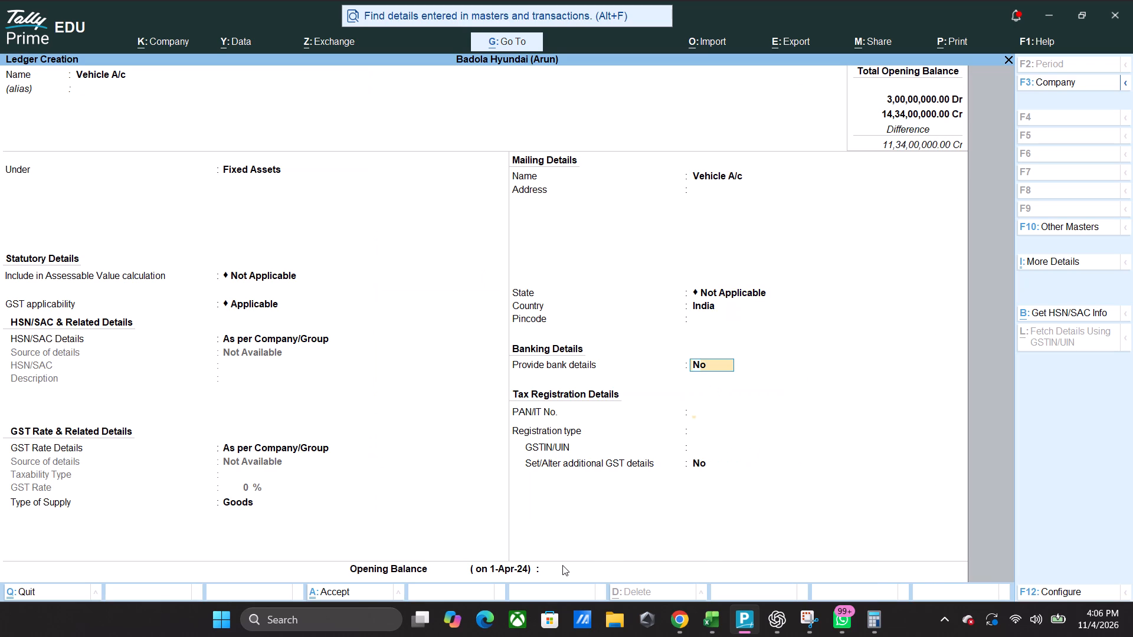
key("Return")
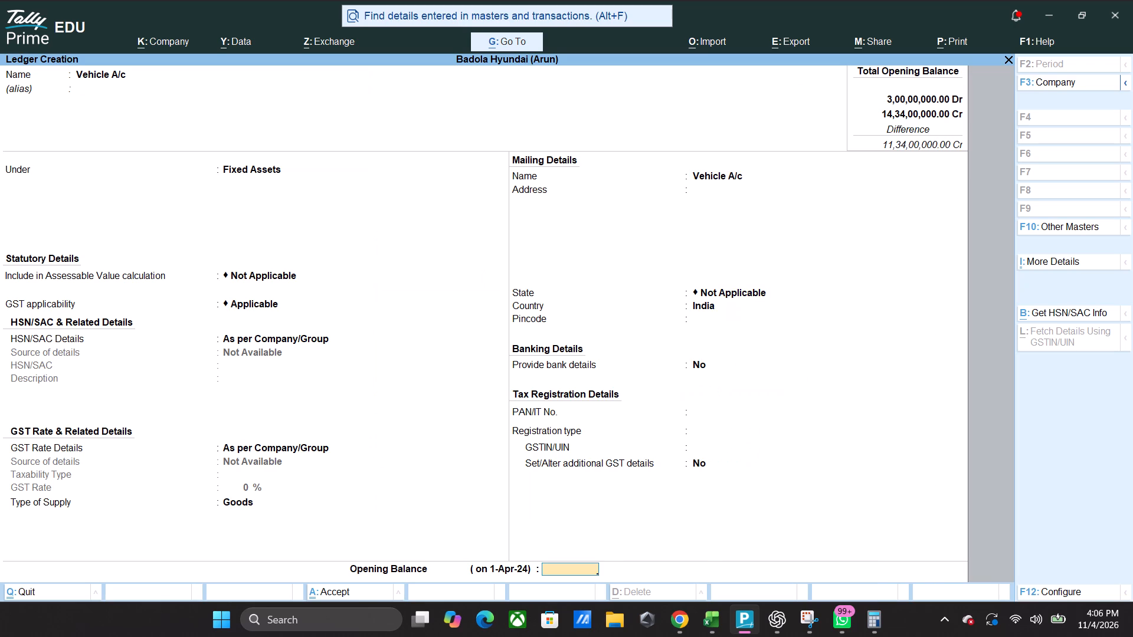
Set the Vehicle A/c opening balance to 1,50,00,000 Dr and save the ledger.
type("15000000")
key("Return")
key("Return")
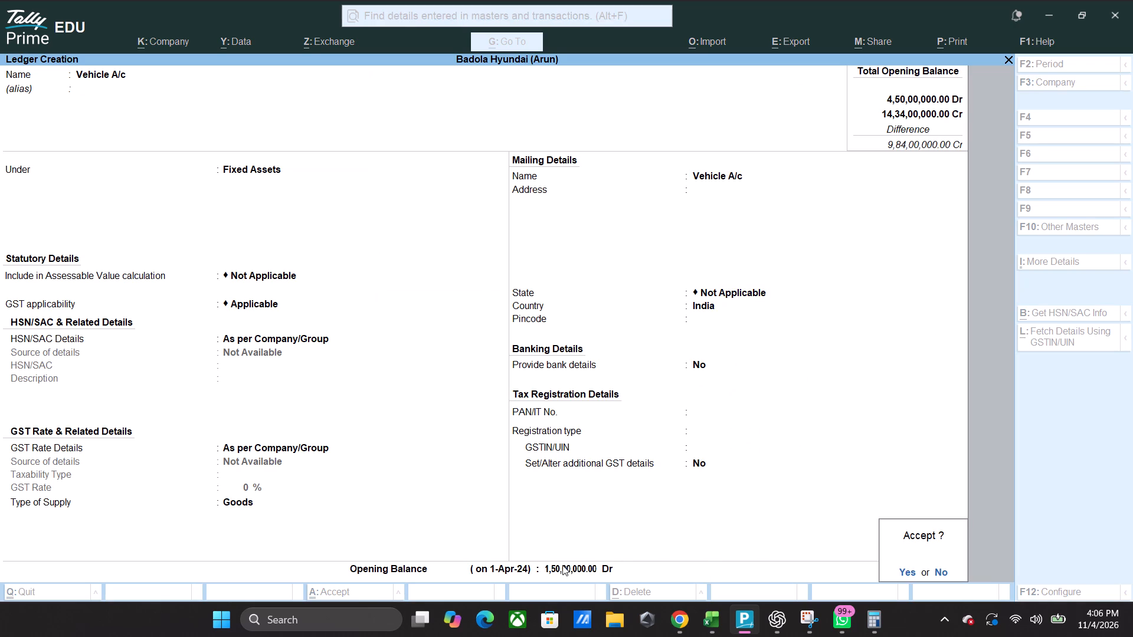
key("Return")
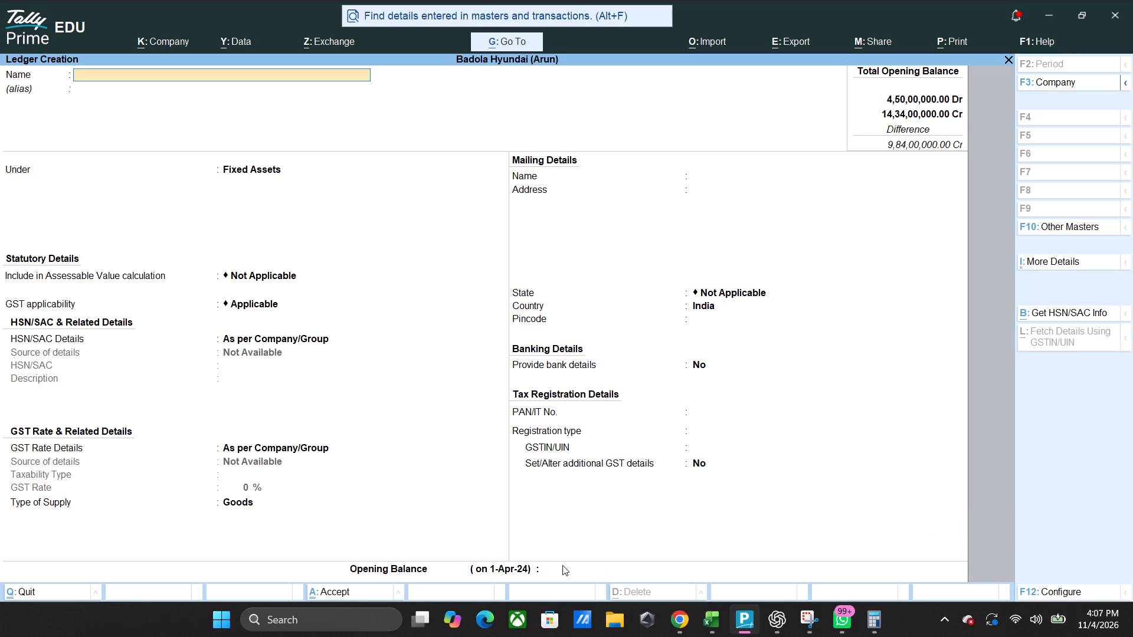
Check the remaining fixed assets in the reference Balance Sheet, and name the next new ledger Machinary & Tool.
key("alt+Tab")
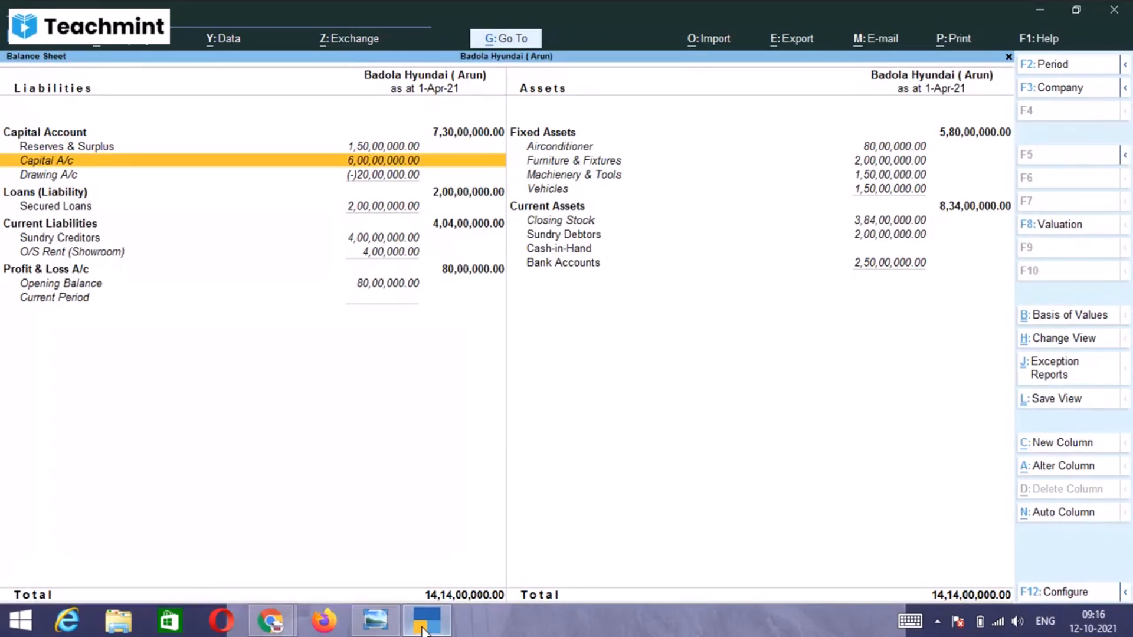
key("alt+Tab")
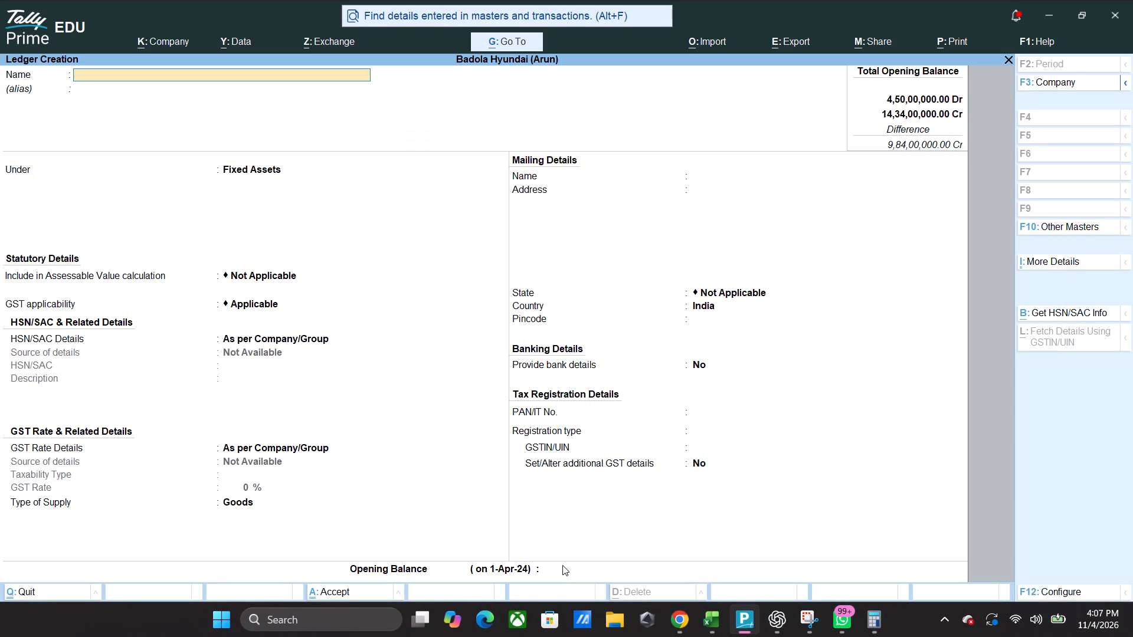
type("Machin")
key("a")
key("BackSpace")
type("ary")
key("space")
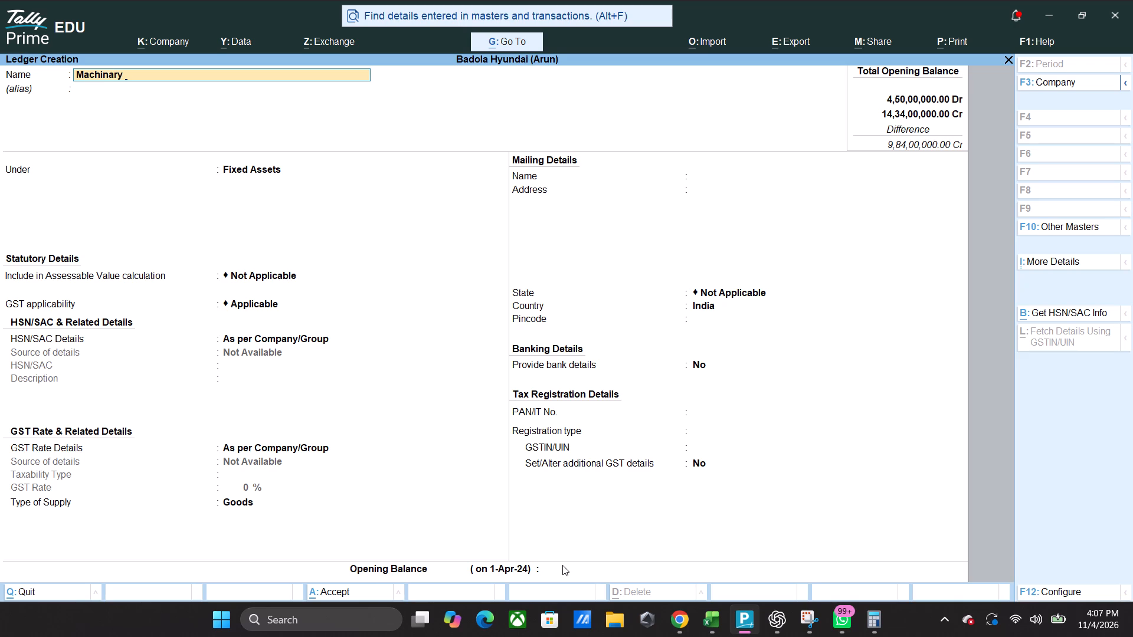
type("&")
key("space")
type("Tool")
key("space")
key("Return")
Keep Machinary & Tool under Fixed Assets with the default GST and mailing details, no bank details and blank tax registration details.
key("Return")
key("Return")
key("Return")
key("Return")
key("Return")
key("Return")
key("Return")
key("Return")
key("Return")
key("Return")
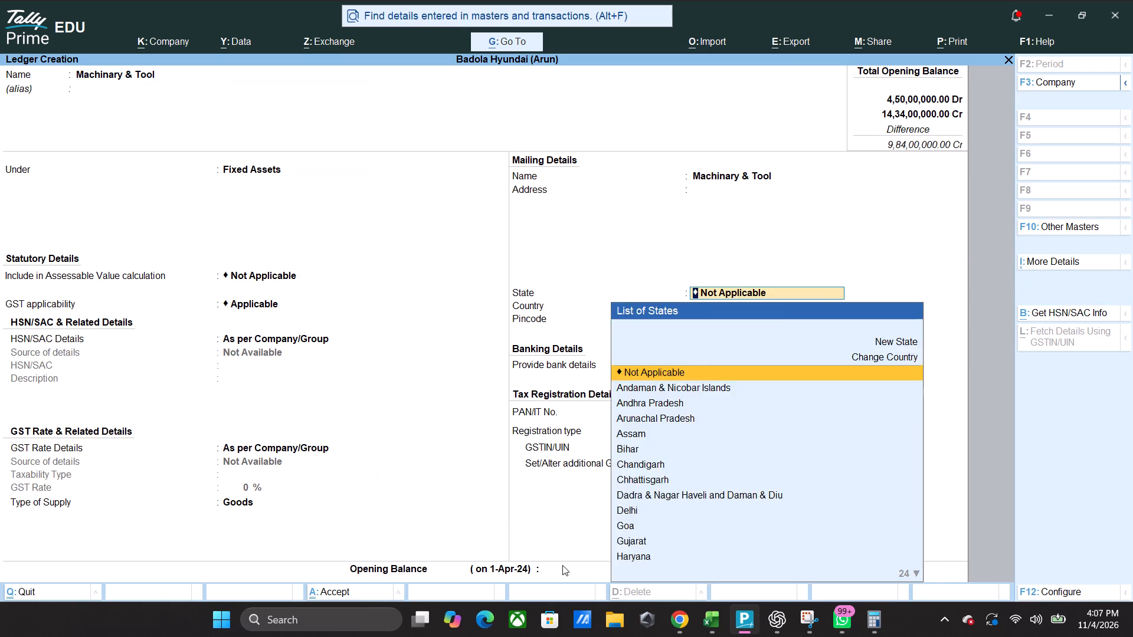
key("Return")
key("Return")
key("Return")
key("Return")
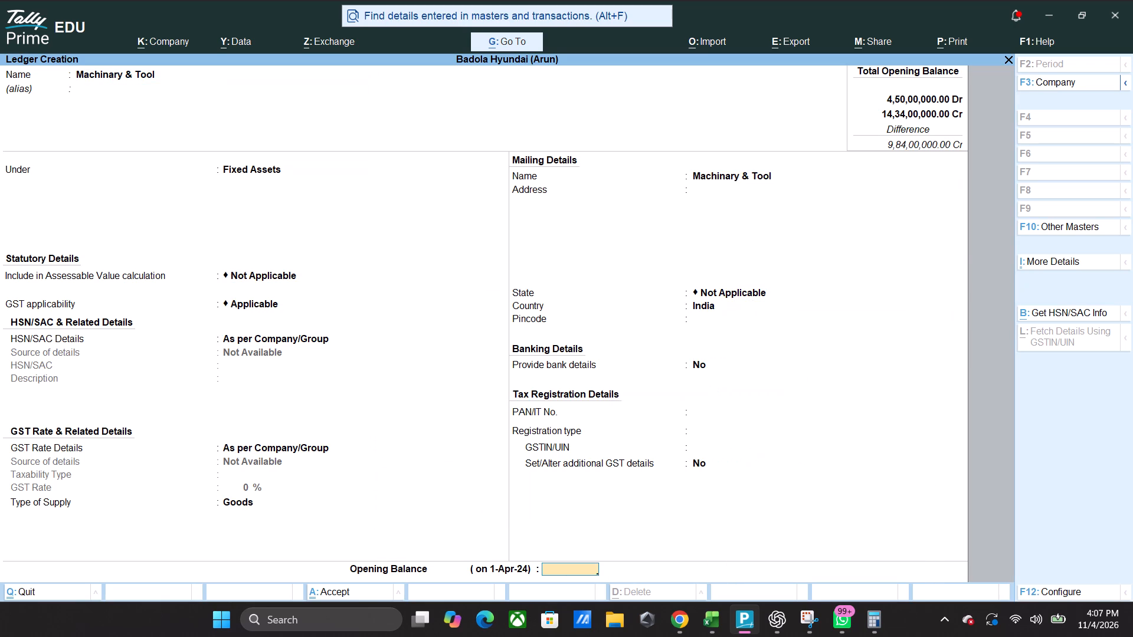
Set the Machinary & Tool opening balance to 1,50,00,000 Dr and save the ledger.
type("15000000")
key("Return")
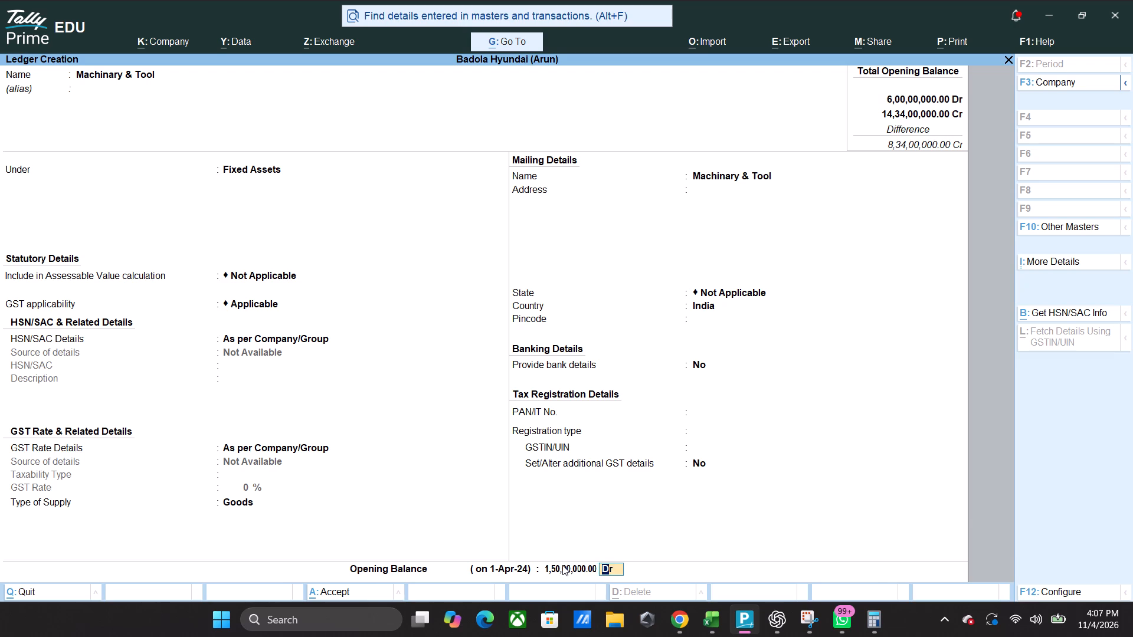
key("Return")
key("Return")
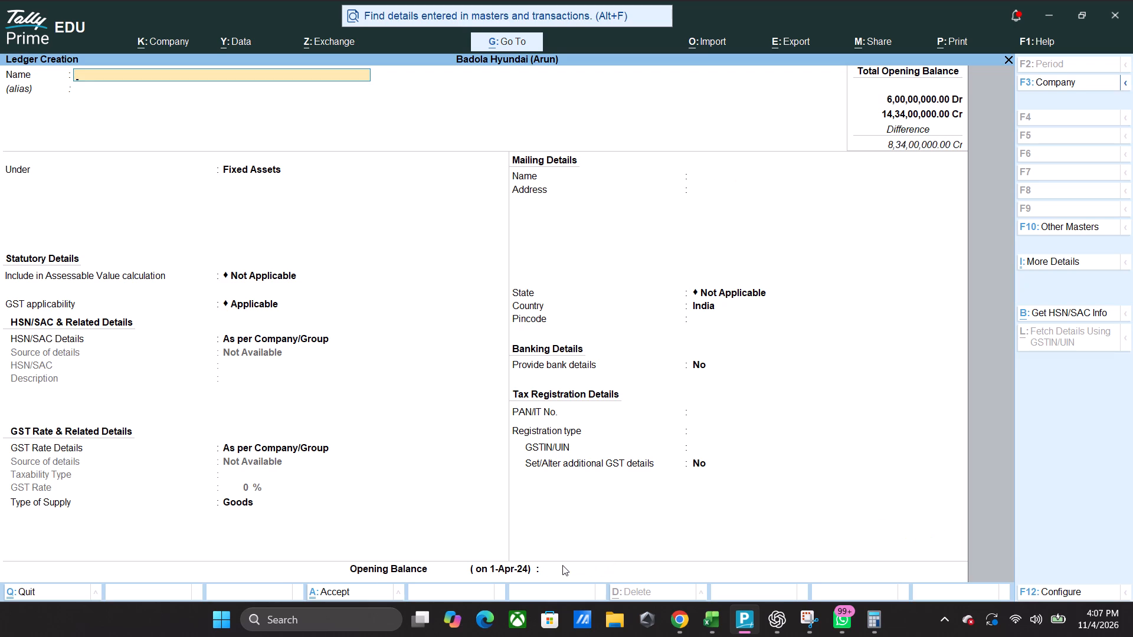
Name the next new ledger Sundry Debitor.
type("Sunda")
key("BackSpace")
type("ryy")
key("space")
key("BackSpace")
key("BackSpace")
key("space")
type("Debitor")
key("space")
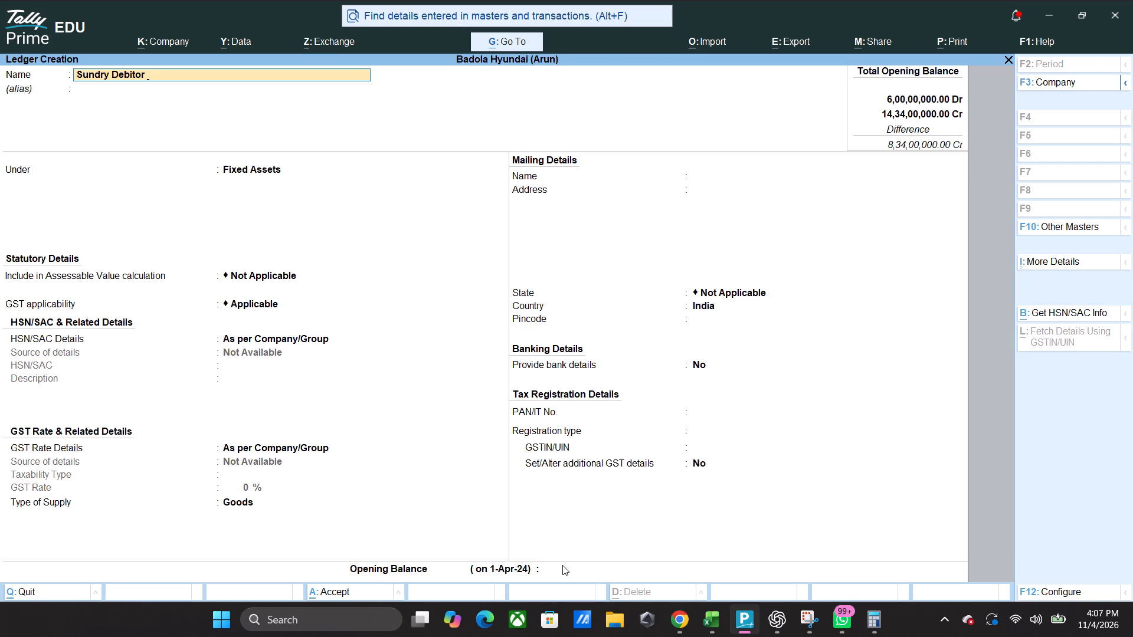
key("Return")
Place the Sundry Debitor ledger under the Current Assets group, leaving the alias blank.
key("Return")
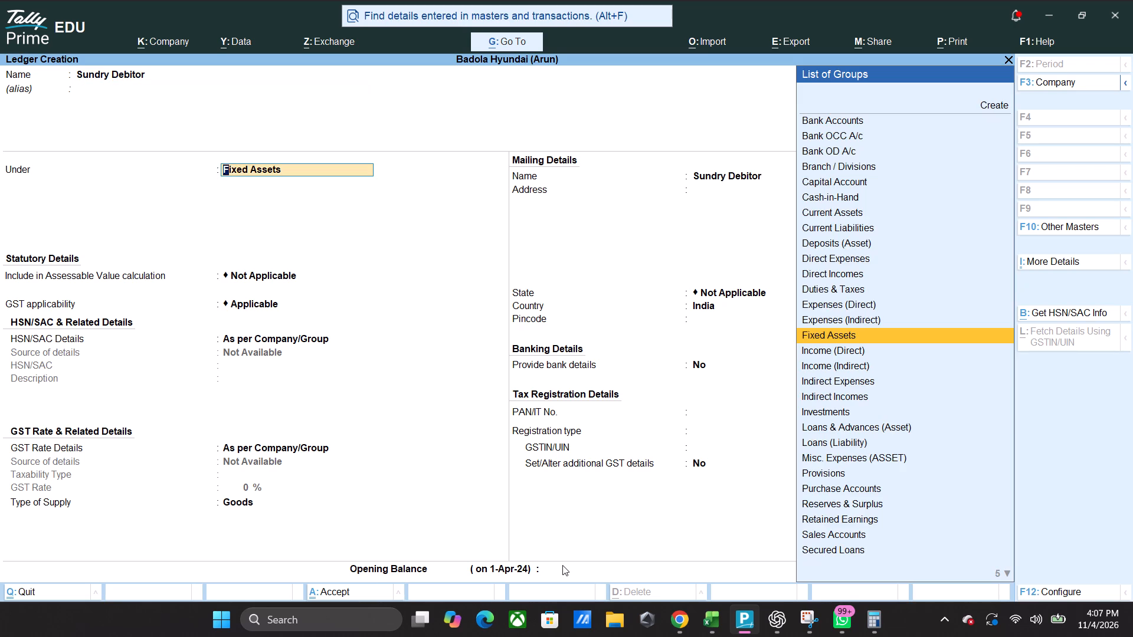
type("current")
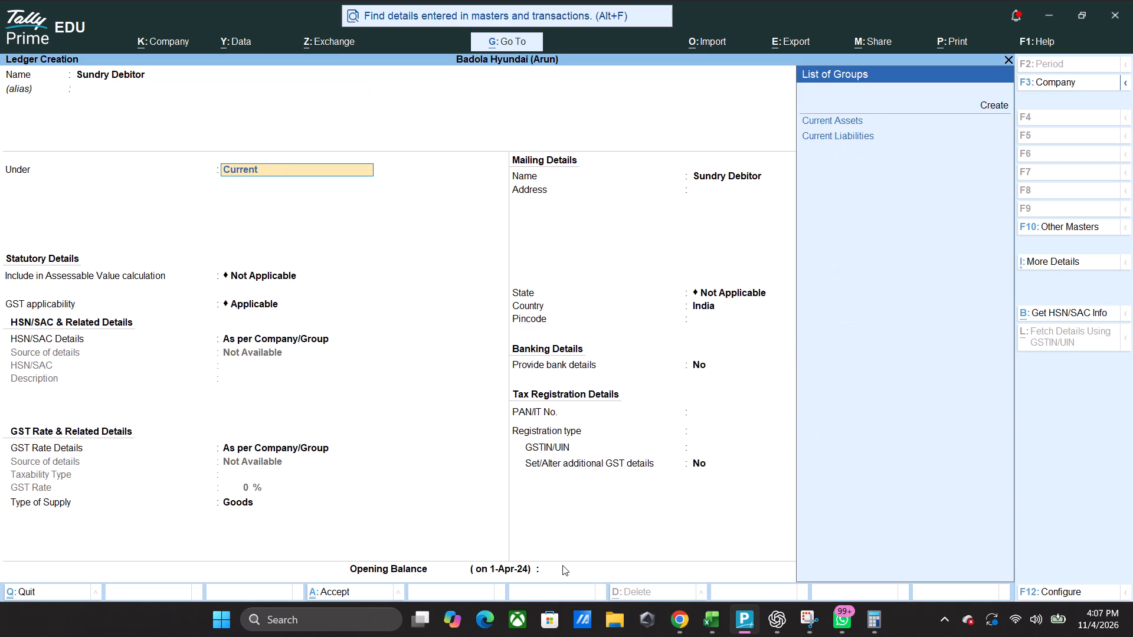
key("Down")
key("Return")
Keep Sundry Debitor's default statutory, mailing and banking details, with registration type Regular and the PAN and GSTIN left blank.
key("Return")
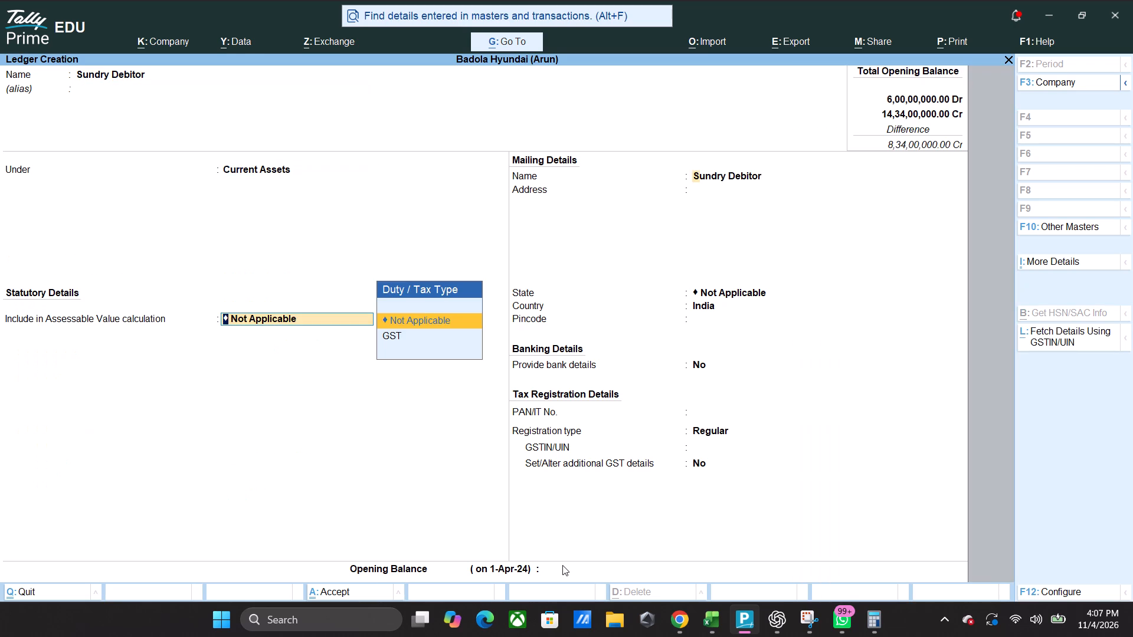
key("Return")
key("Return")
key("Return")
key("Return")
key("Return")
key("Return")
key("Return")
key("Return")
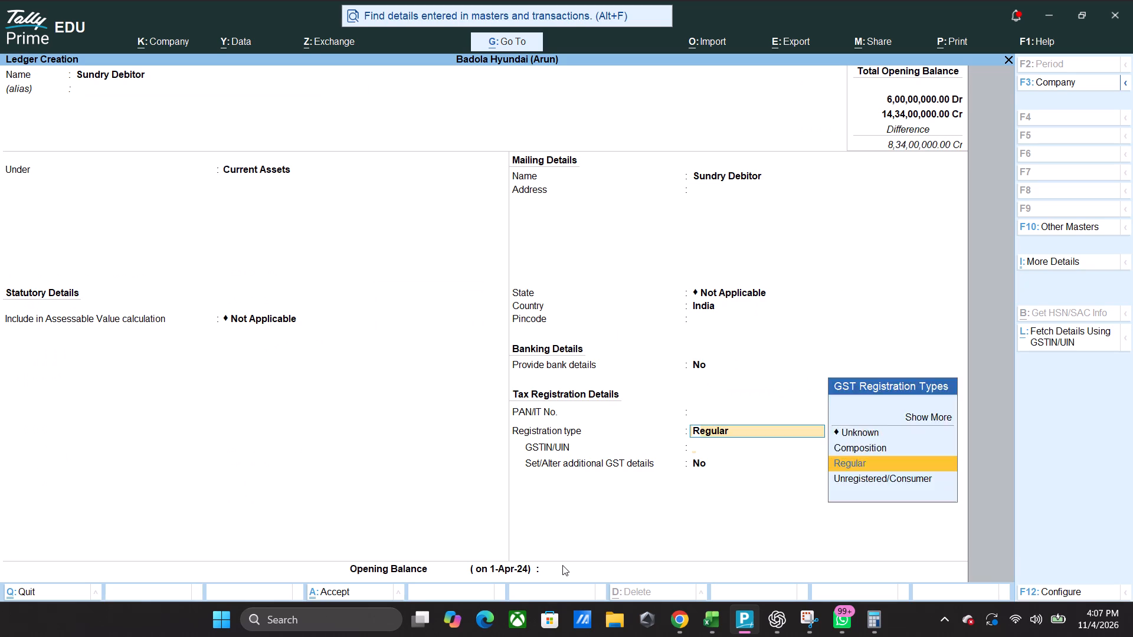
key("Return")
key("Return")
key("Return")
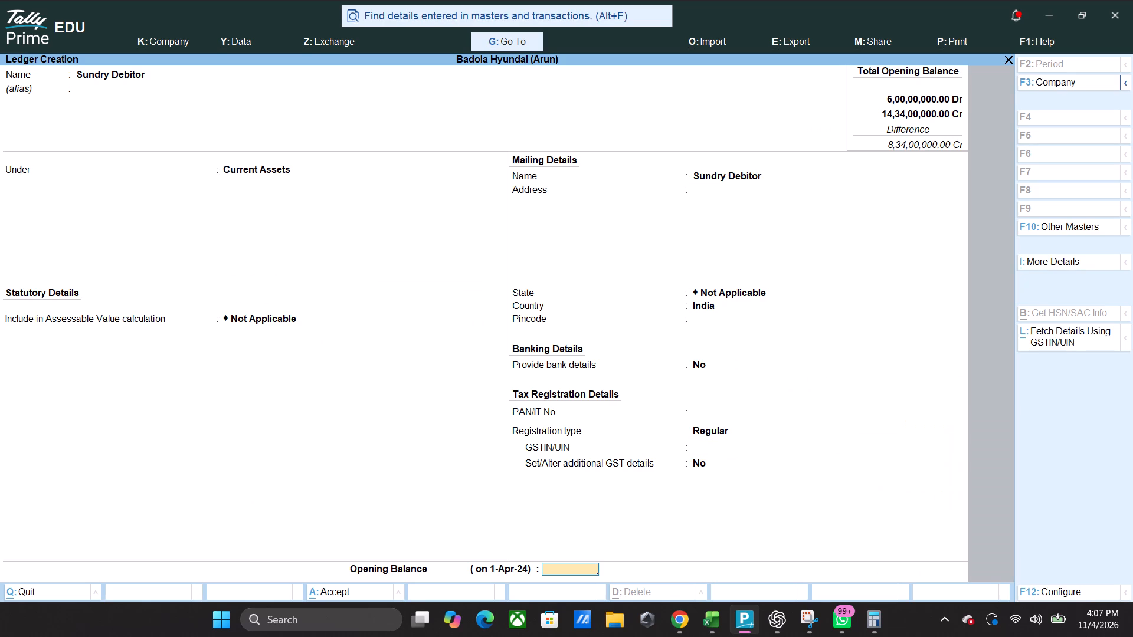
Set the Sundry Debitor opening balance to 2,00,00,000 Dr and save the ledger.
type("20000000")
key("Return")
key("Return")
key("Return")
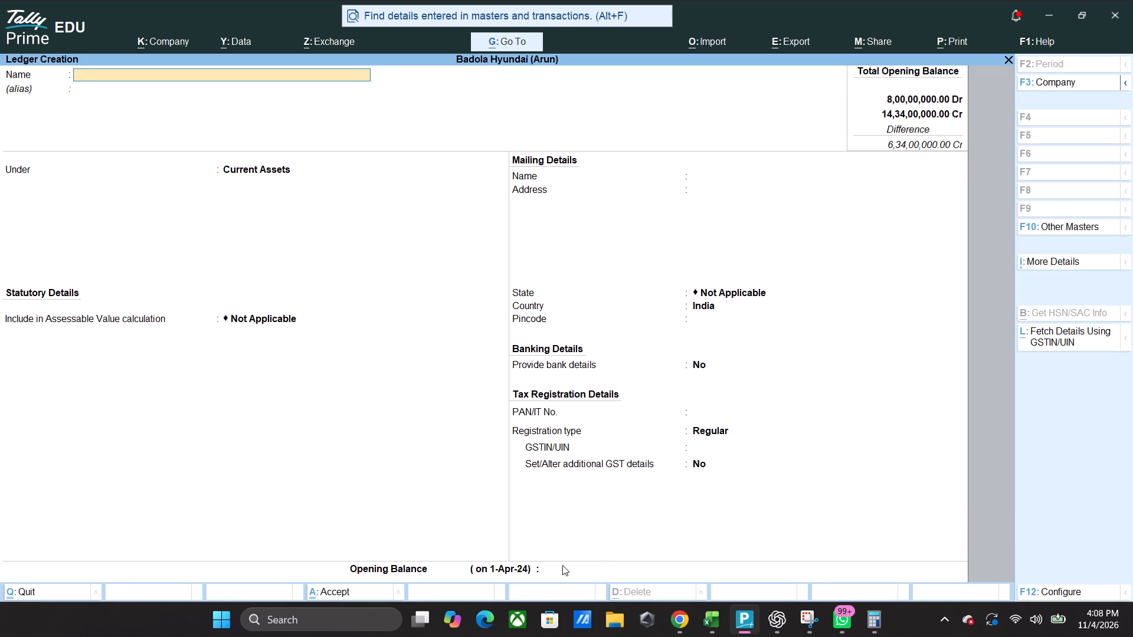
Name the next new ledger ICICI Bank.
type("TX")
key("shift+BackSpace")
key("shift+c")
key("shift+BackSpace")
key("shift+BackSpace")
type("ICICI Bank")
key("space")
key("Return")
Keep ICICI Bank under Current Assets with the default mailing and banking details, registration type Regular, and the PAN and GSTIN left blank.
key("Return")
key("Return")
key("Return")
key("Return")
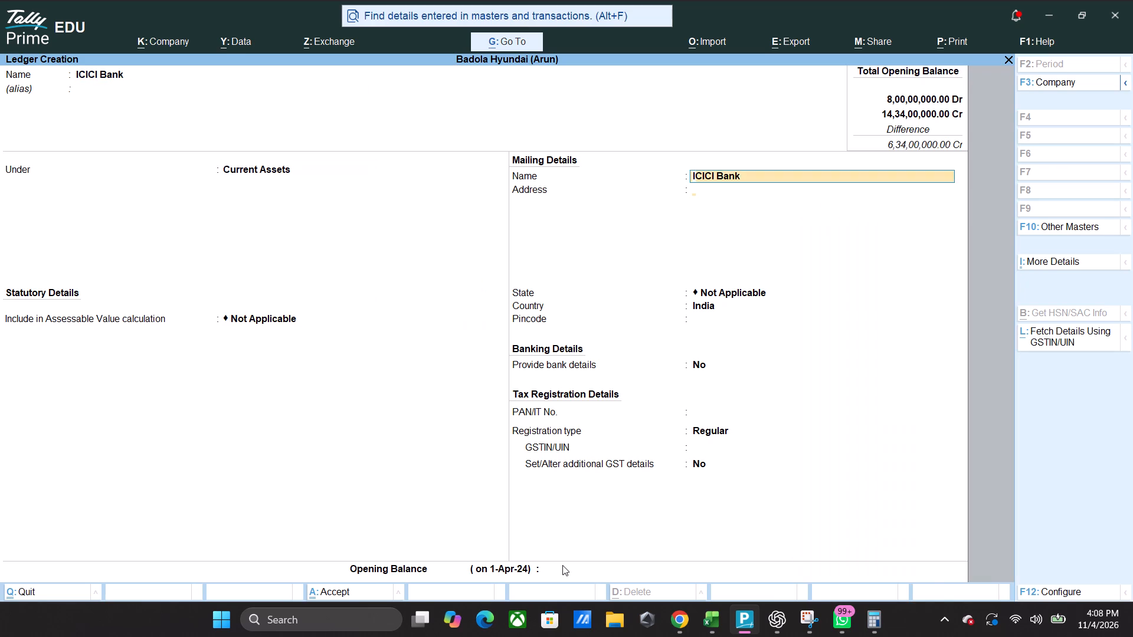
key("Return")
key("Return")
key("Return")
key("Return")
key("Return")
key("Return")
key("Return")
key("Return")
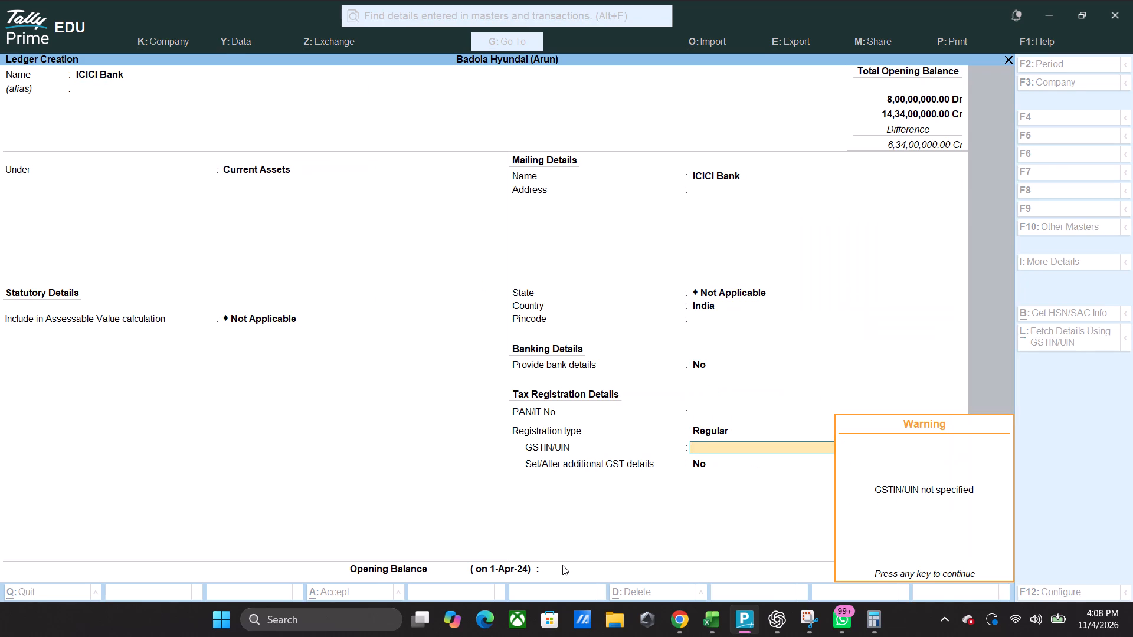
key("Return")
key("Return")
Set the ICICI Bank opening balance to 1,00,00,000 Dr and save the ledger.
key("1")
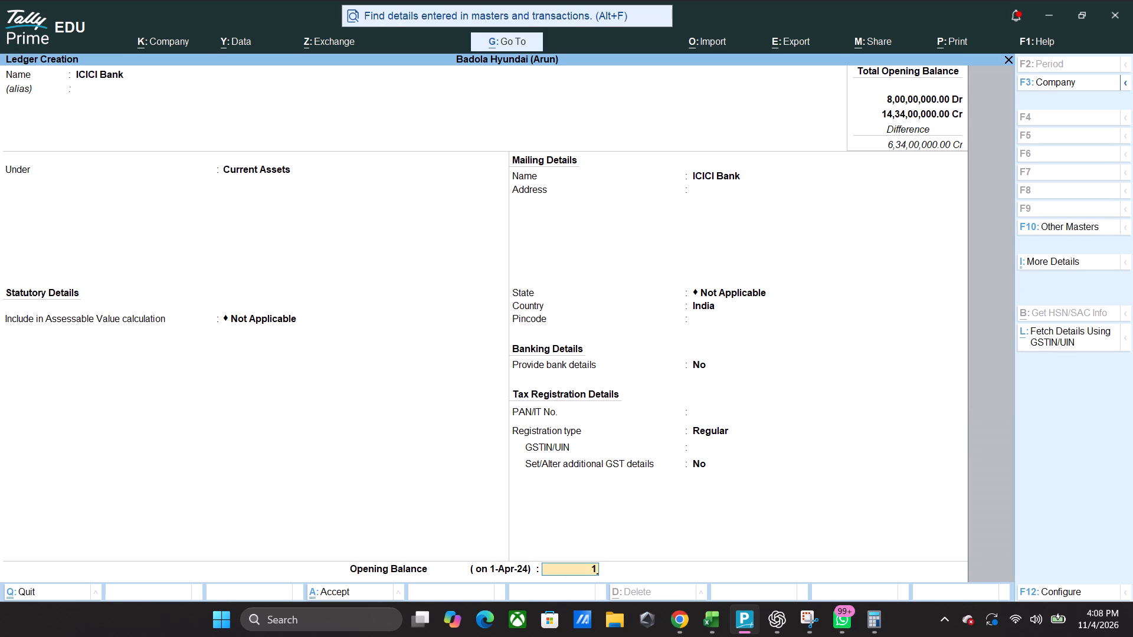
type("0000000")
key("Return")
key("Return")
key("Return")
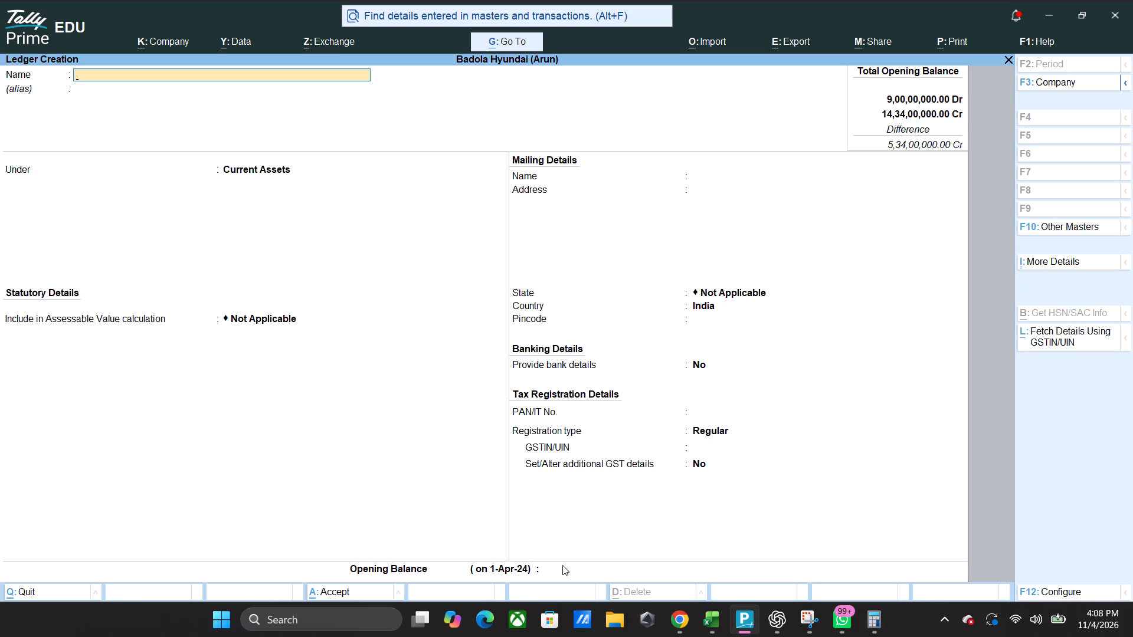
Name the next new ledger SBI Bank A/c.
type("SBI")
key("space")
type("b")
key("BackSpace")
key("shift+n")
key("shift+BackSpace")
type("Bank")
key("space")
key("a")
type("/c")
key("Return")
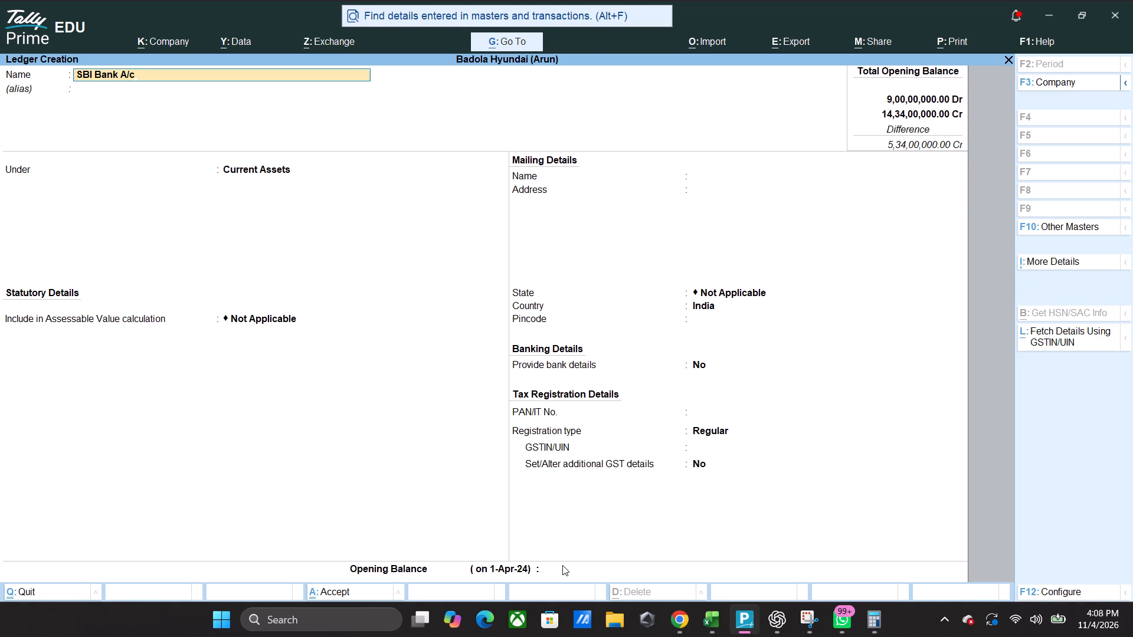
Keep SBI Bank A/c under Current Assets with the default mailing and banking details, registration type Regular, and the PAN and GSTIN left blank.
key("Return")
key("Return")
key("Return")
key("Return")
key("Return")
key("Return")
key("Return")
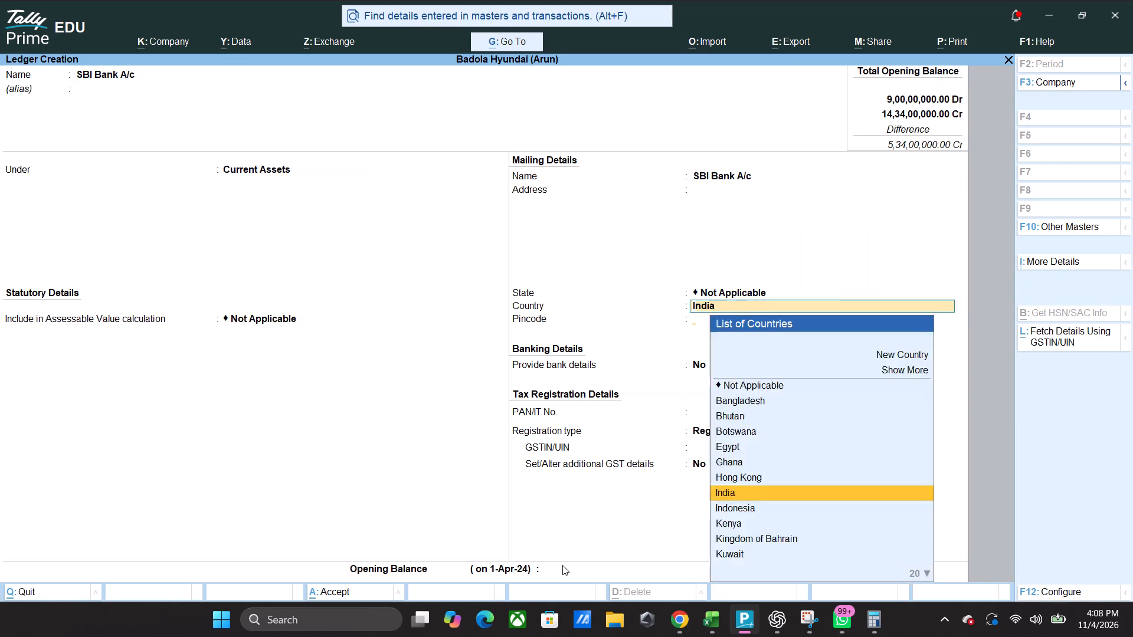
key("Return")
key("Return")
key("Return")
key("Return")
key("Return")
key("Return")
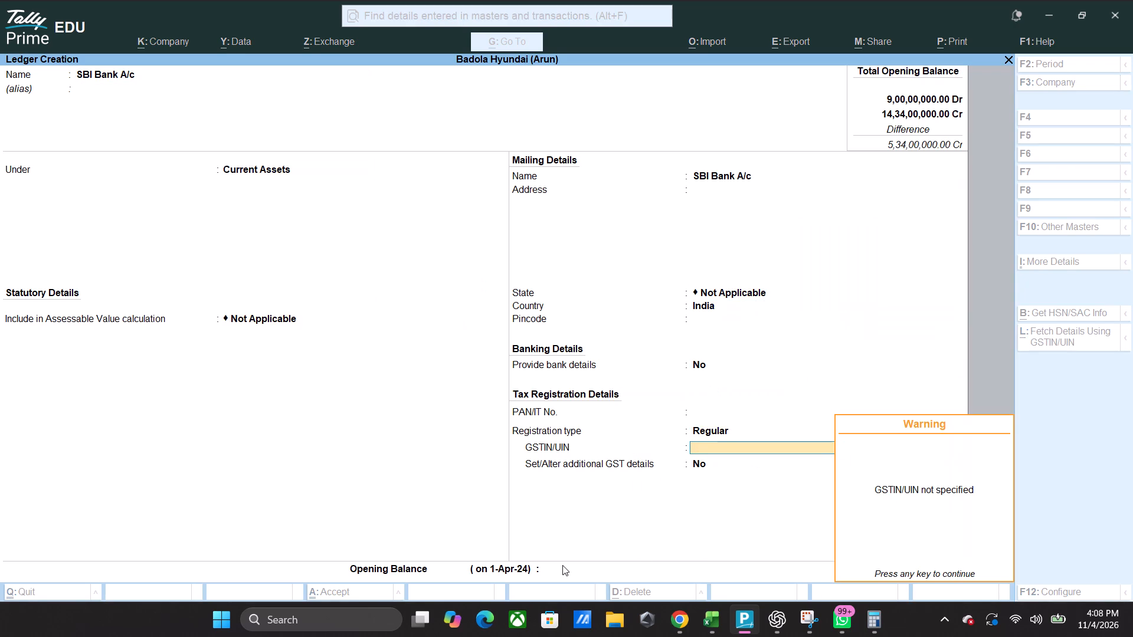
key("Return")
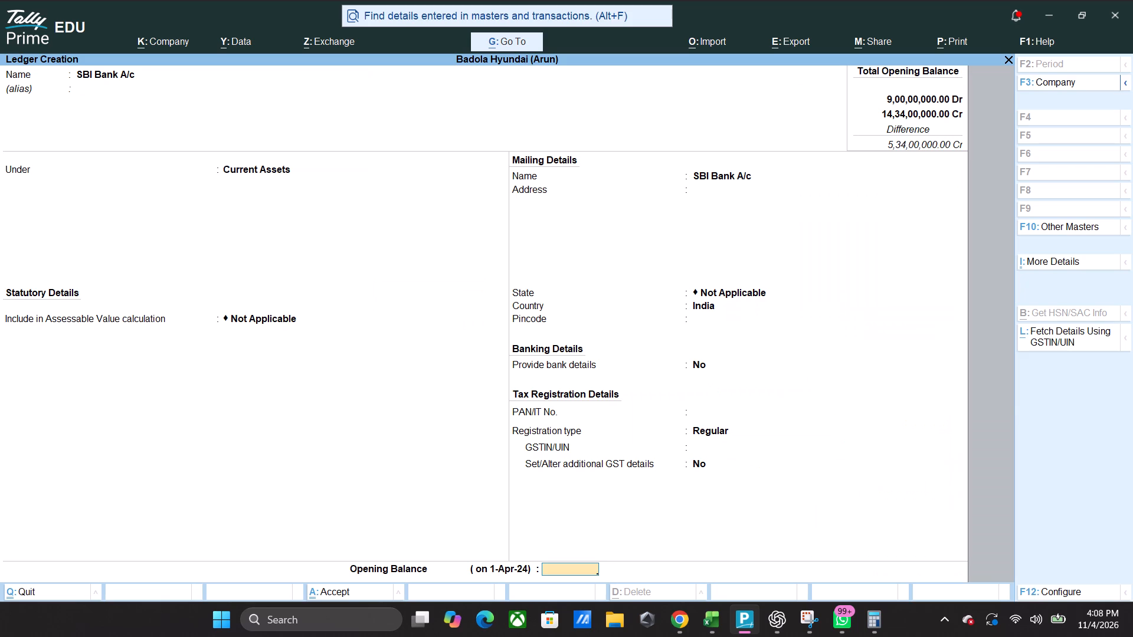
Set the SBI Bank A/c opening balance to 1,50,00,000 Dr and save the ledger.
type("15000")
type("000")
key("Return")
Save the SBI Bank A/c ledger with its opening balance.
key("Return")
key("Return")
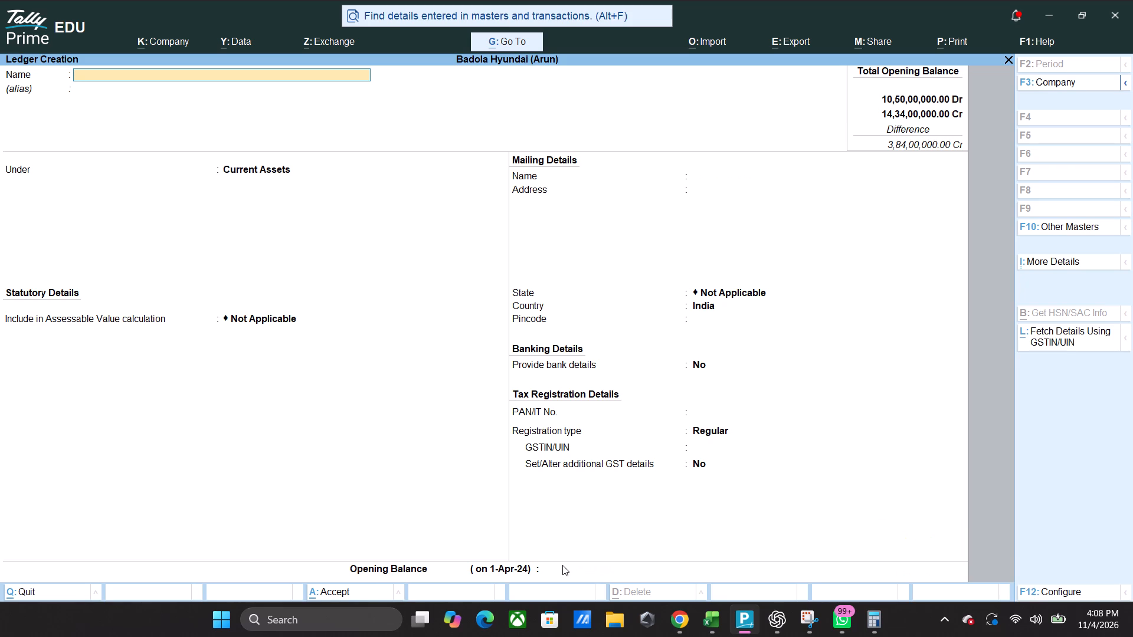
Check the course video briefly, name the new ledger Closing Stock and leave its alias blank.
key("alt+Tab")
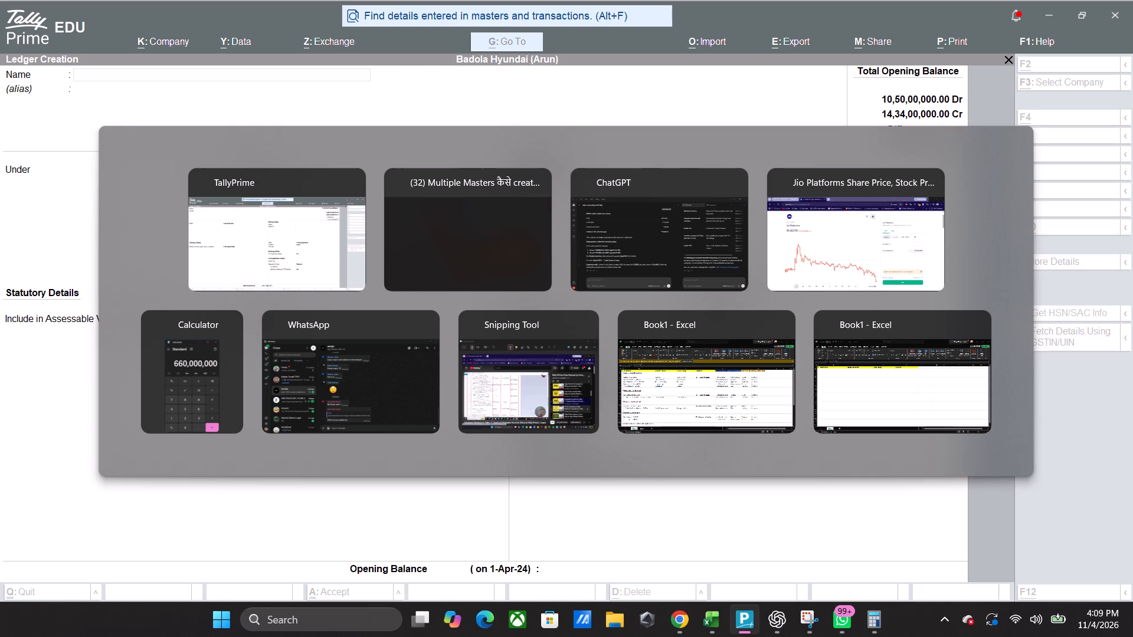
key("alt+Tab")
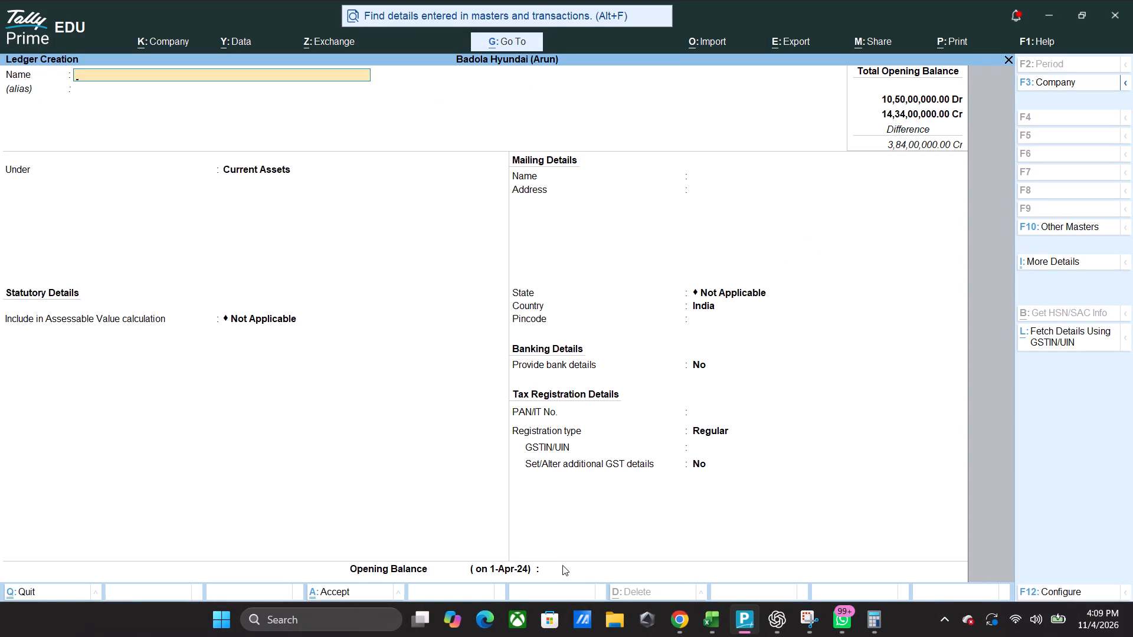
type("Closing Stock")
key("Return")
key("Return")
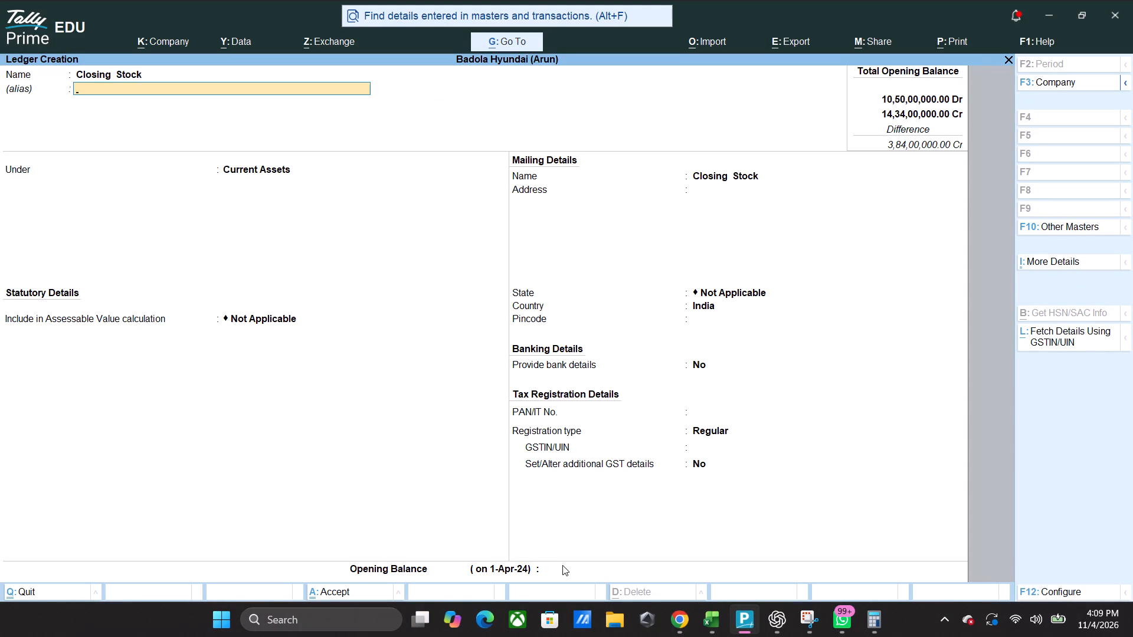
Search the group list for "clos" to choose the parent group of the Closing Stock ledger.
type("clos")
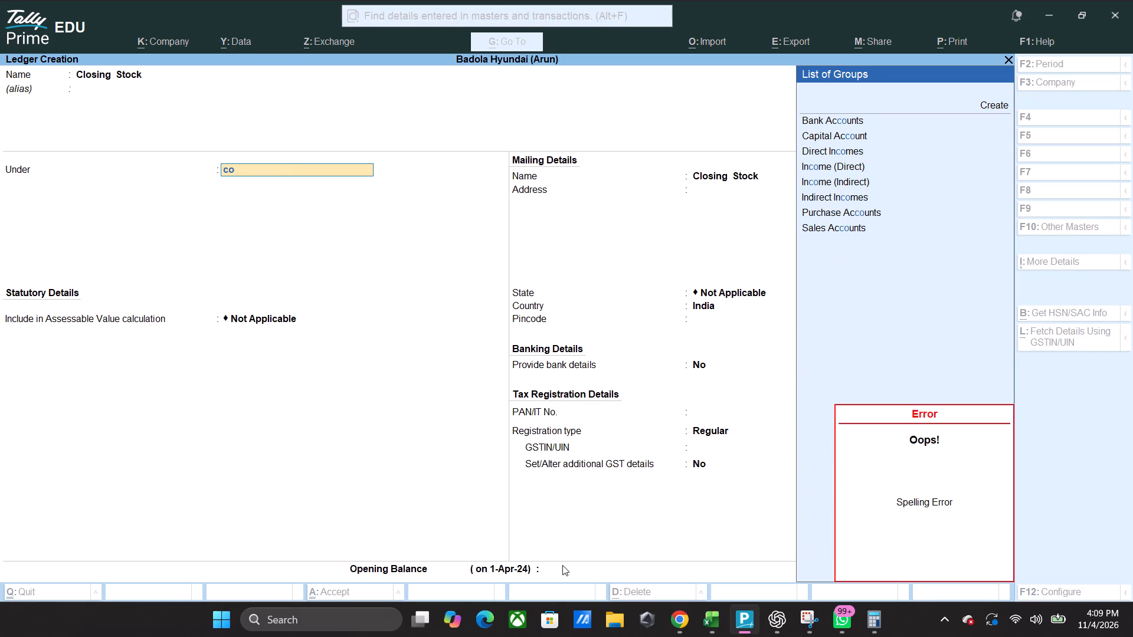
Clear the group entry of the unsaved Closing Stock ledger and replace its name with Cash in Hand.
key("BackSpace")
key("BackSpace")
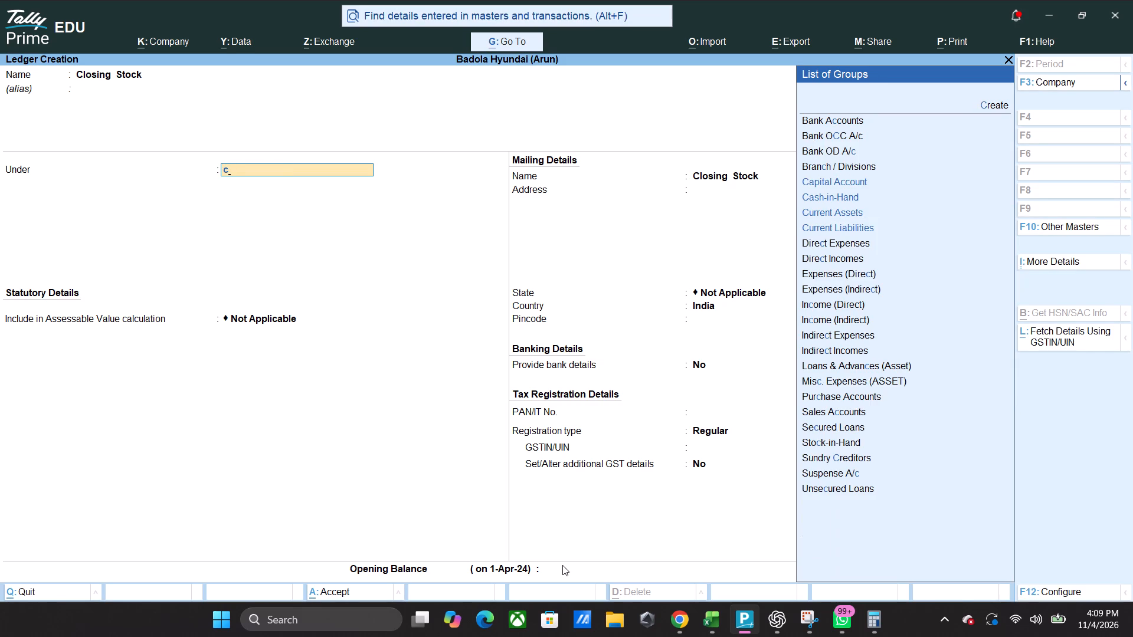
key("BackSpace")
key("c")
key("BackSpace")
key("BackSpace")
key("BackSpace")
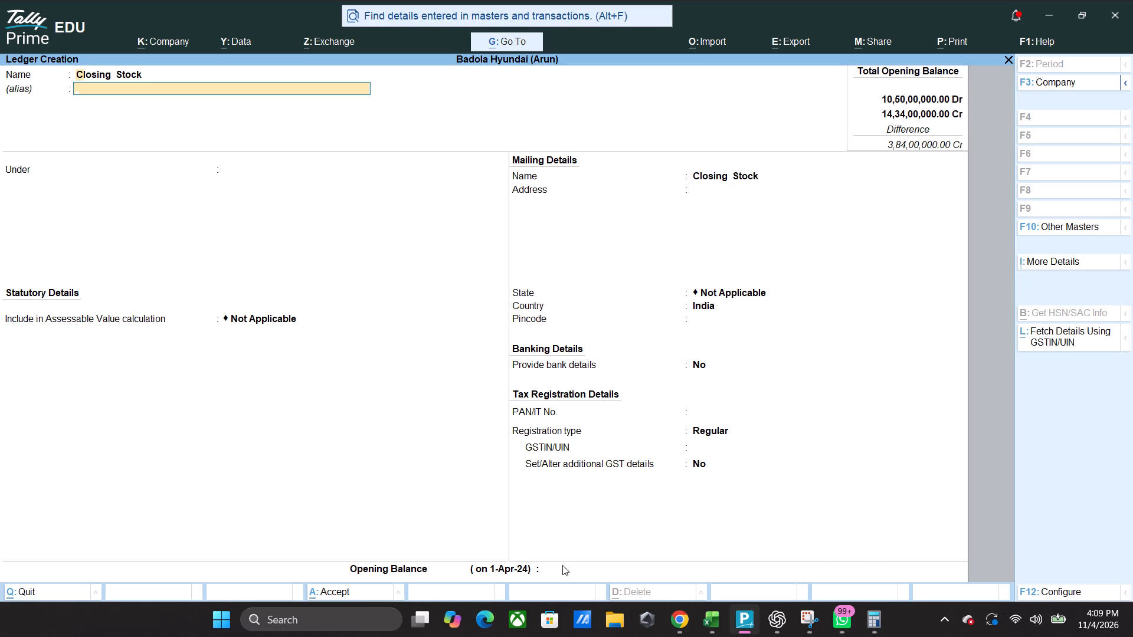
type("Cash in Hand")
key("Return")
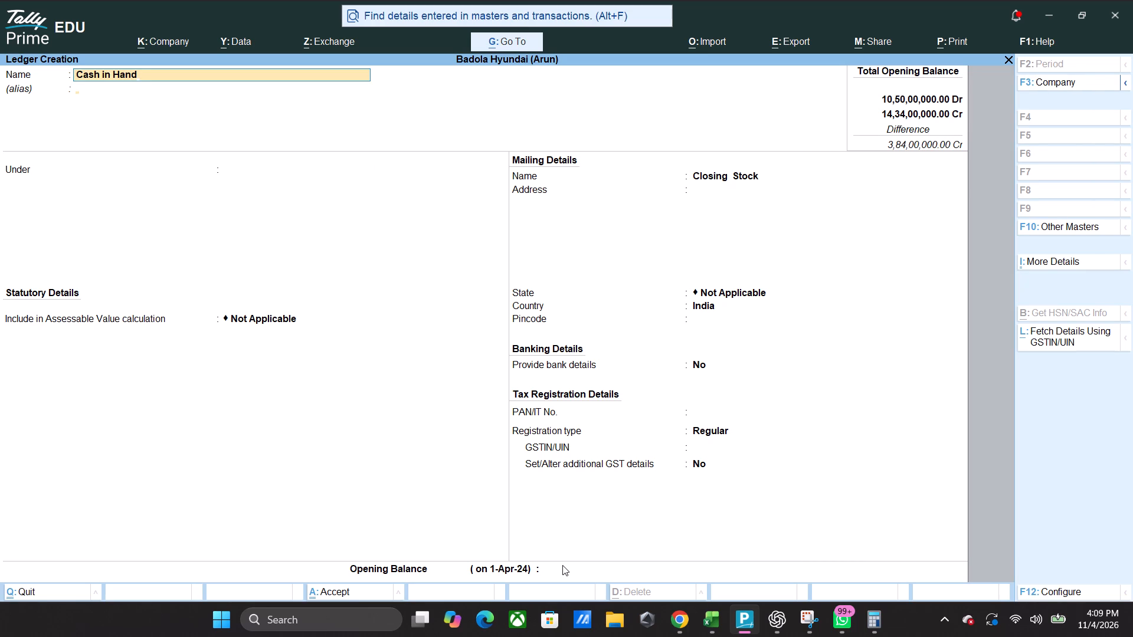
Place Cash in Hand under the Cash-in-Hand group and save the ledger without an opening balance.
key("Return")
type("cas")
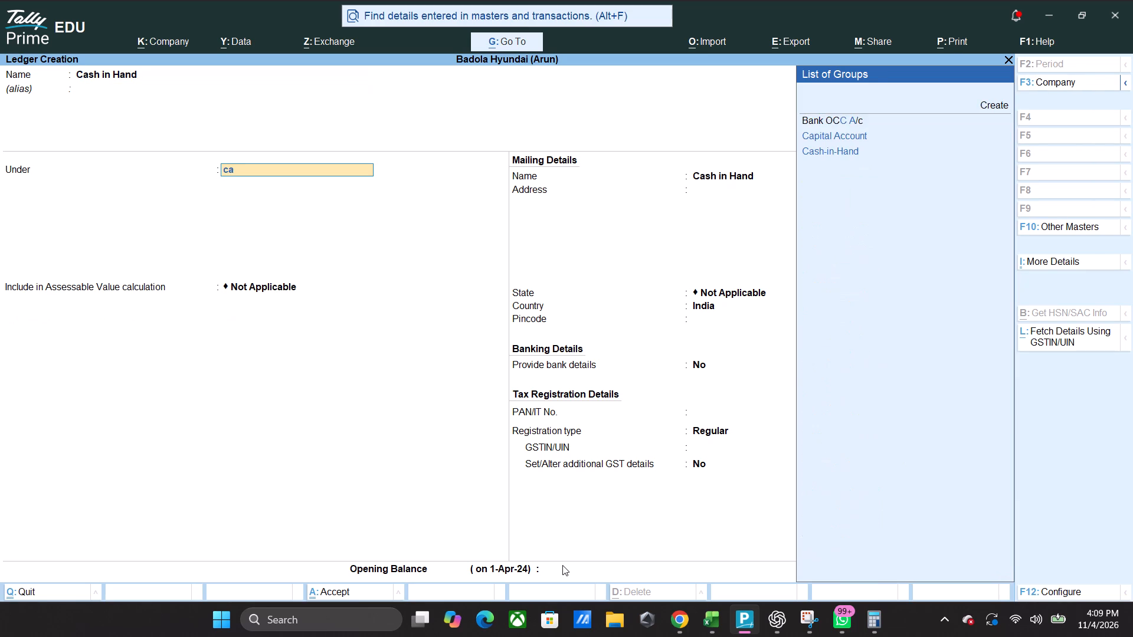
key("Return")
key("Return")
key("Return")
key("Return")
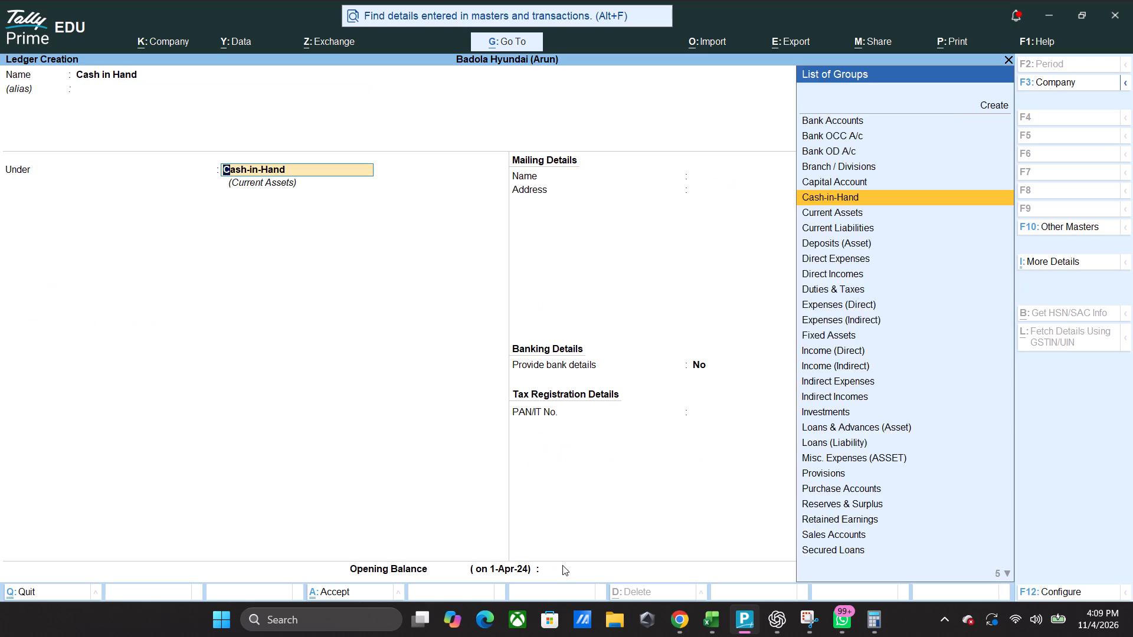
key("Return")
key("Return")
key("Return")
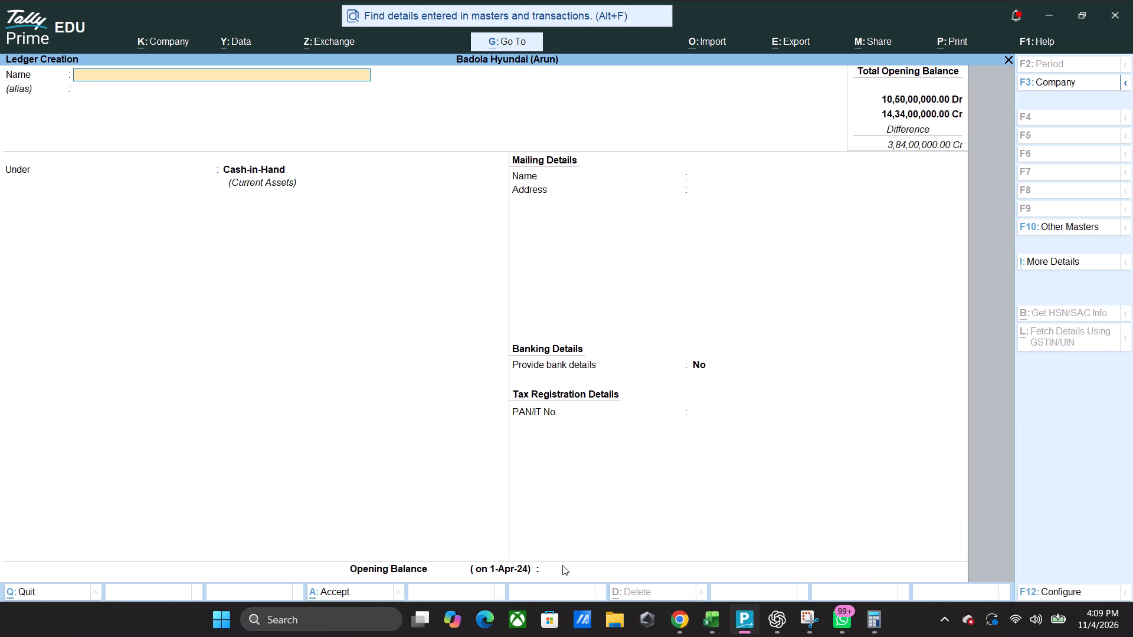
Leave ledger creation and open the Balance Sheet to check Fixed Assets and Current Assets.
key("Escape")
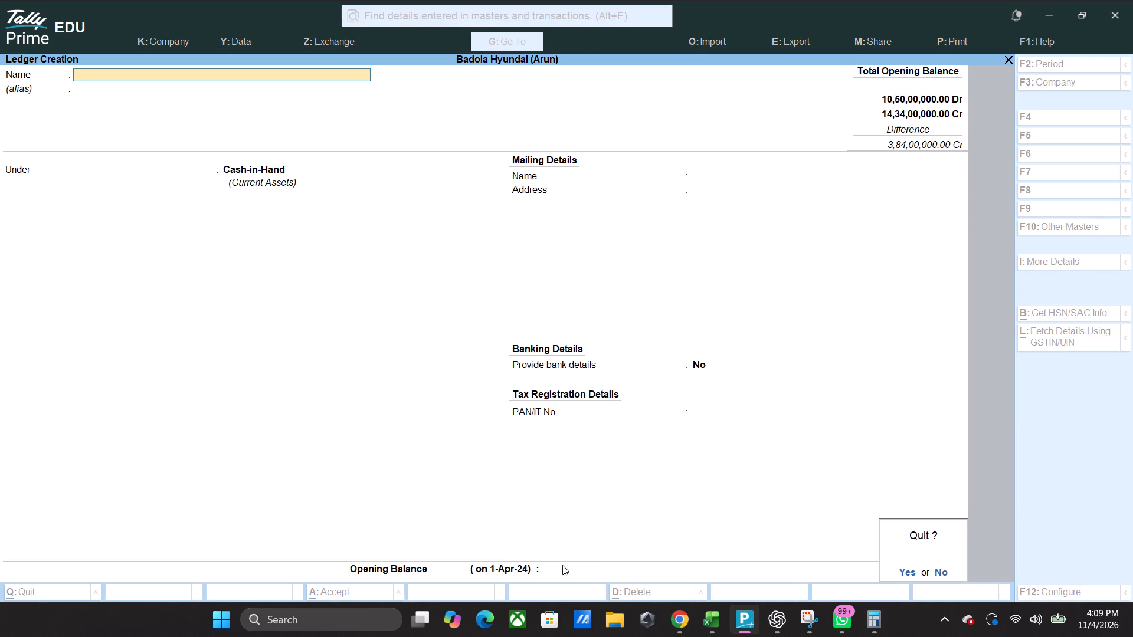
key("Return")
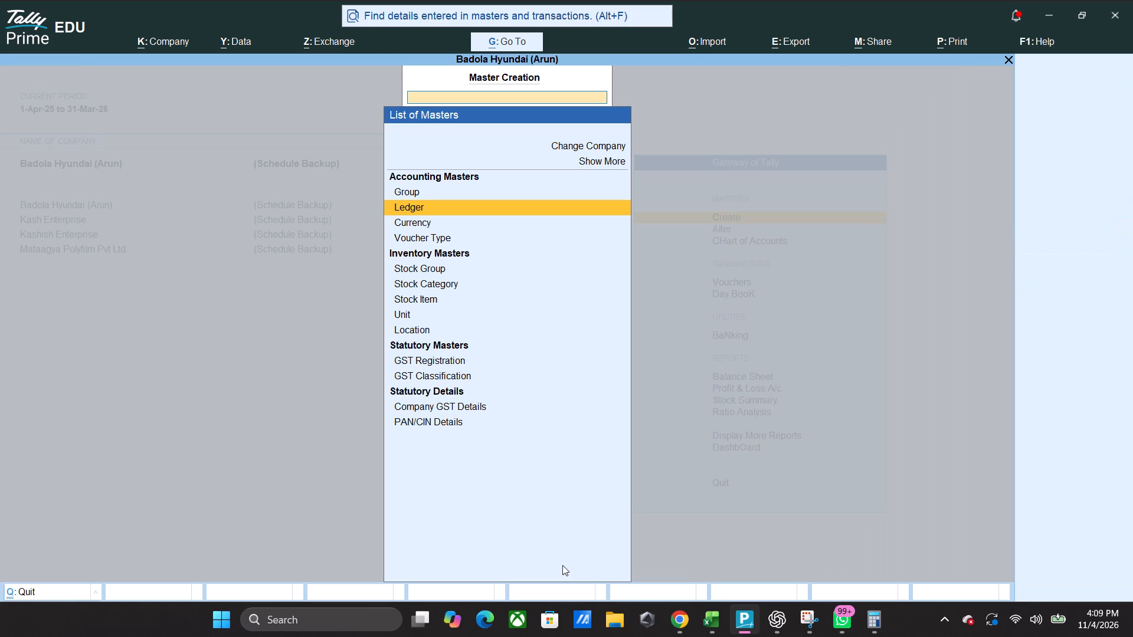
key("Escape")
key("b")
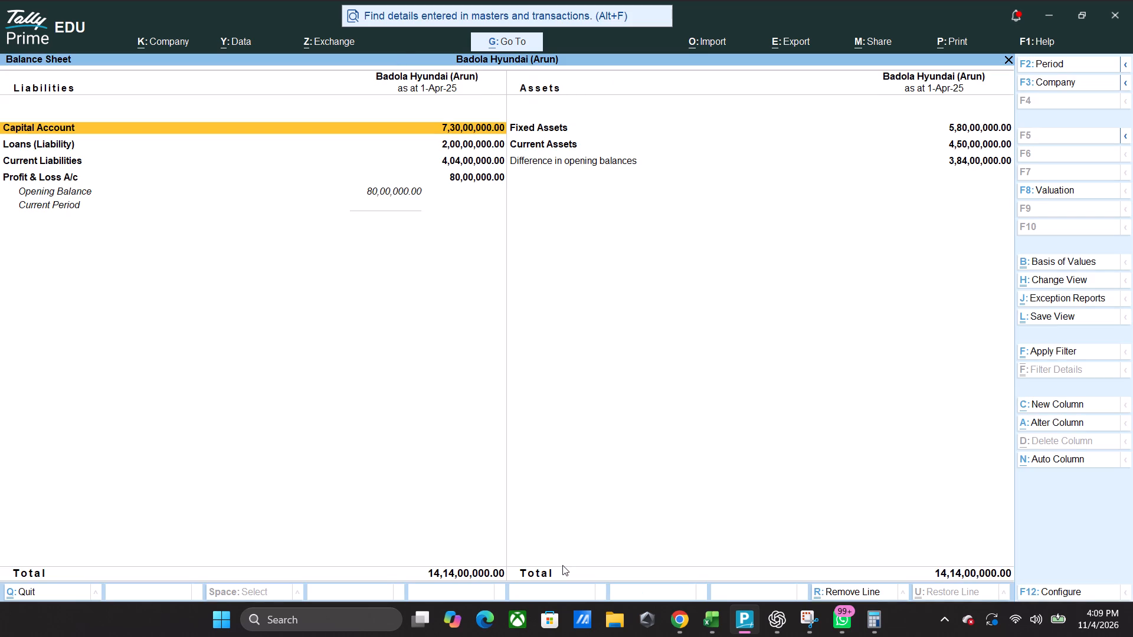
key("Down")
key("Up")
key("Right")
key("Return")
key("Escape")
key("Down")
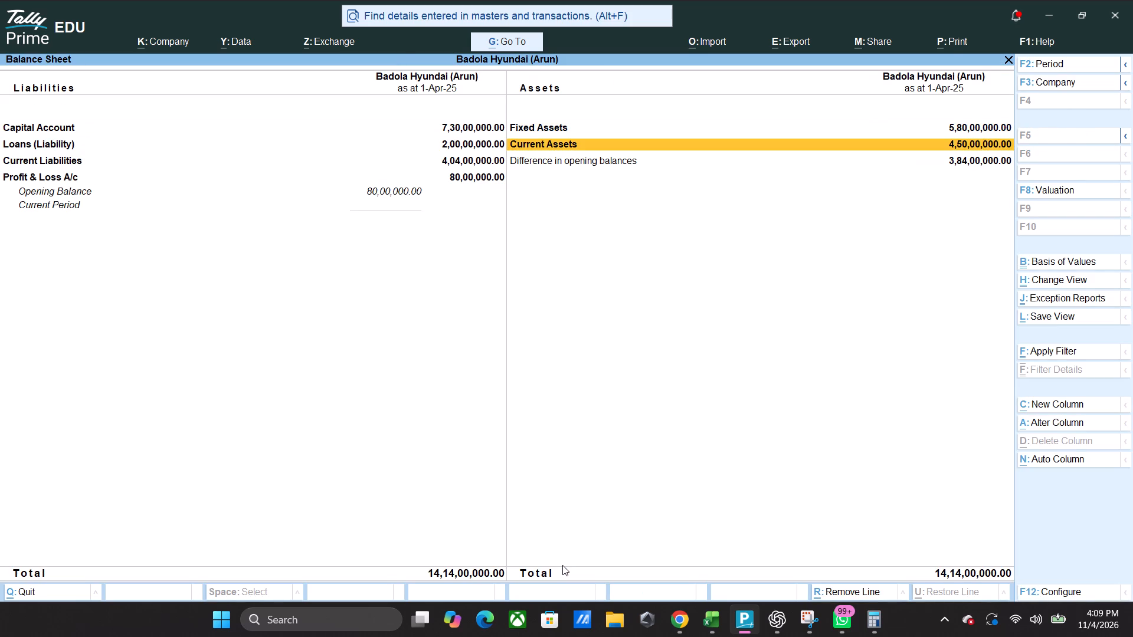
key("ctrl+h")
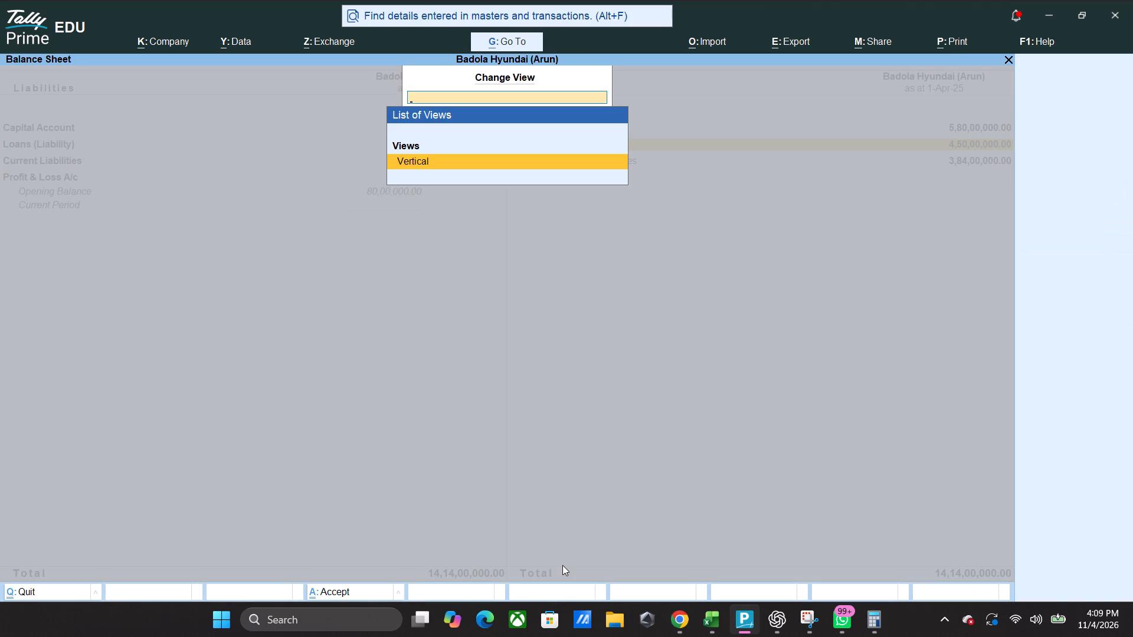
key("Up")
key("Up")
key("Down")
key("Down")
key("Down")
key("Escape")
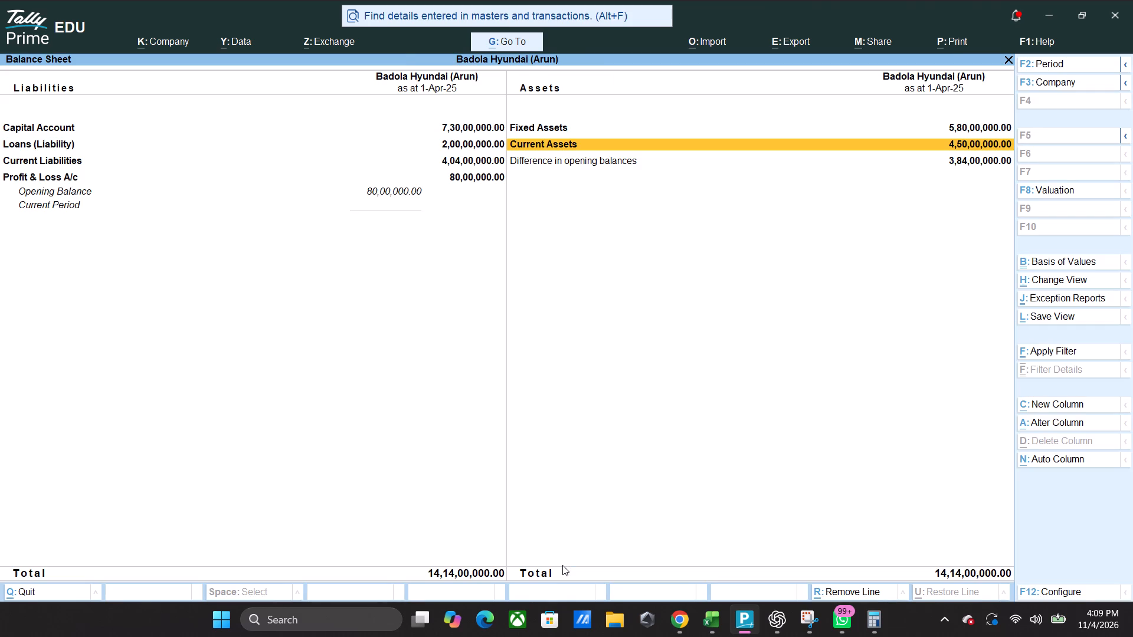
Expand Loans, Fixed Assets, Capital Account, Current Liabilities and Current Assets in the Balance Sheet to examine their ledger balances.
key("Left")
key("space")
key("space")
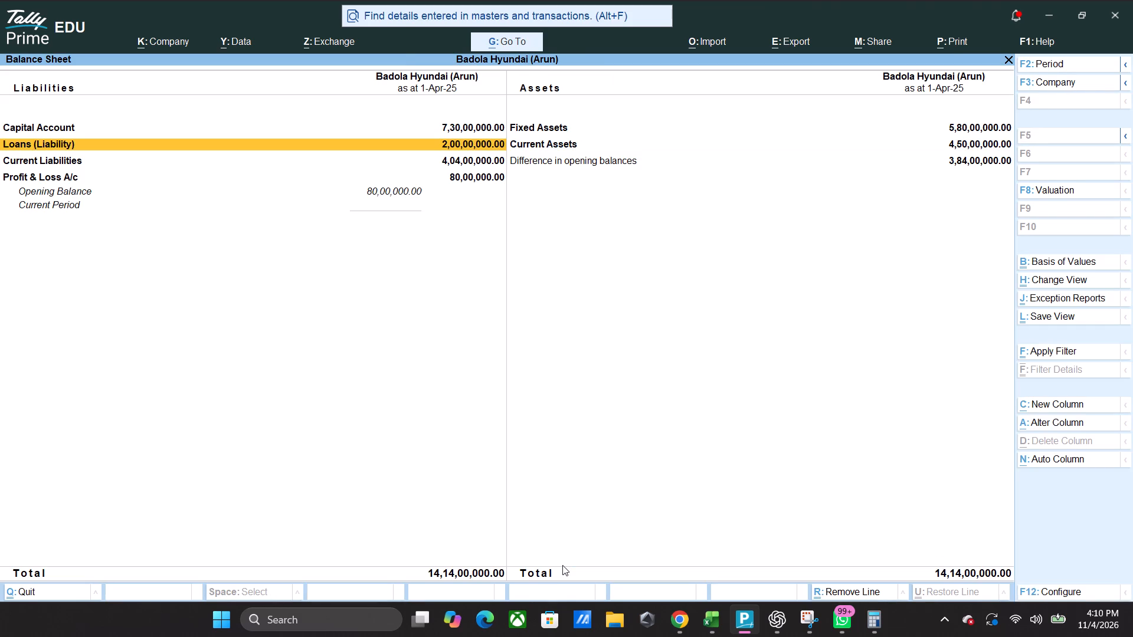
key("ctrl+super+F24")
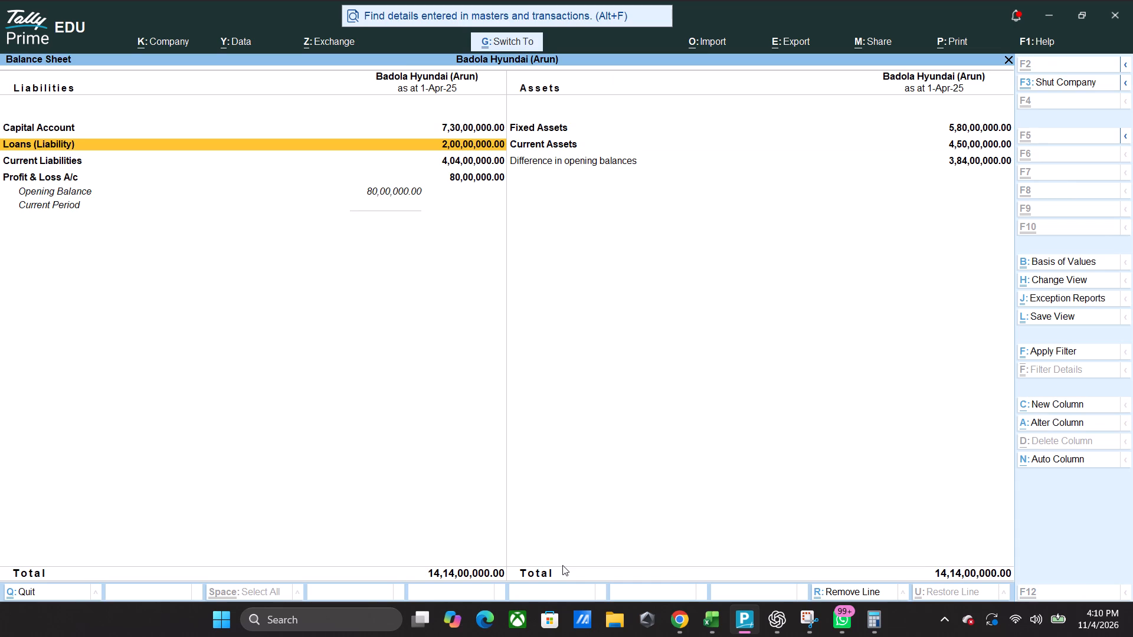
right_click(477, 372)
right_click(477, 372)
right_click(477, 372)
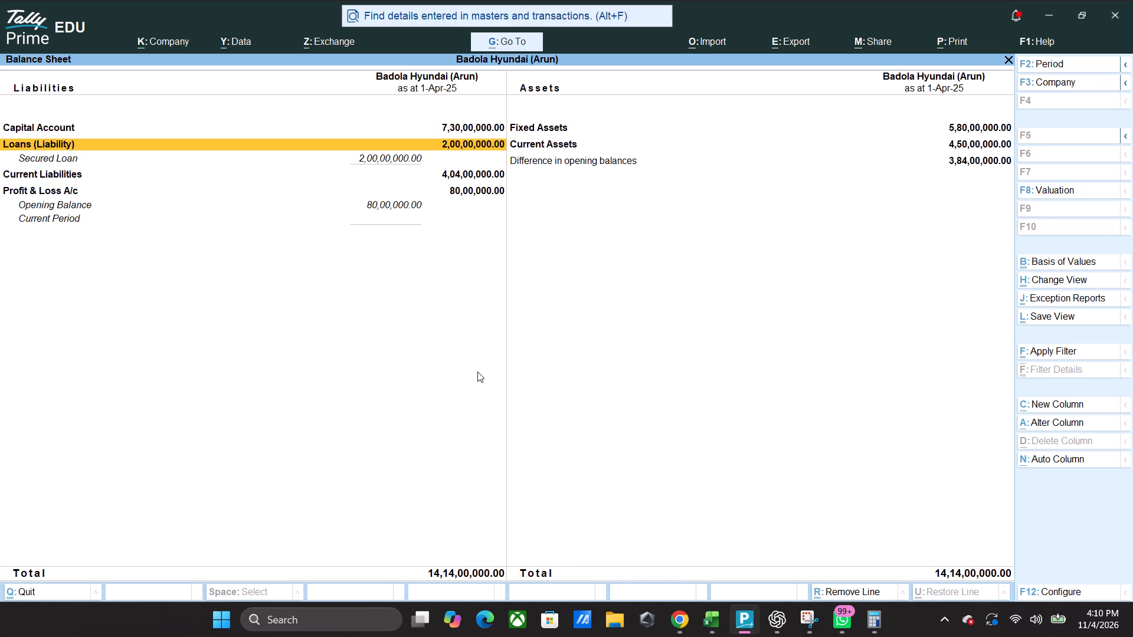
left_click(477, 372)
right_click(477, 372)
right_click(642, 326)
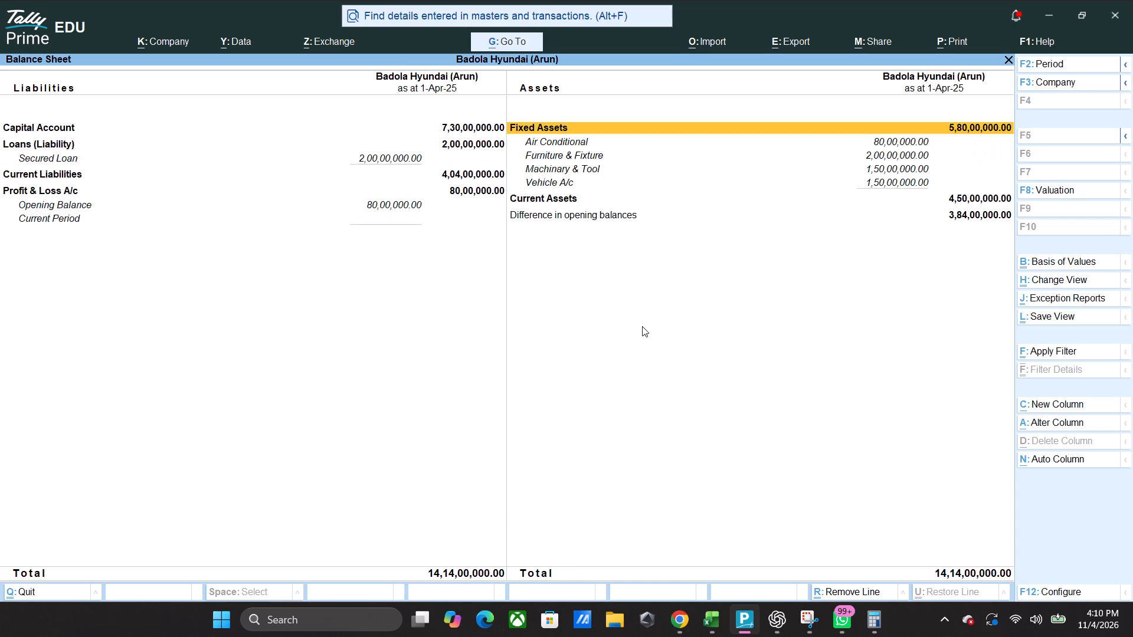
right_click(208, 127)
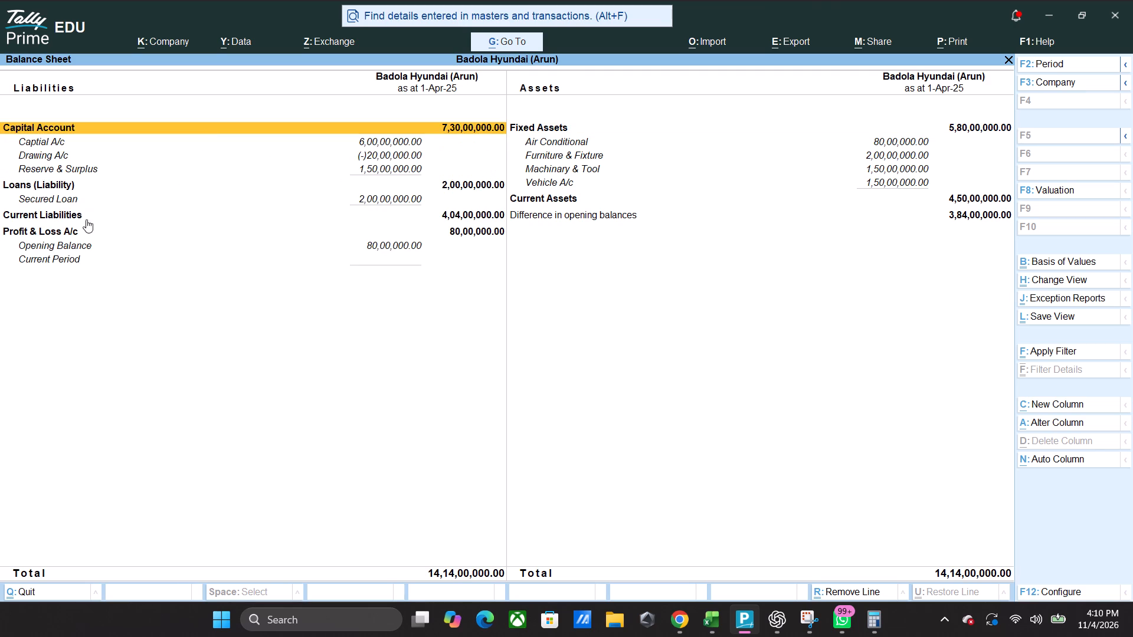
right_click(71, 217)
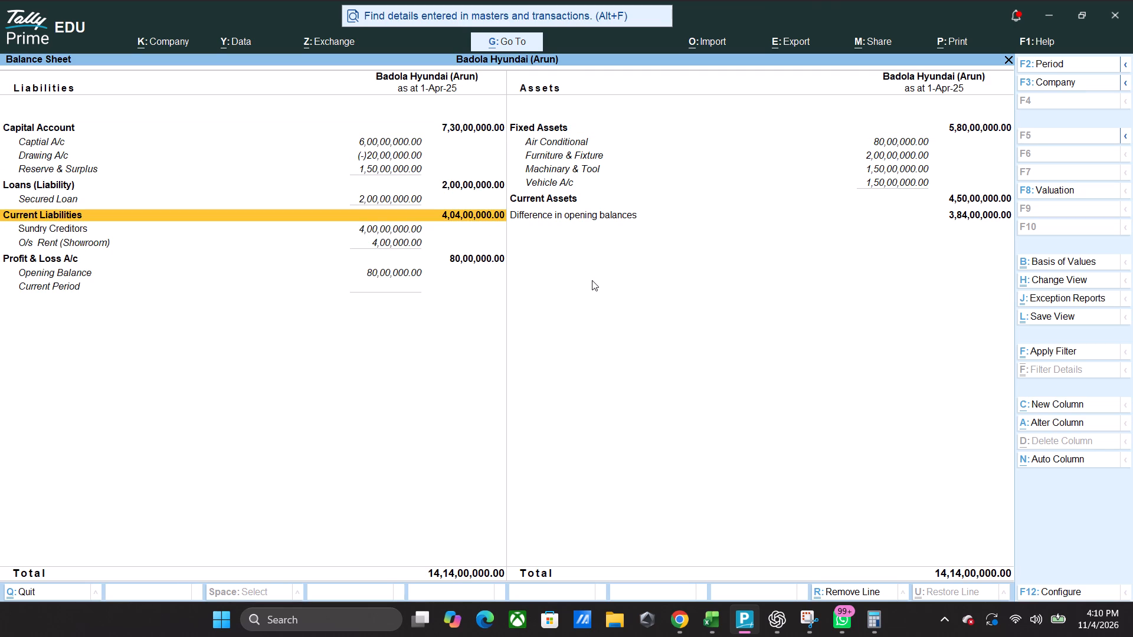
right_click(568, 204)
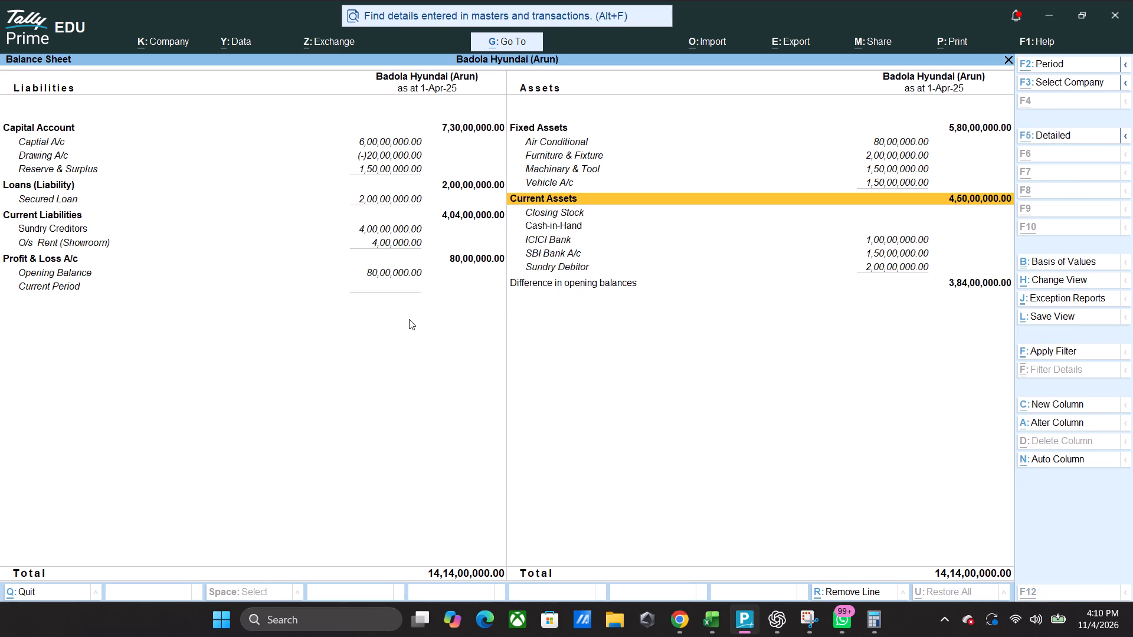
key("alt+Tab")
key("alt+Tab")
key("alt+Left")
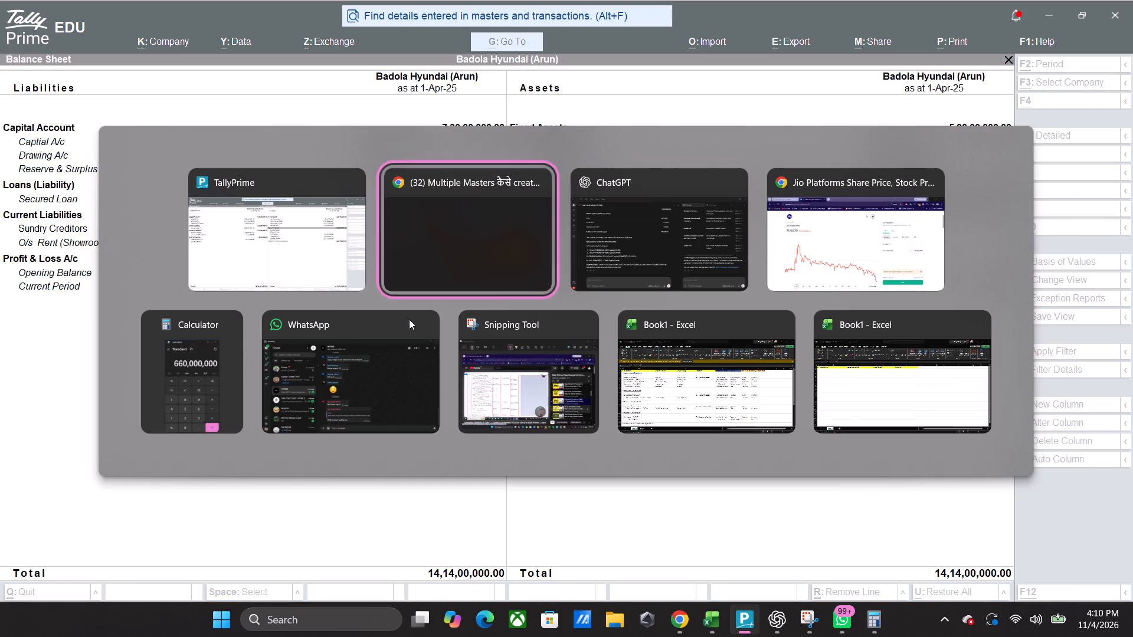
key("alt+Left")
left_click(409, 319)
Leave the Balance Sheet and search the ledgers available for alteration for names starting with "clos".
key("Escape")
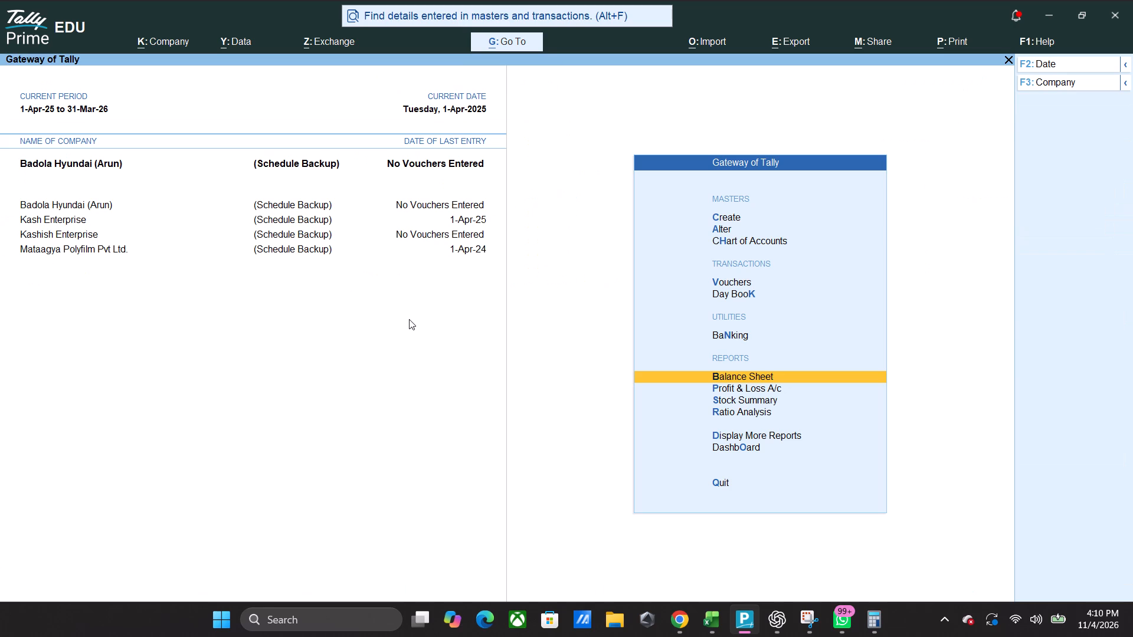
key("a")
left_click(409, 319)
key("Down")
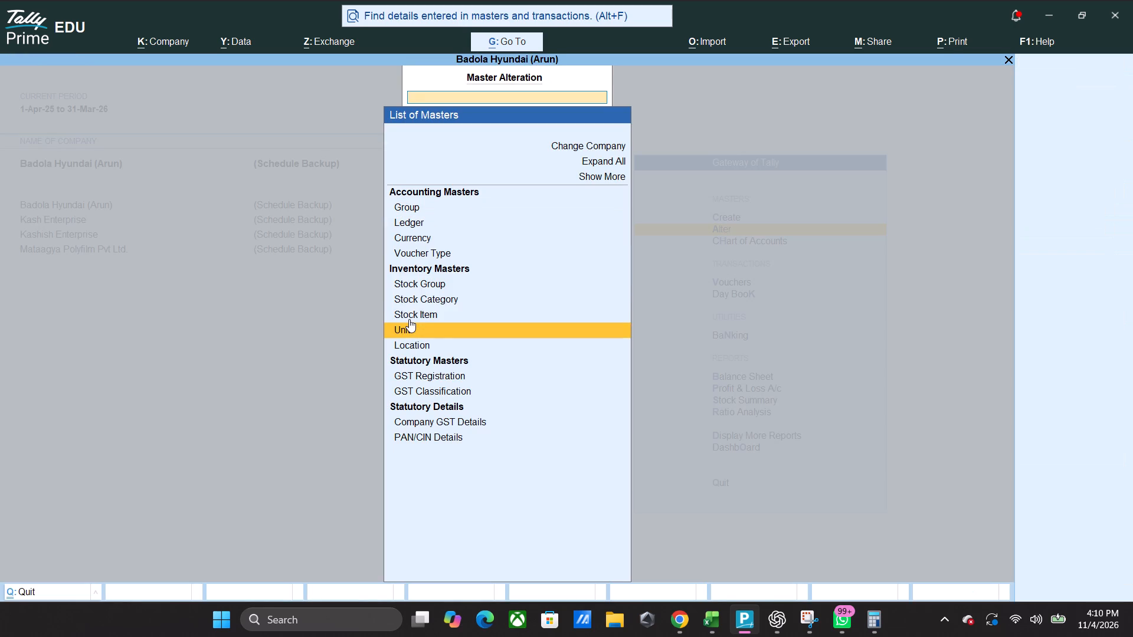
key("Up")
key("Up")
key("Up")
key("Up")
key("Up")
key("Up")
key("Up")
key("Return")
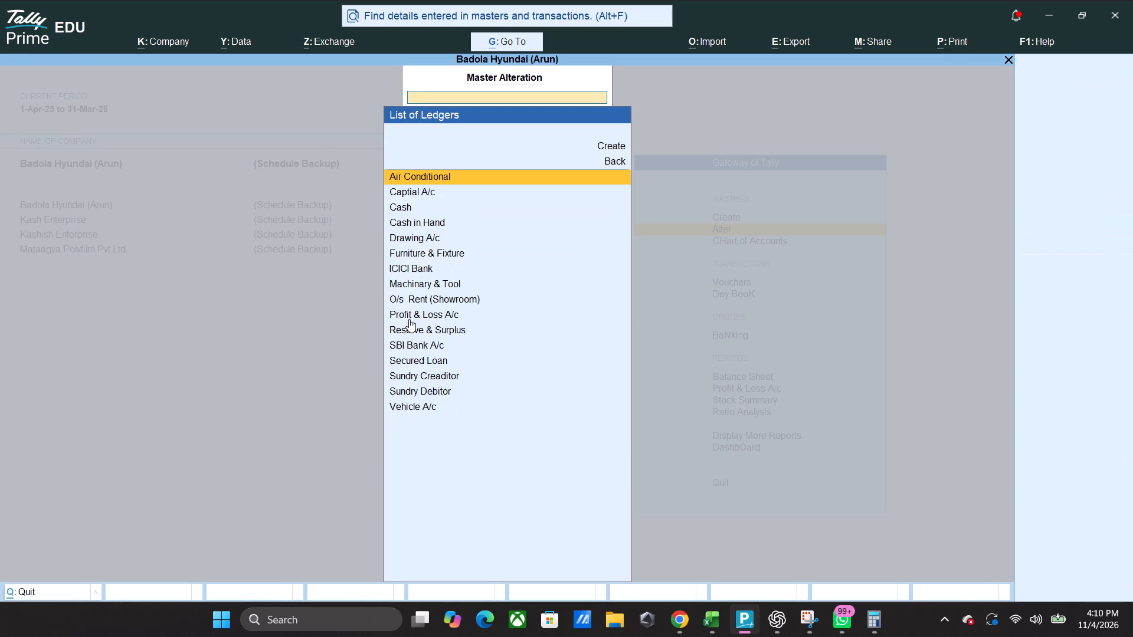
type("cl")
key("BackSpace")
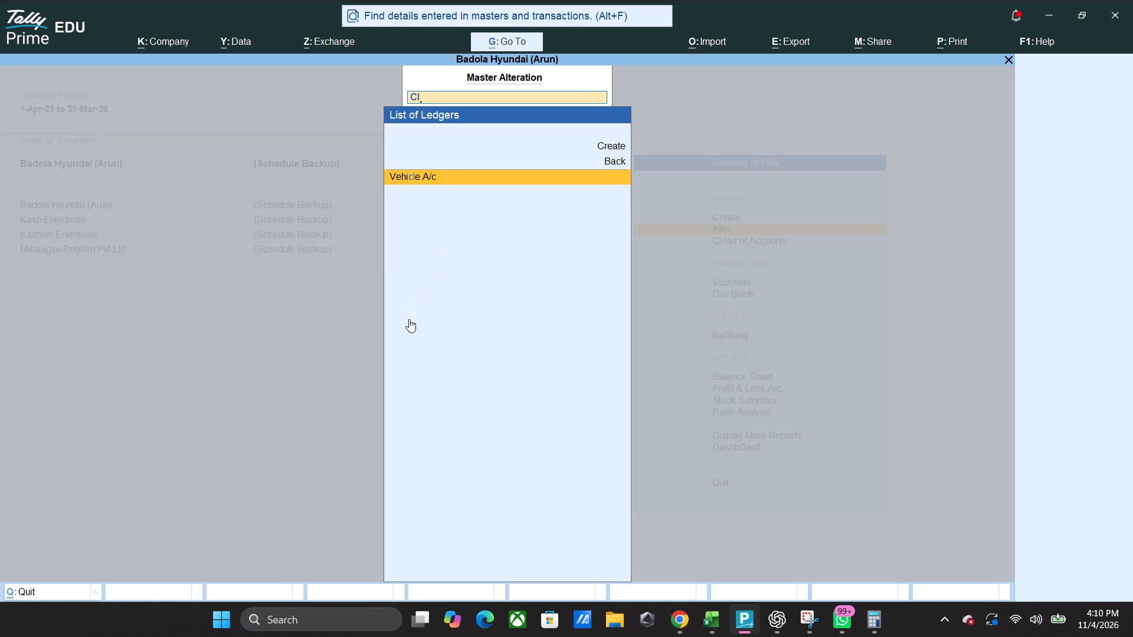
type("los")
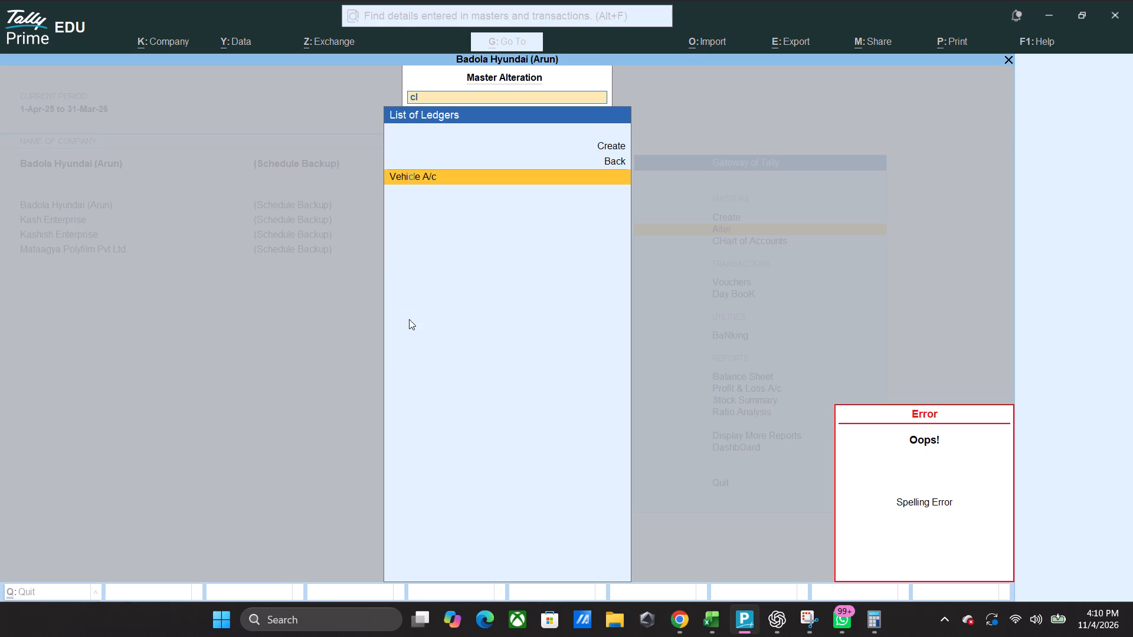
Abandon the ledger search and quit TallyPrime.
key("BackSpace")
key("BackSpace")
key("Escape")
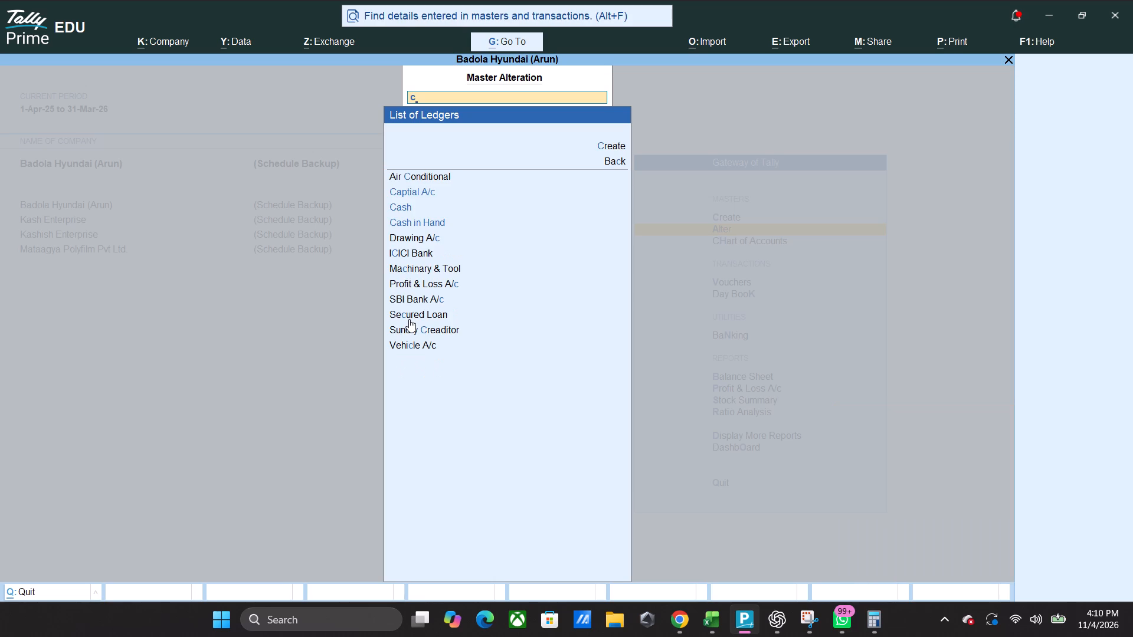
key("Escape")
key("Escape")
key("Escape")
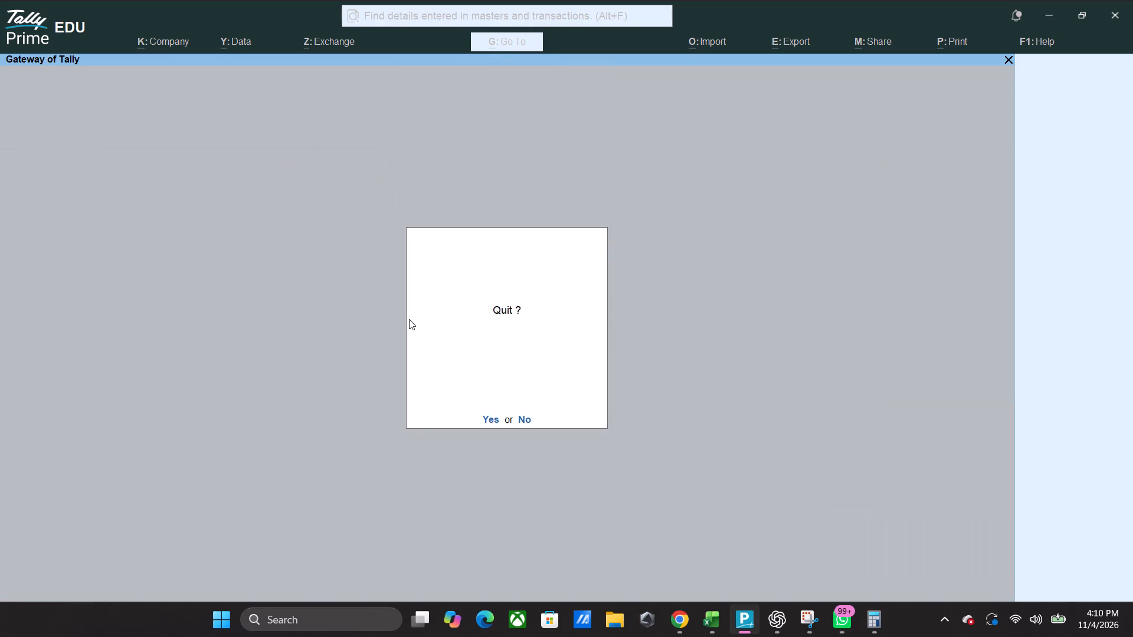
key("Right")
key("Return")
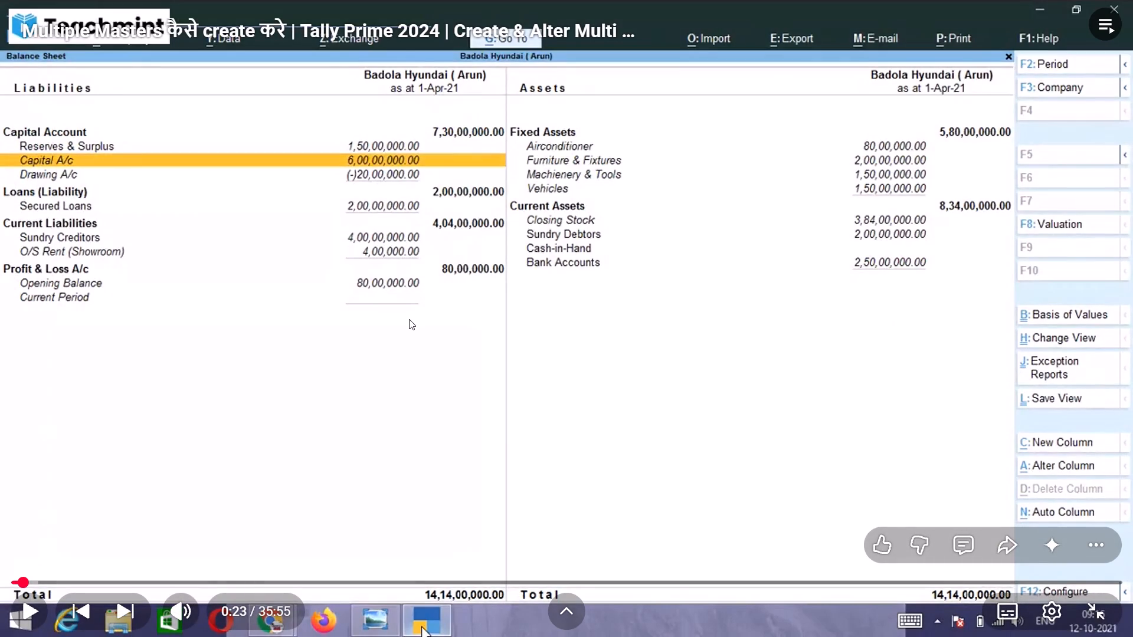
Leave the full-screen tutorial video, relaunch TallyPrime and continue in Educational Mode.
left_click(409, 319, "shift")
key("shift+t")
key("a")
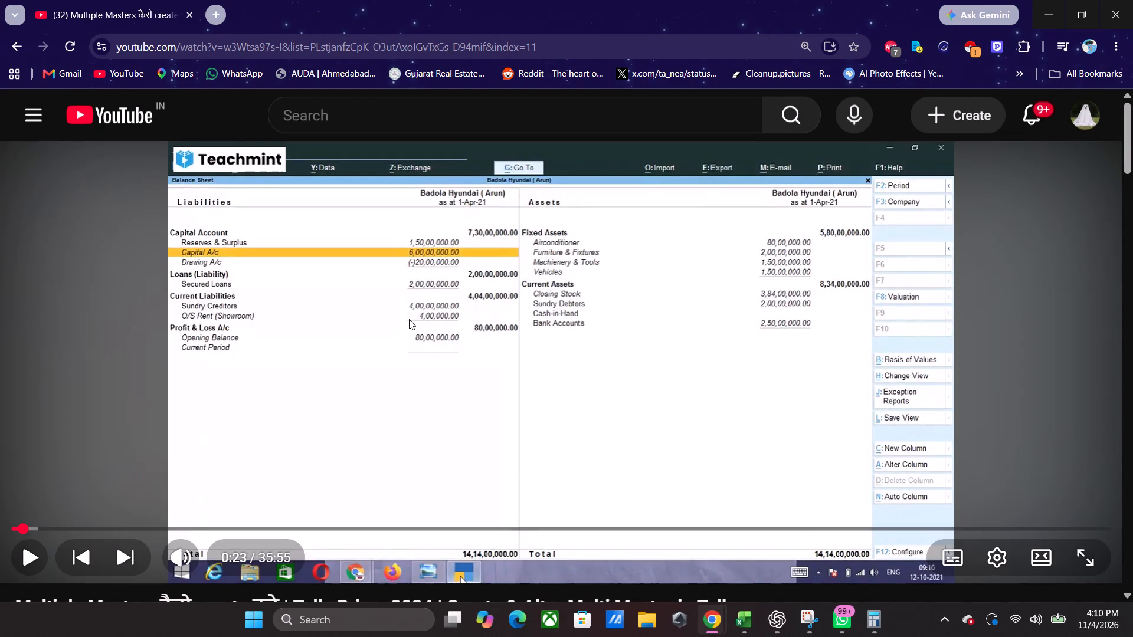
type("tally")
key("Return")
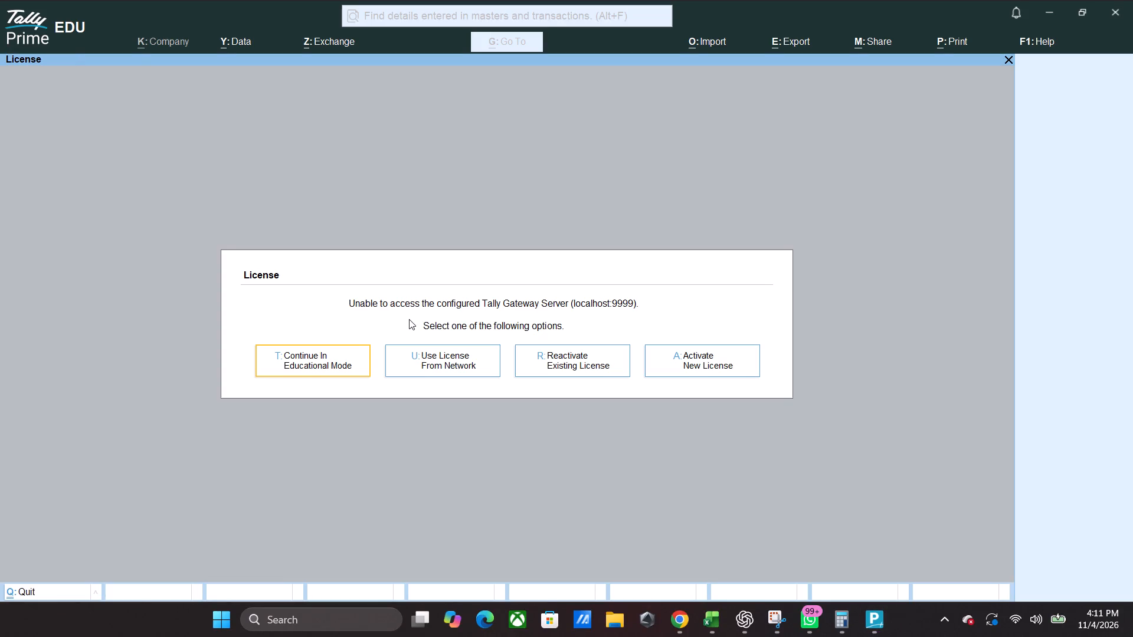
key("Return")
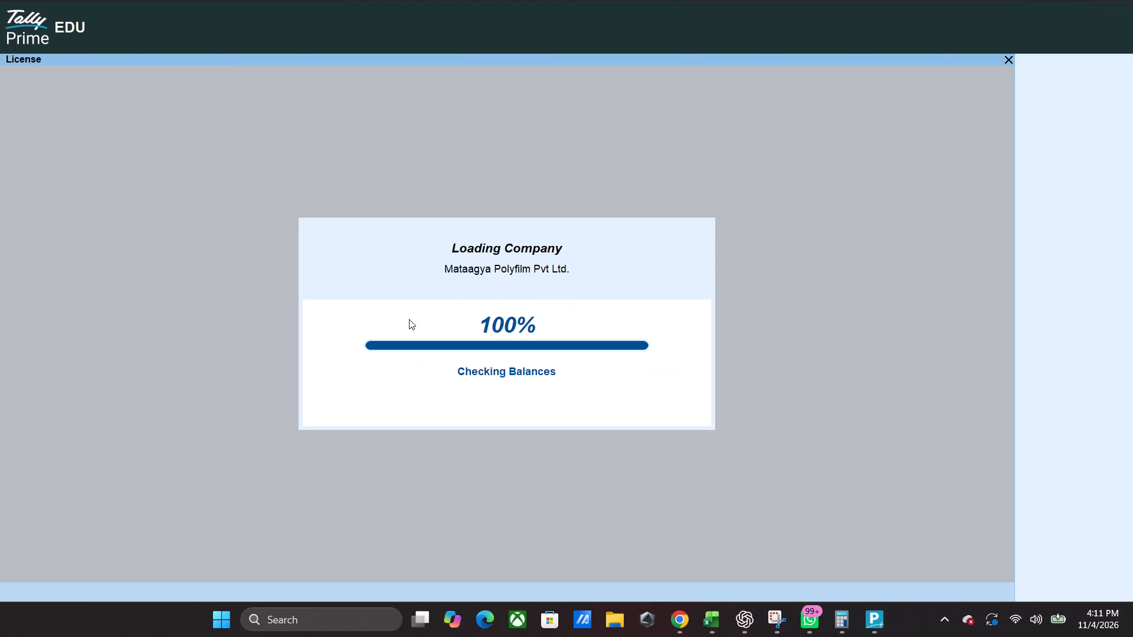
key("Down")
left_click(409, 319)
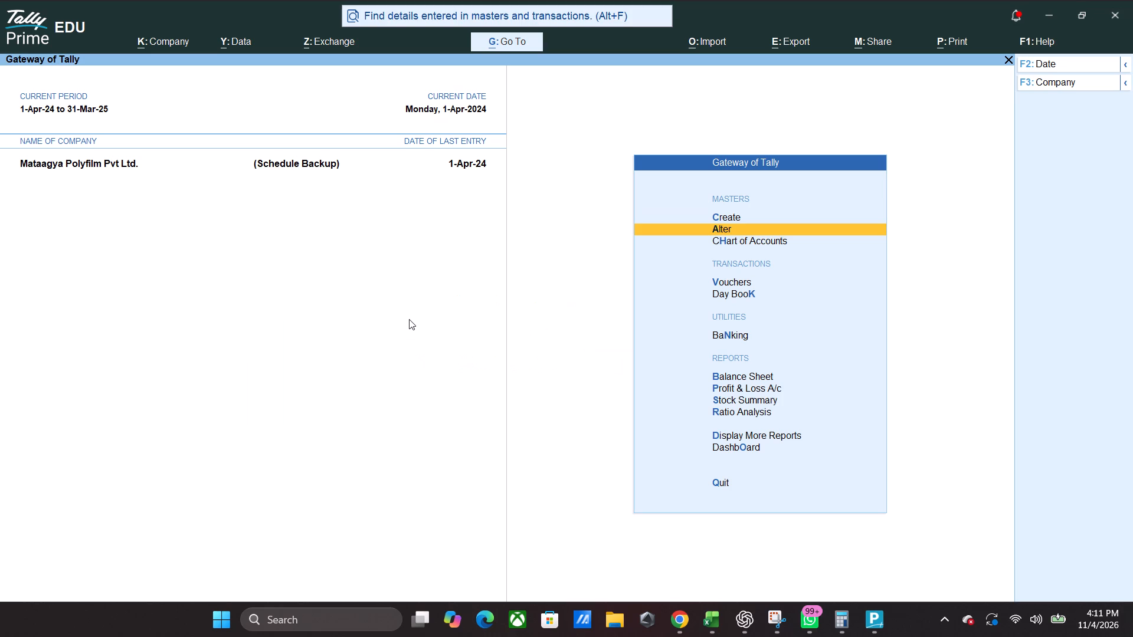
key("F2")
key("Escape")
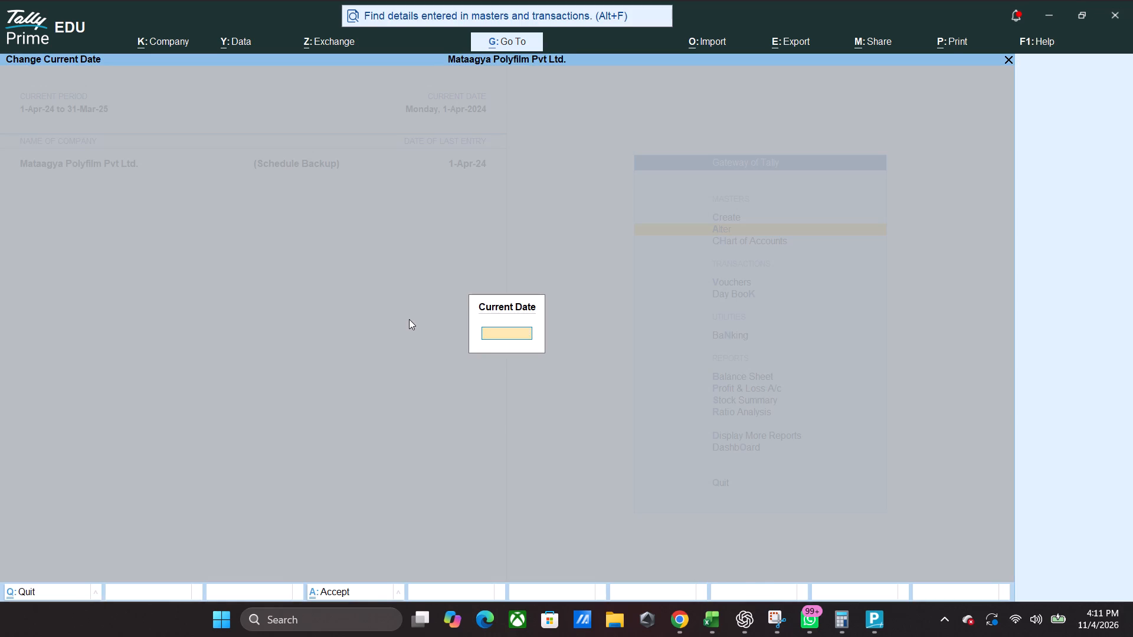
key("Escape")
Start creating a new company and name it Badola Hyundai, checking the name in the tutorial video.
key("F3")
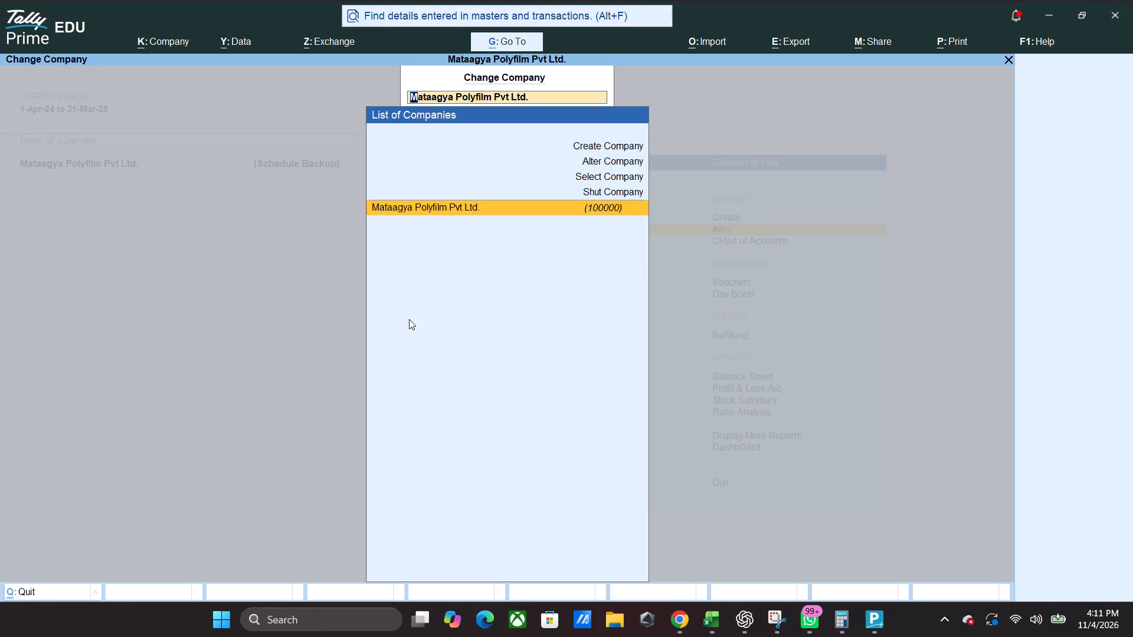
key("Up")
key("Up")
key("Up")
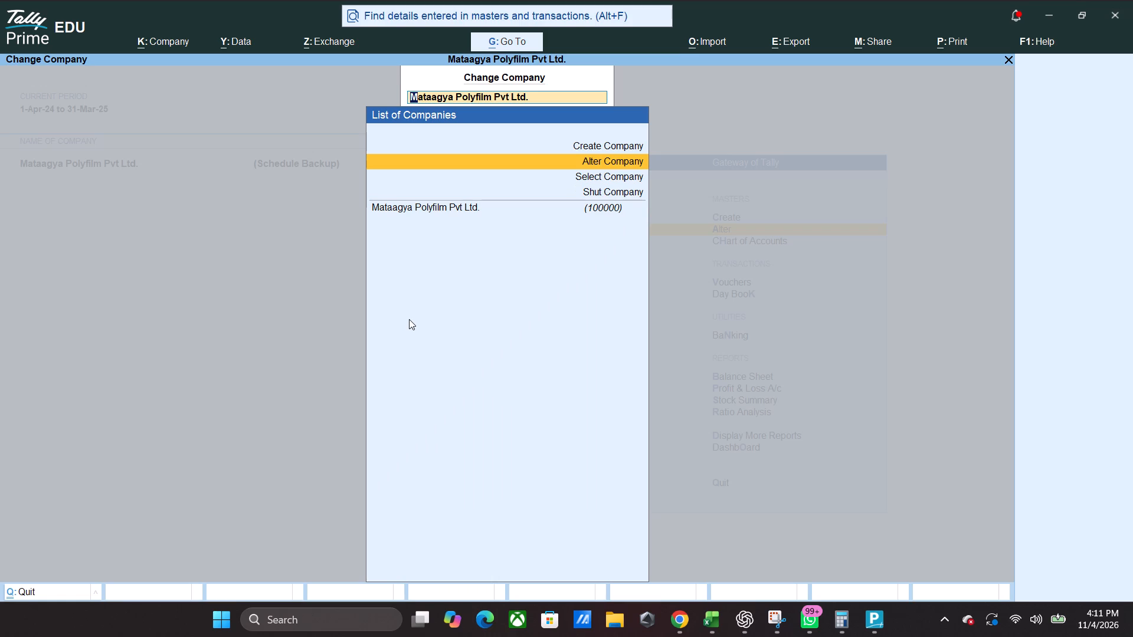
key("Up")
key("Return")
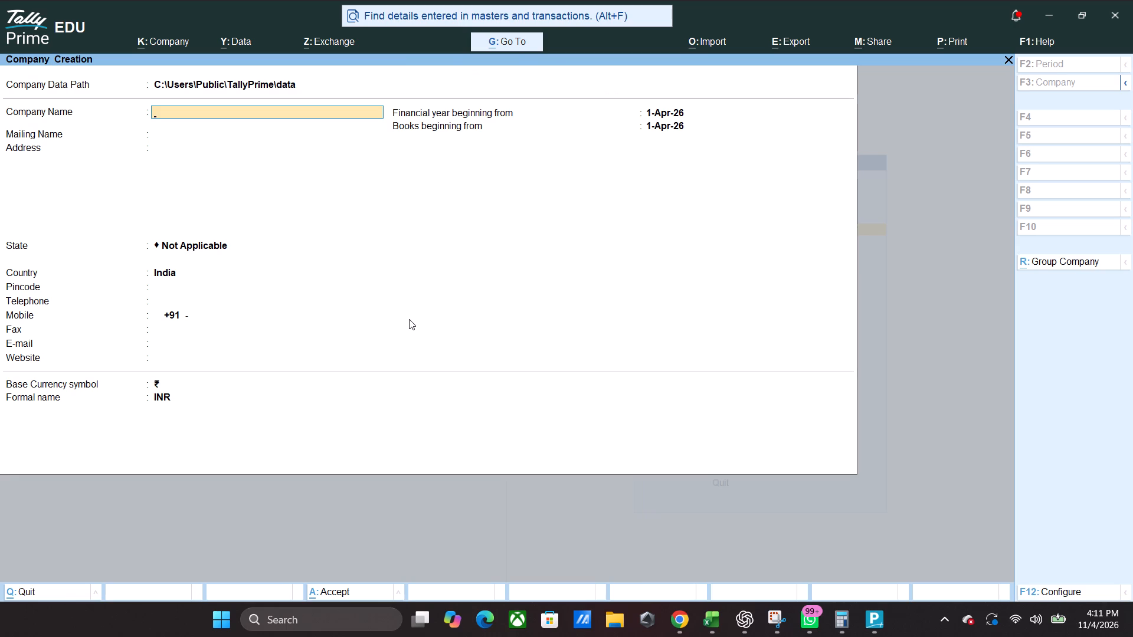
left_click(409, 319)
type("Ba")
key("alt+Tab")
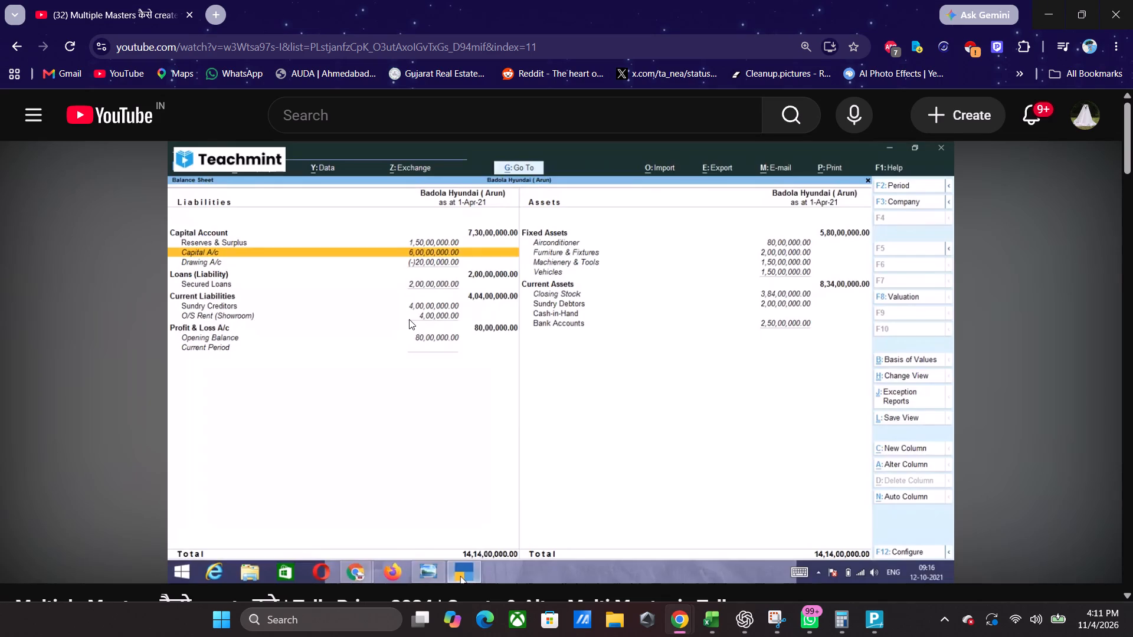
left_click(409, 319)
key("alt+Tab")
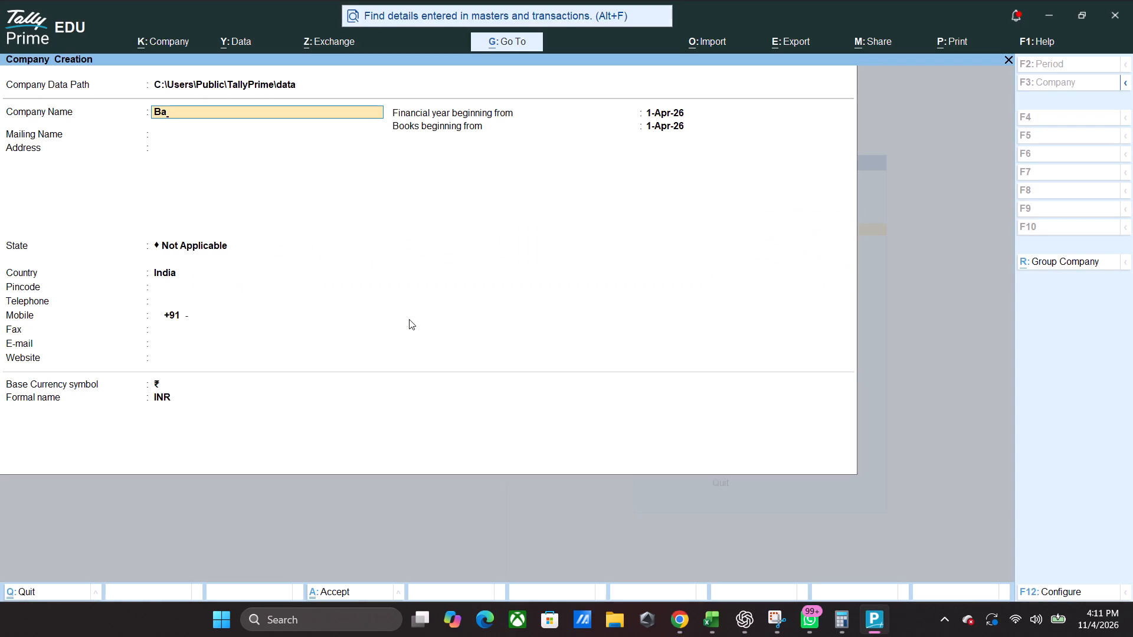
key("alt+Tab")
key("space")
key("alt+Tab")
key("alt+Tab")
key("alt+Tab")
type("dola")
key("space")
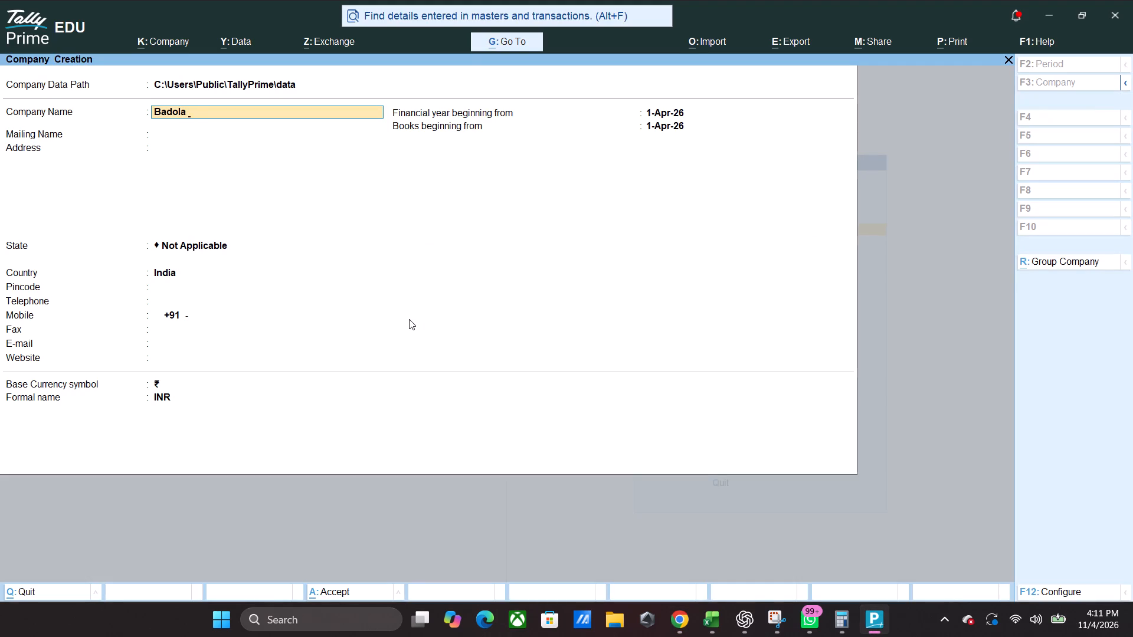
type("Hy")
type("undai")
key("space")
key("Return")
Keep the default mailing and contact details, set the financial year and books to begin on 1-Apr-24, and save the company.
key("Return")
key("Return")
key("Return")
key("Return")
key("Return")
key("Return")
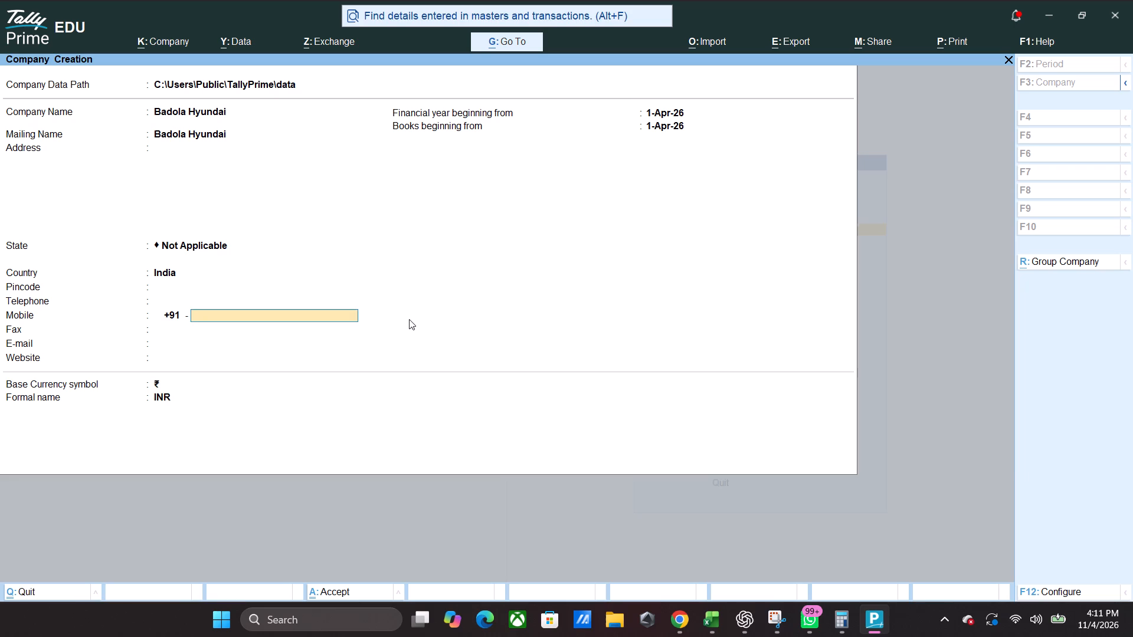
key("Return")
key("Return")
key("Return")
key("Return")
type("1-")
type("4-5")
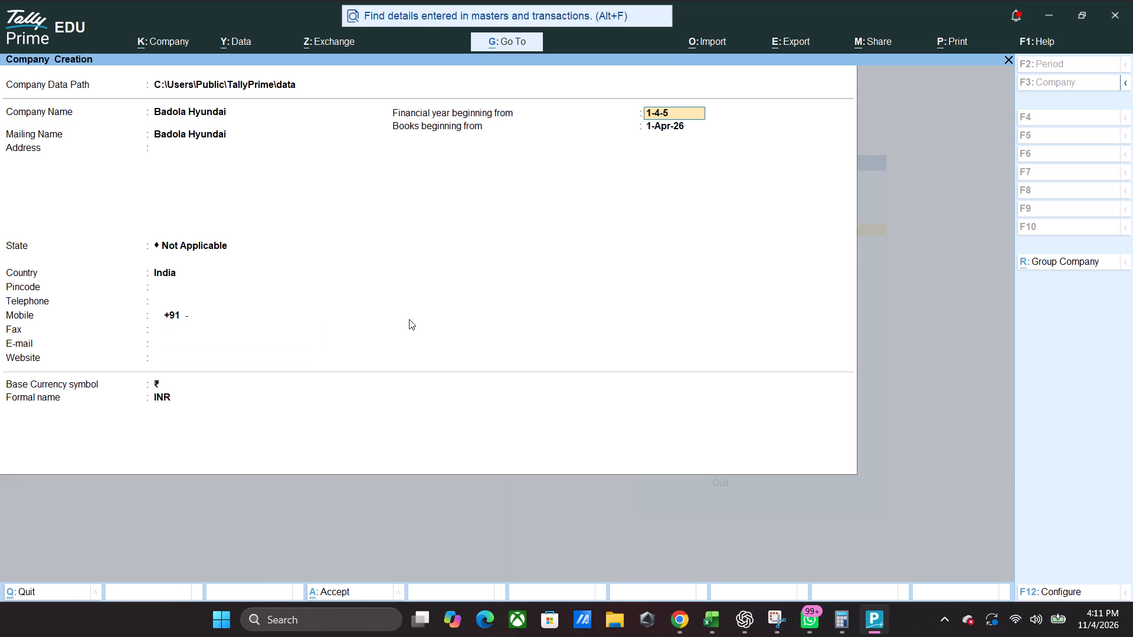
key("BackSpace")
type("24")
key("Return")
key("Return")
key("Return")
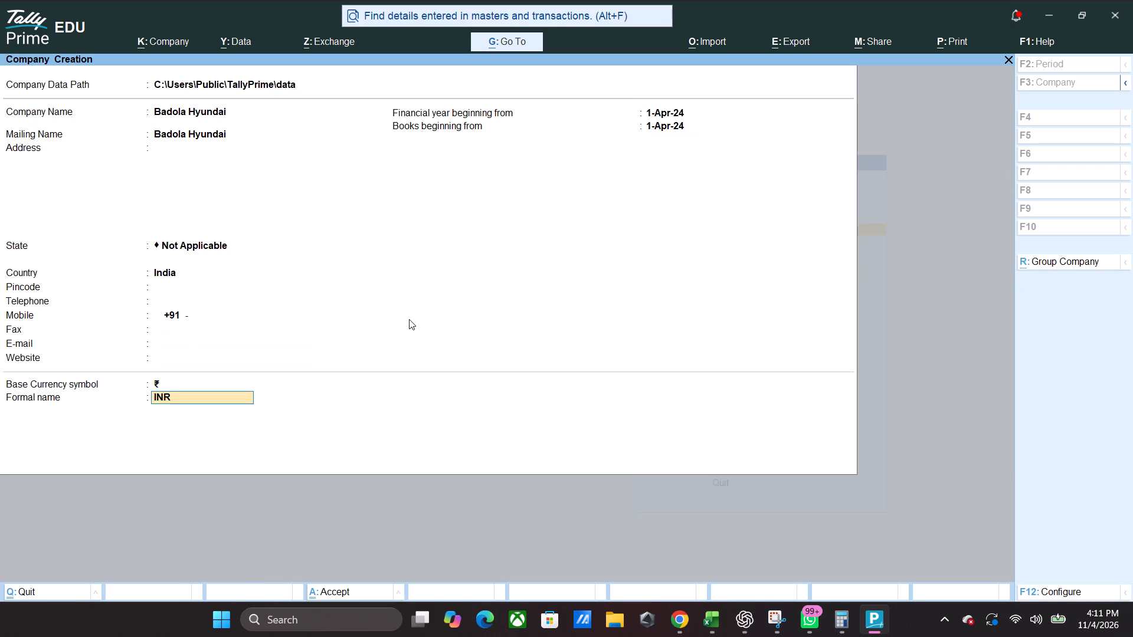
key("Return")
key("Return")
Accept the default company features for Badola Hyundai, with GST enabled and its registration details left at defaults without a GSTIN.
key("Return")
key("Return")
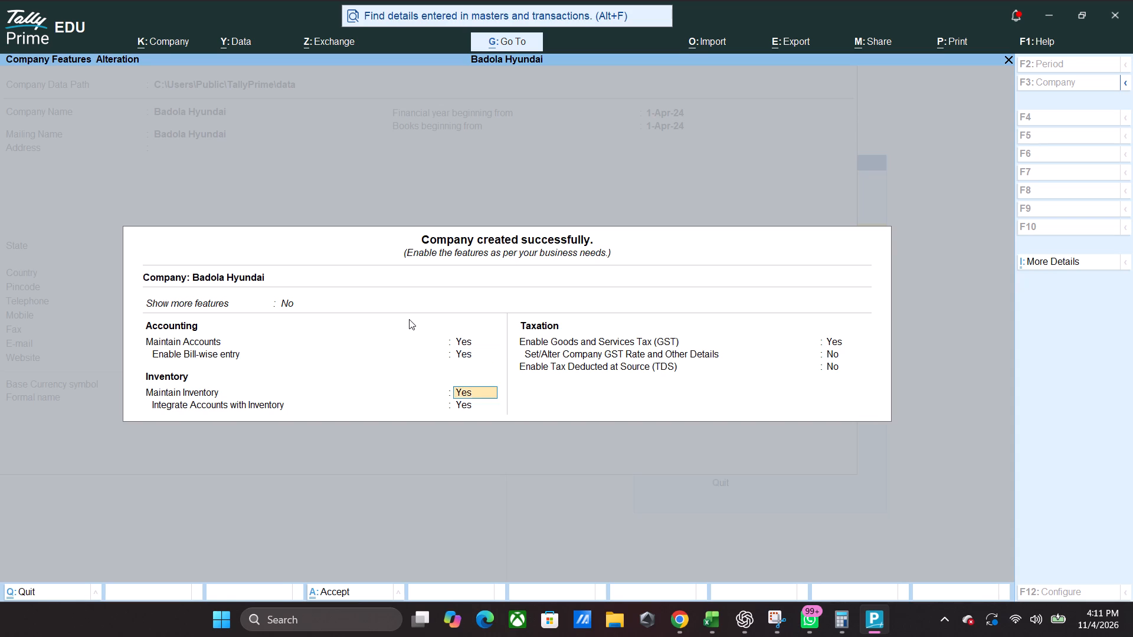
key("Return")
key("Return")
key("Return")
key("Return")
key("Return")
key("Return")
key("Return")
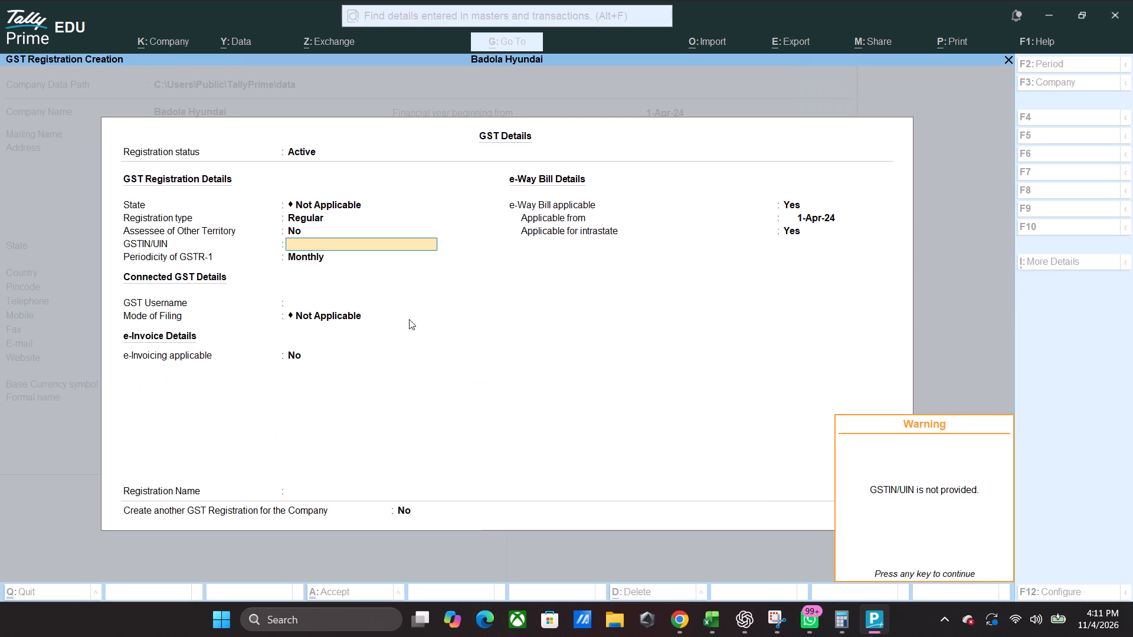
key("ctrl+a")
left_click(409, 319)
key("Escape")
key("Escape")
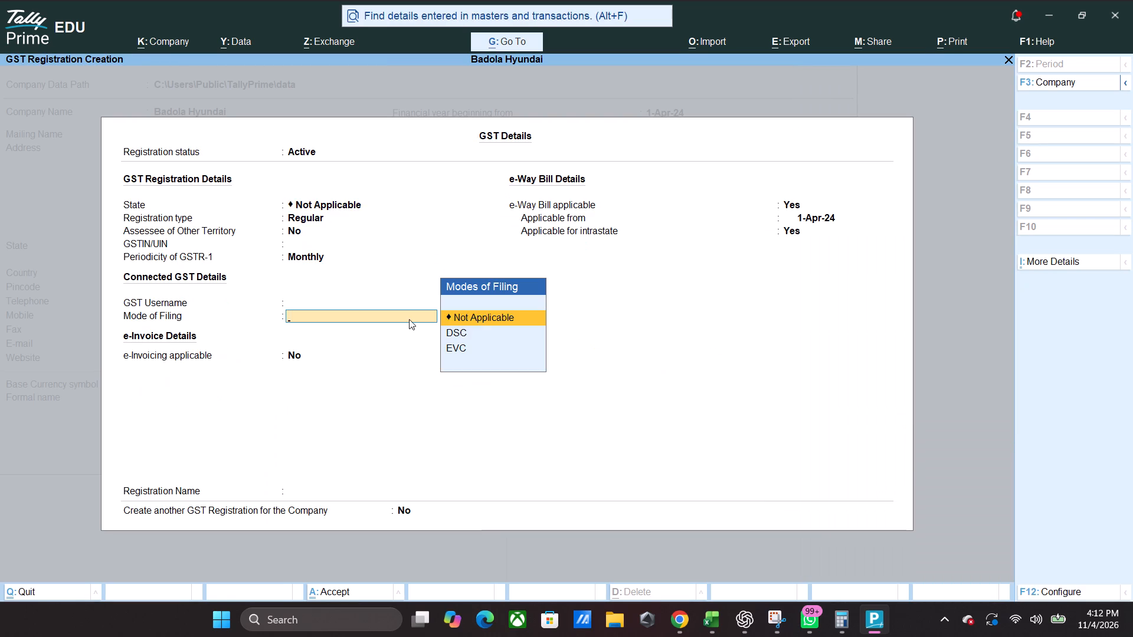
key("Return")
key("Return")
key("Return")
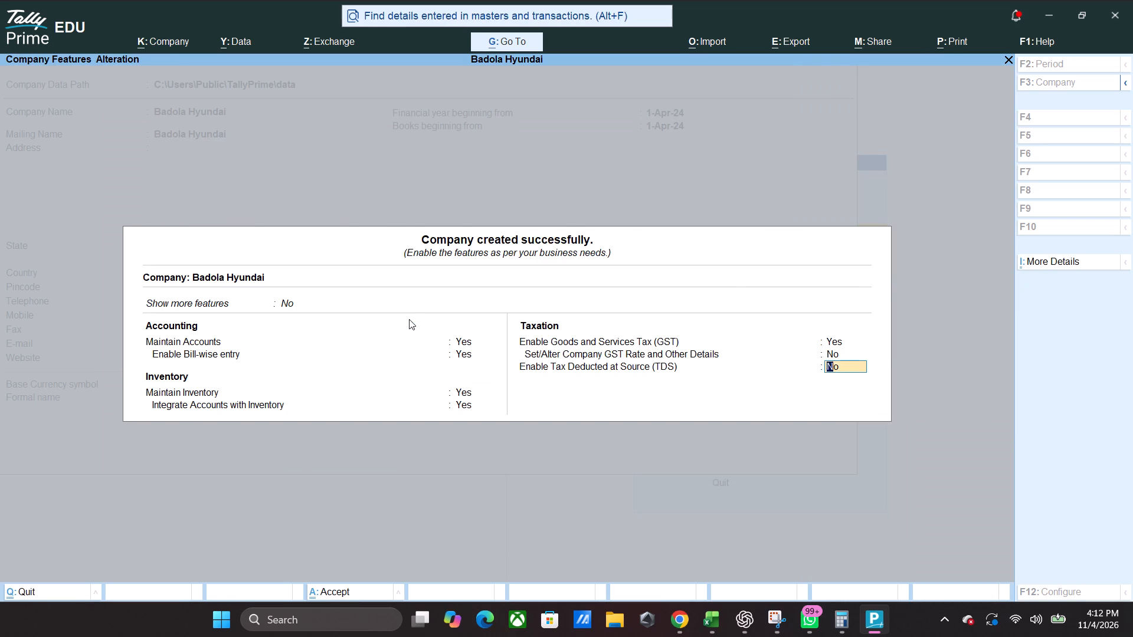
key("Return")
Open the Profit & Loss A/c ledger of Badola Hyundai for alteration.
key("Return")
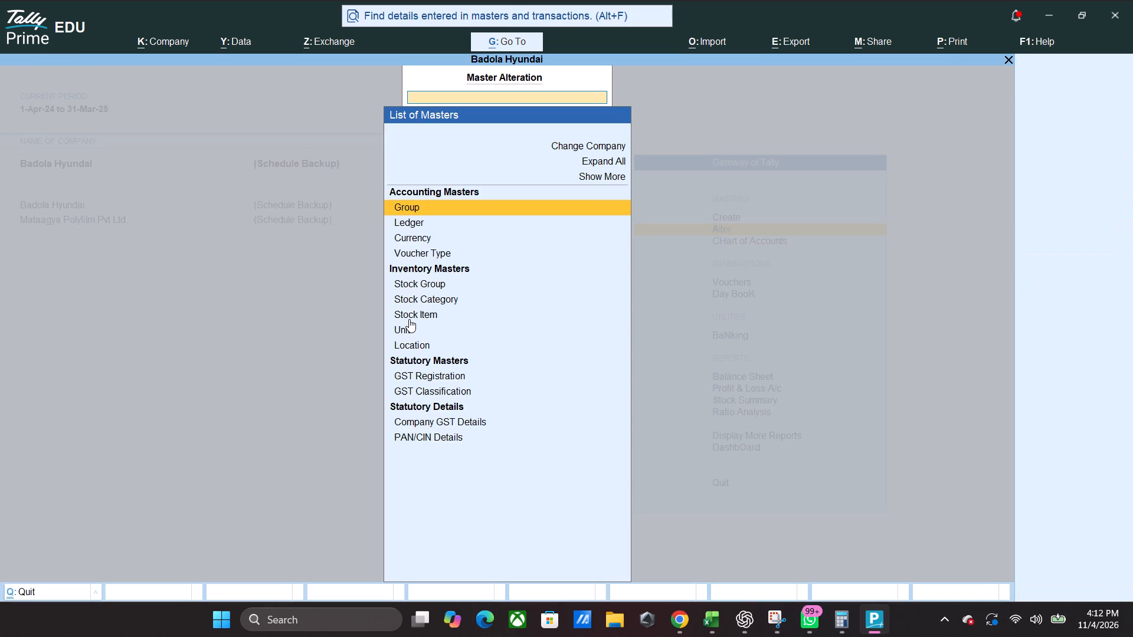
key("Down")
key("Return")
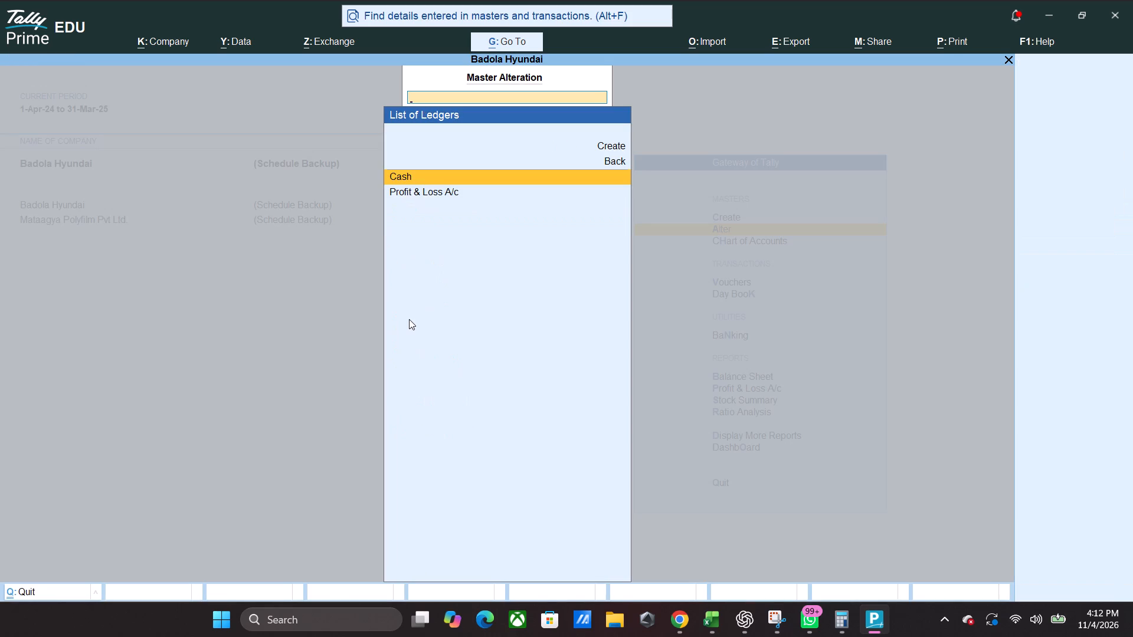
key("Down")
key("Return")
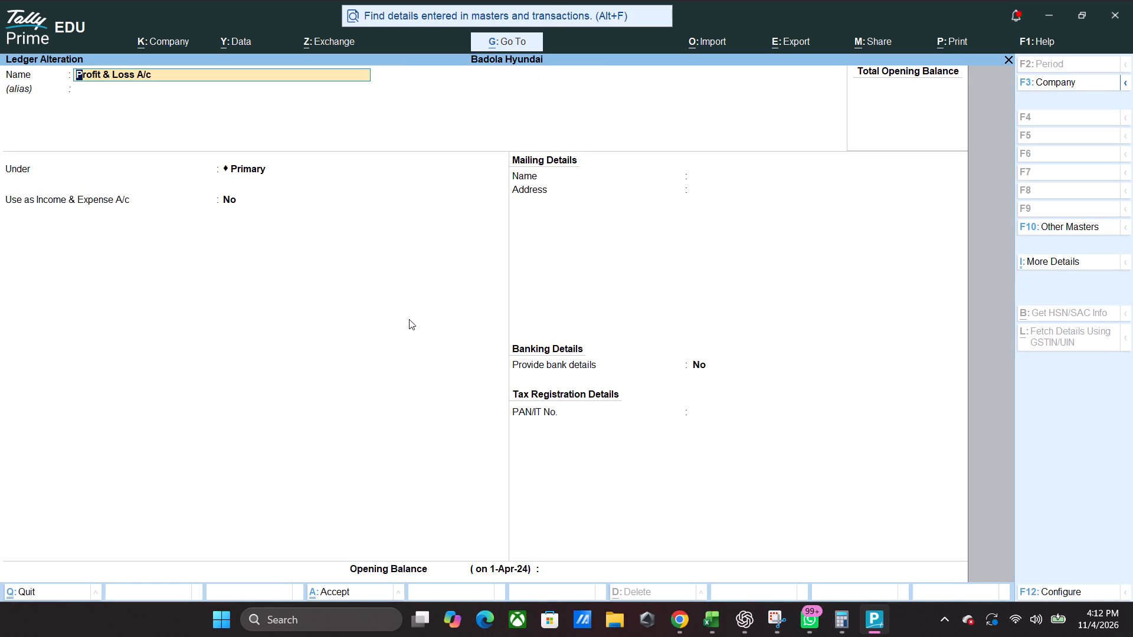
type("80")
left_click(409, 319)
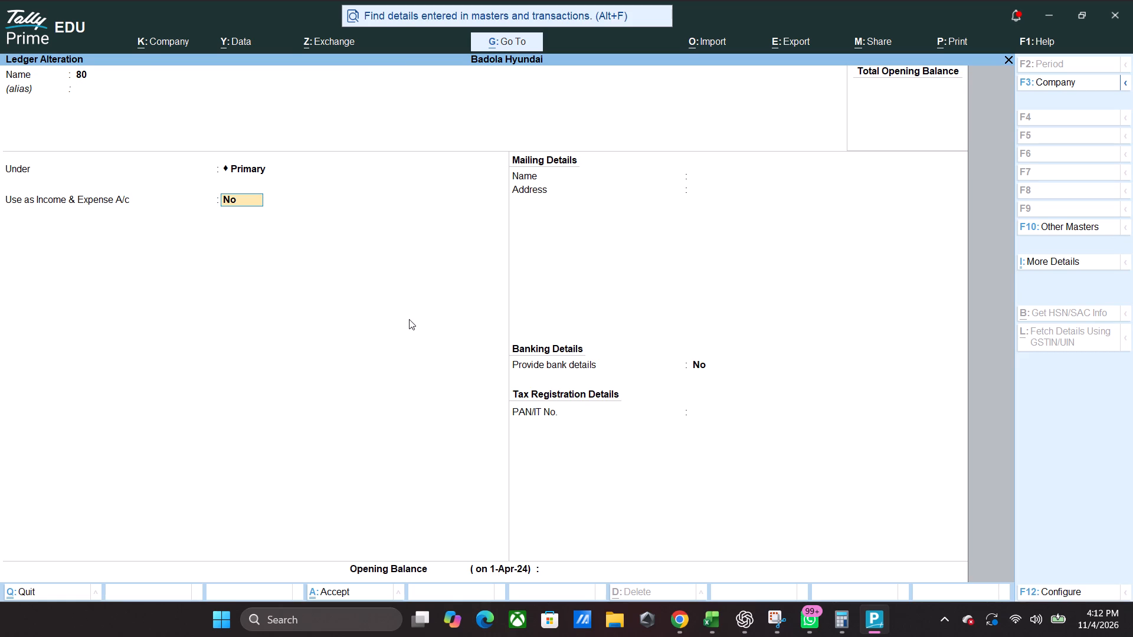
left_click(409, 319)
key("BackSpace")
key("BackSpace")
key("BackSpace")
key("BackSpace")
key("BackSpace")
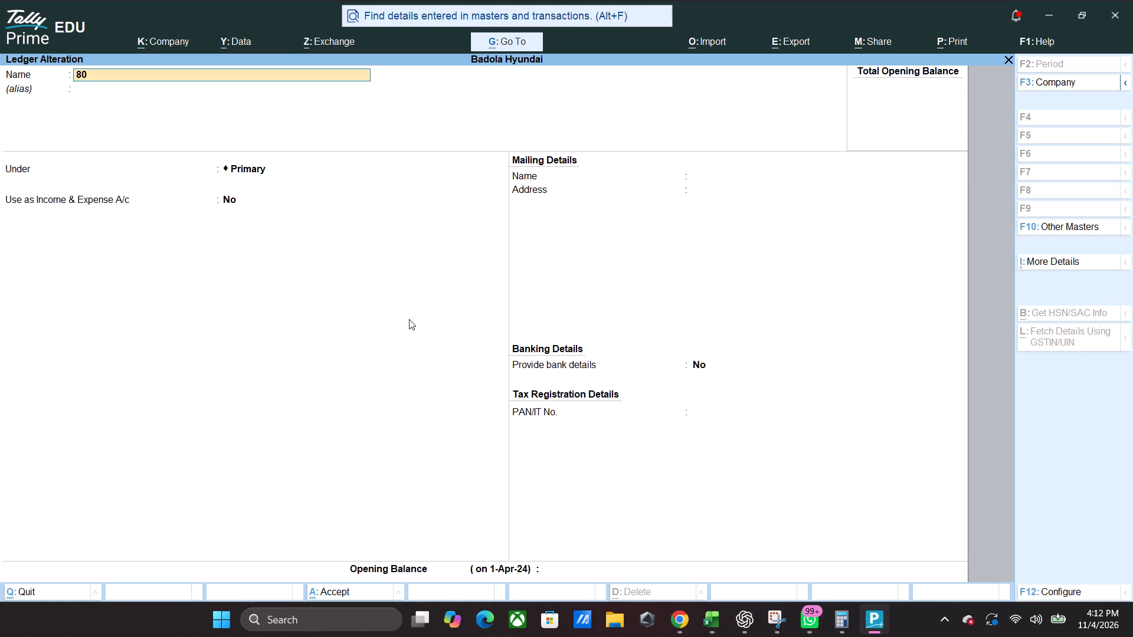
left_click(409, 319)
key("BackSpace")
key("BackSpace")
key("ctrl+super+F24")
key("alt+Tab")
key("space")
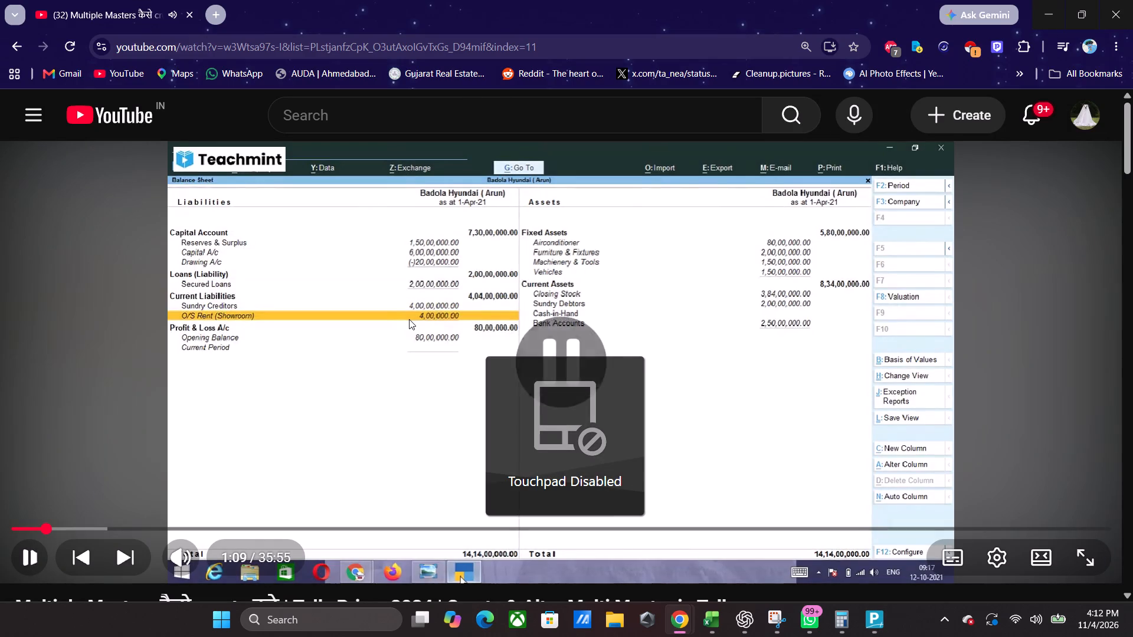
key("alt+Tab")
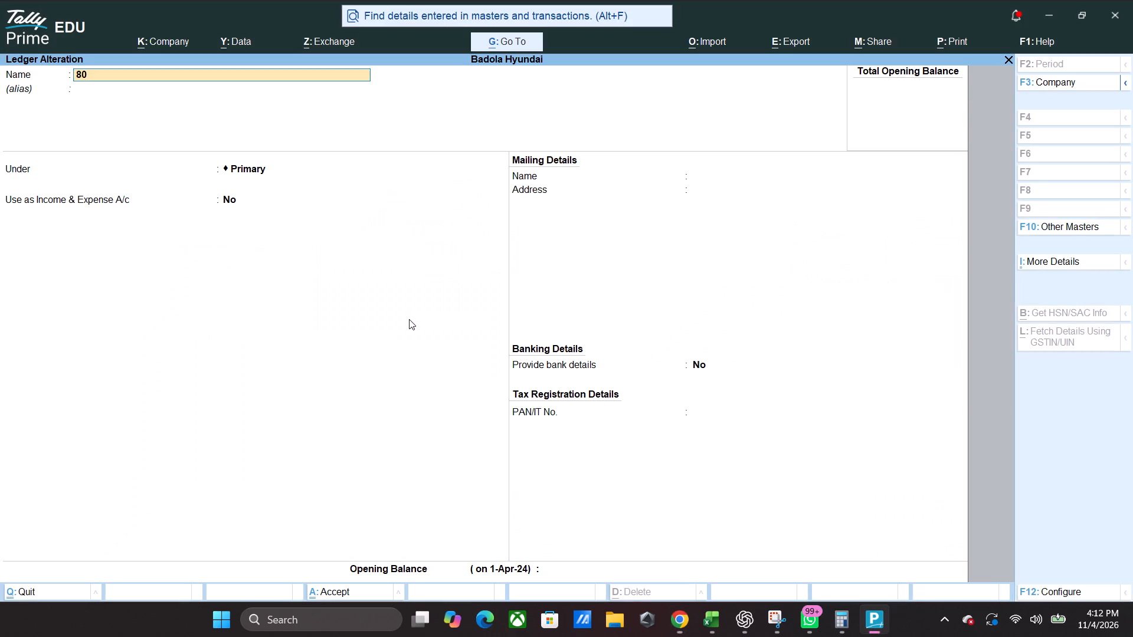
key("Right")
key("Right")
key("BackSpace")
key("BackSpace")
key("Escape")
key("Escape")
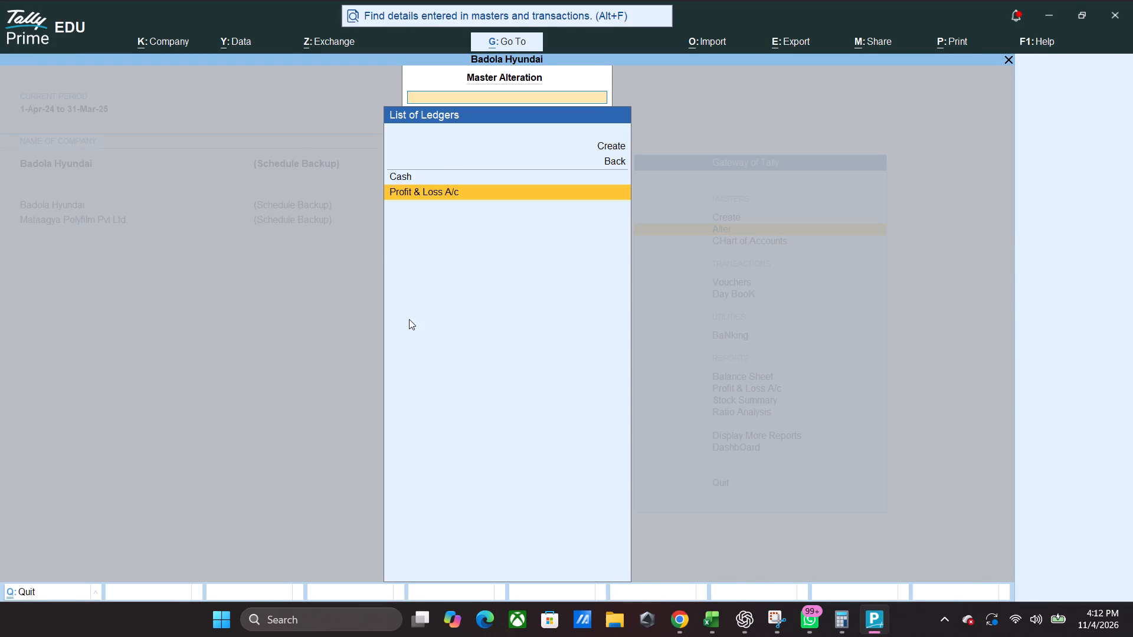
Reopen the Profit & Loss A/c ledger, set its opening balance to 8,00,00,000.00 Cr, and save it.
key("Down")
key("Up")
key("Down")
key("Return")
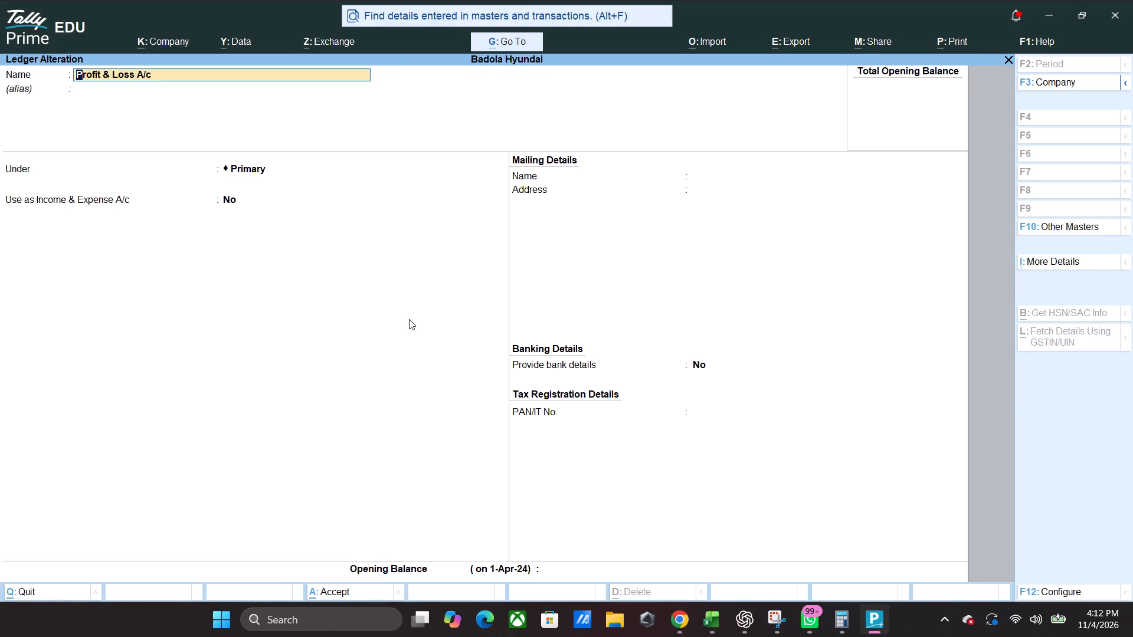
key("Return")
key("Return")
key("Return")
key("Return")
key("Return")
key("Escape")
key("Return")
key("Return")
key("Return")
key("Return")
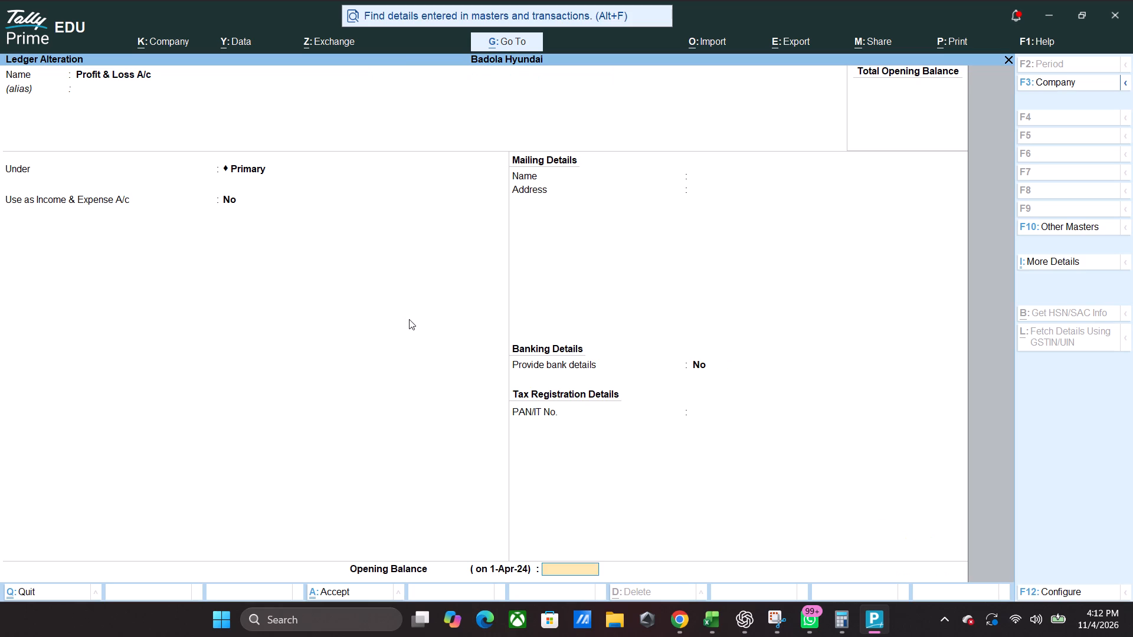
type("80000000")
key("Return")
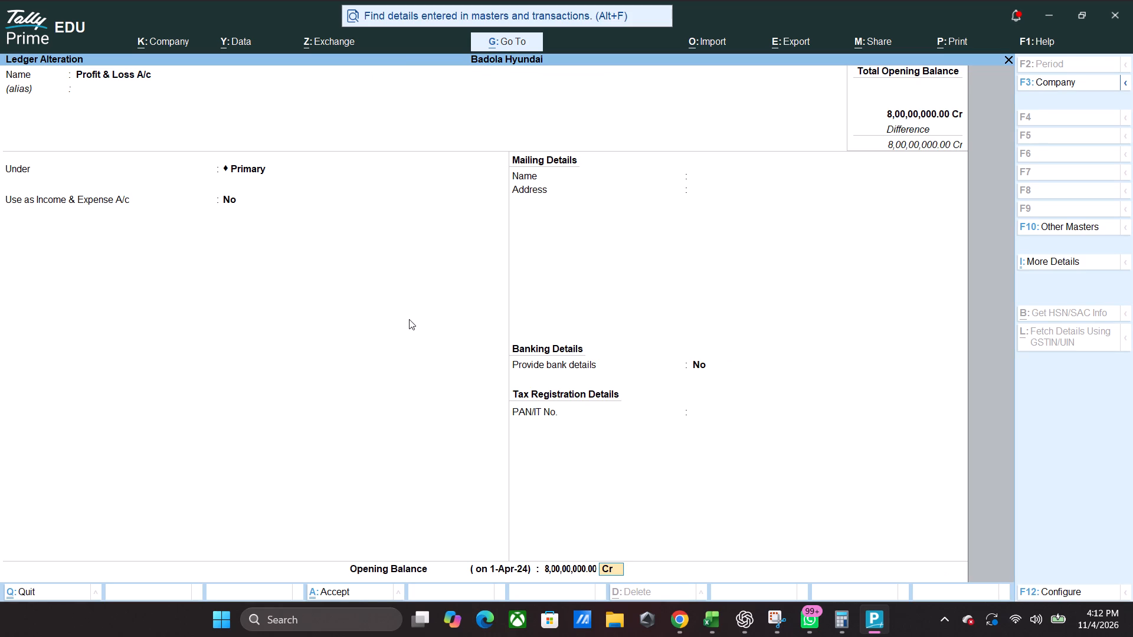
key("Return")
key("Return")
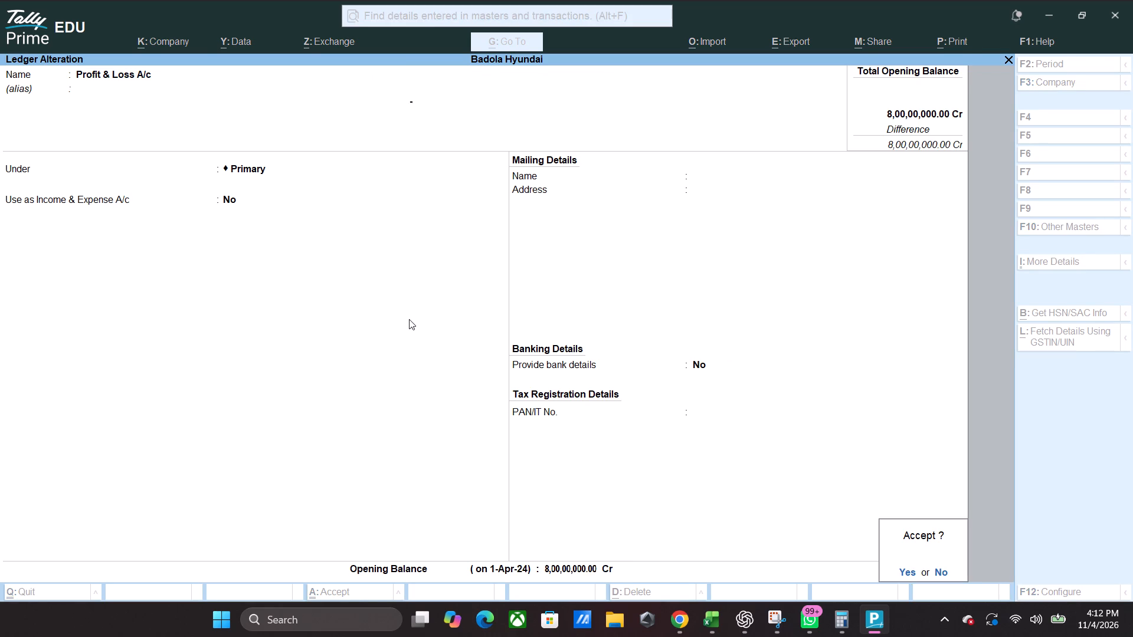
Start creating a ledger named Capital A/c and place it under the Capital Account group.
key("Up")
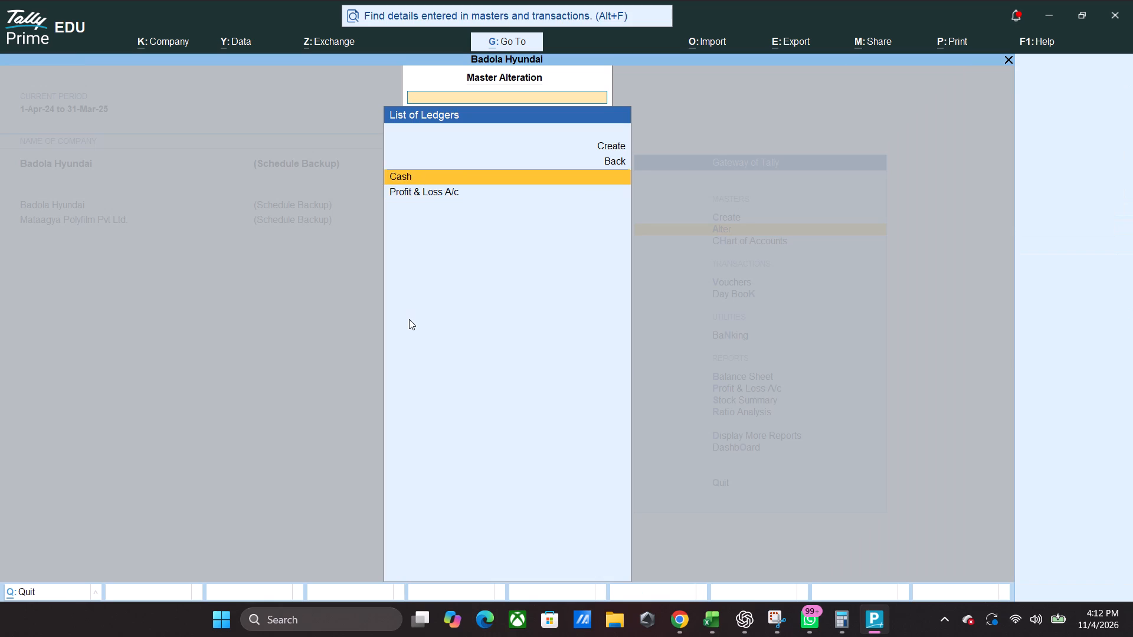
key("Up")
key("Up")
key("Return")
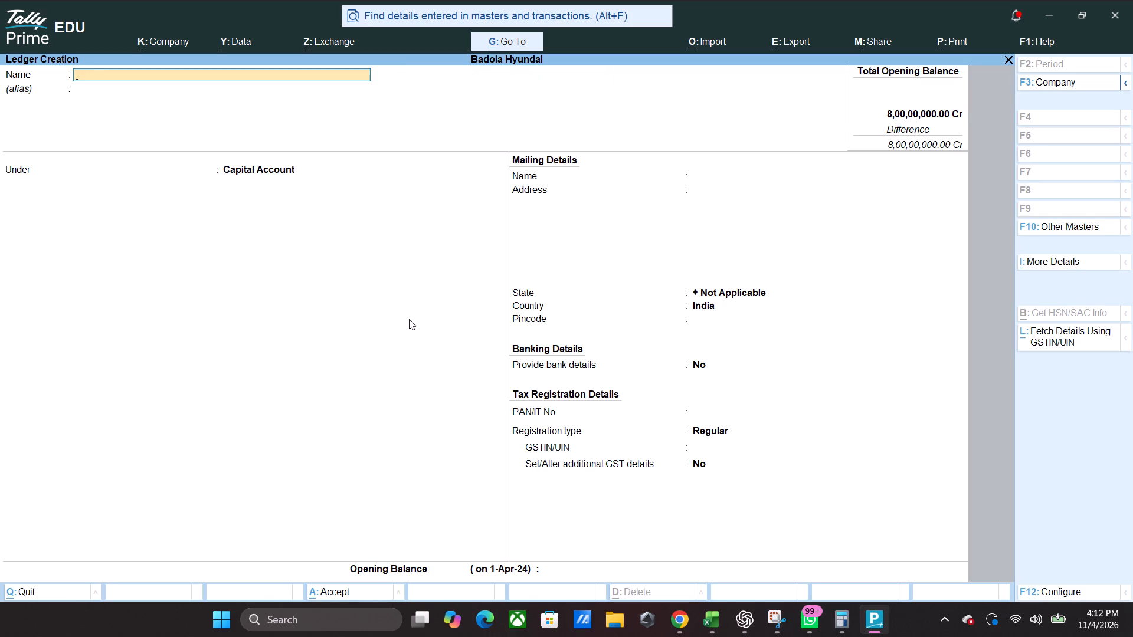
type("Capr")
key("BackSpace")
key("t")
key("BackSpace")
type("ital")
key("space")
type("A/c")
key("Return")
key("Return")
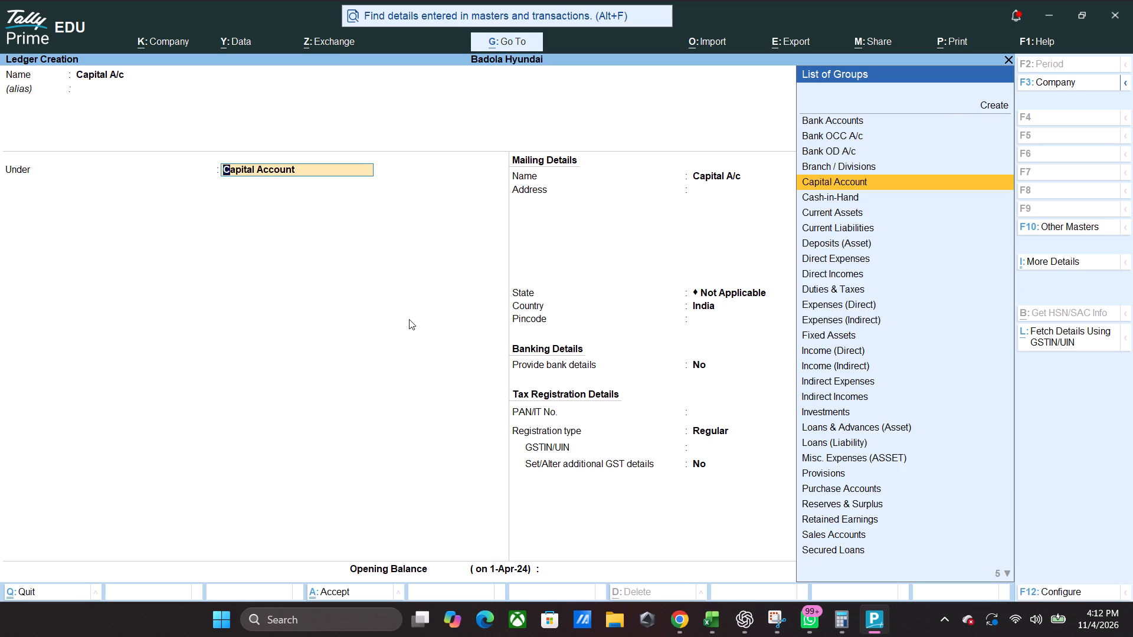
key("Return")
Keep Capital A/c's default mailing, banking and tax details, set its opening balance to 6,00,00,000.00 Cr, and save the ledger.
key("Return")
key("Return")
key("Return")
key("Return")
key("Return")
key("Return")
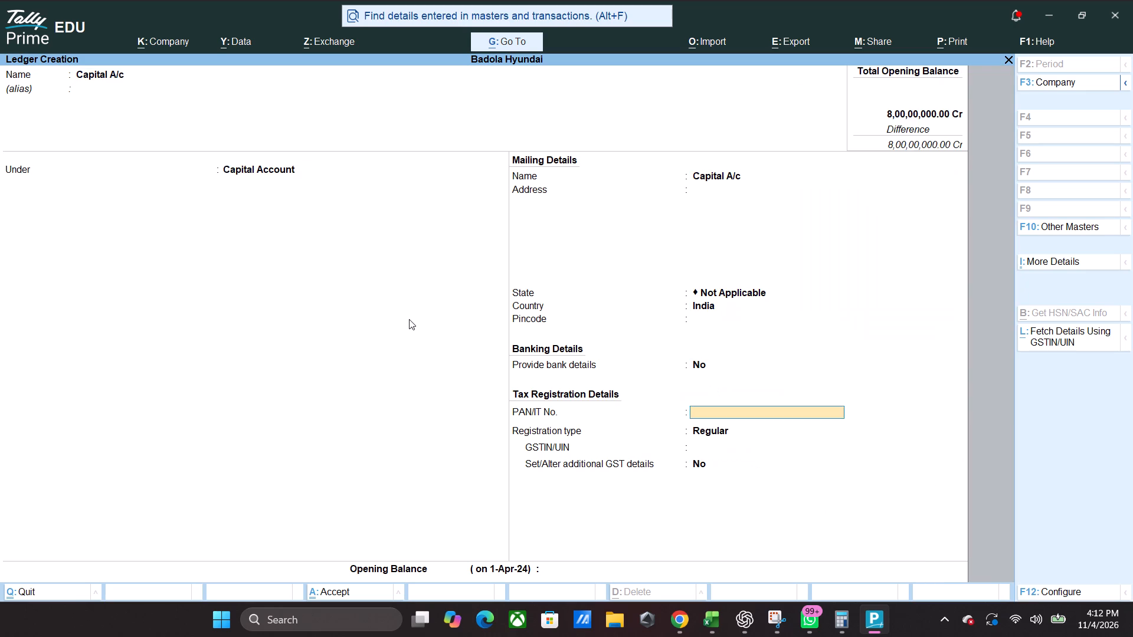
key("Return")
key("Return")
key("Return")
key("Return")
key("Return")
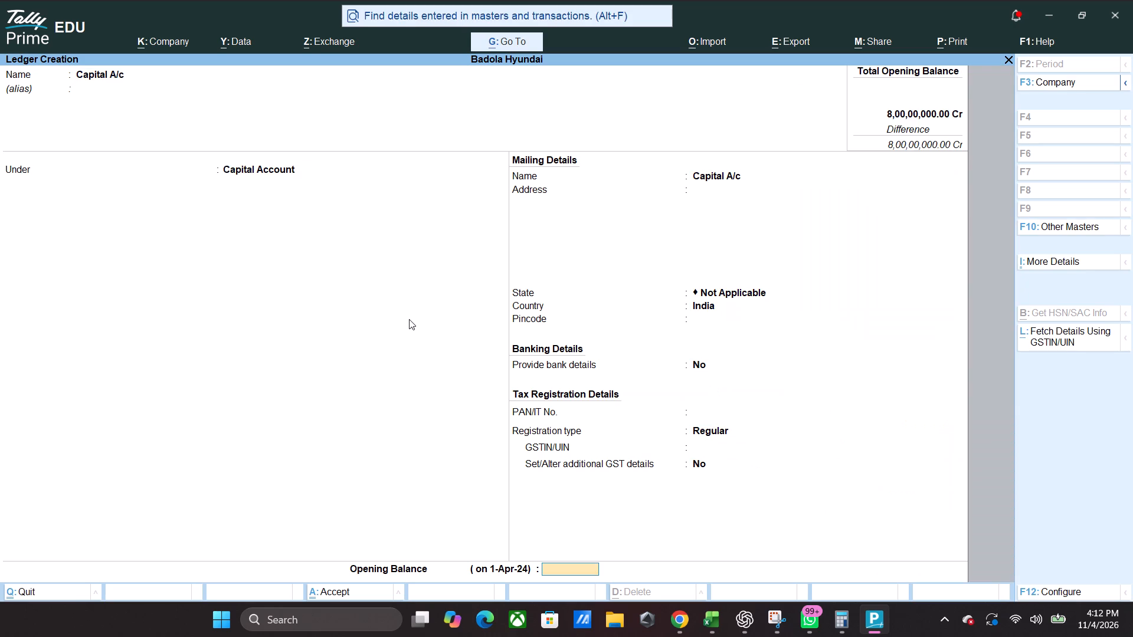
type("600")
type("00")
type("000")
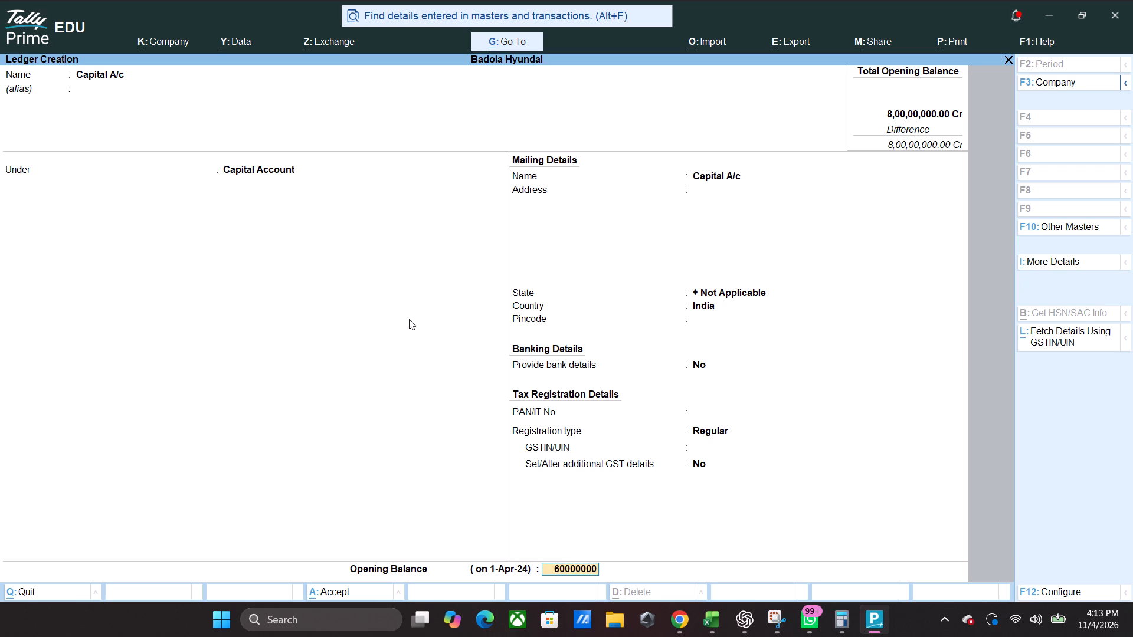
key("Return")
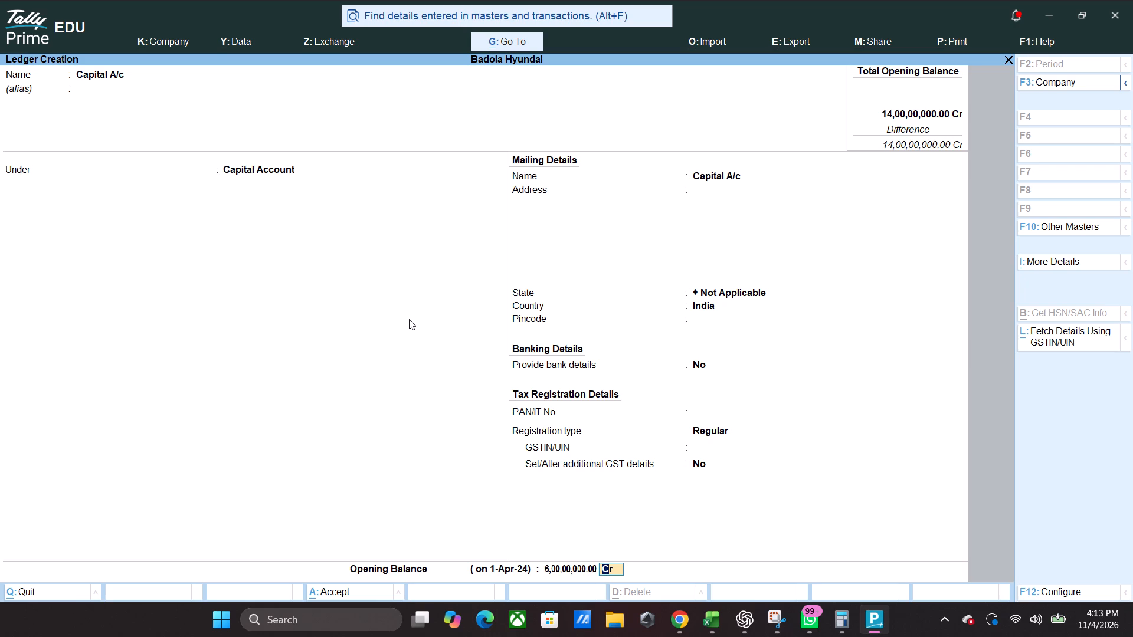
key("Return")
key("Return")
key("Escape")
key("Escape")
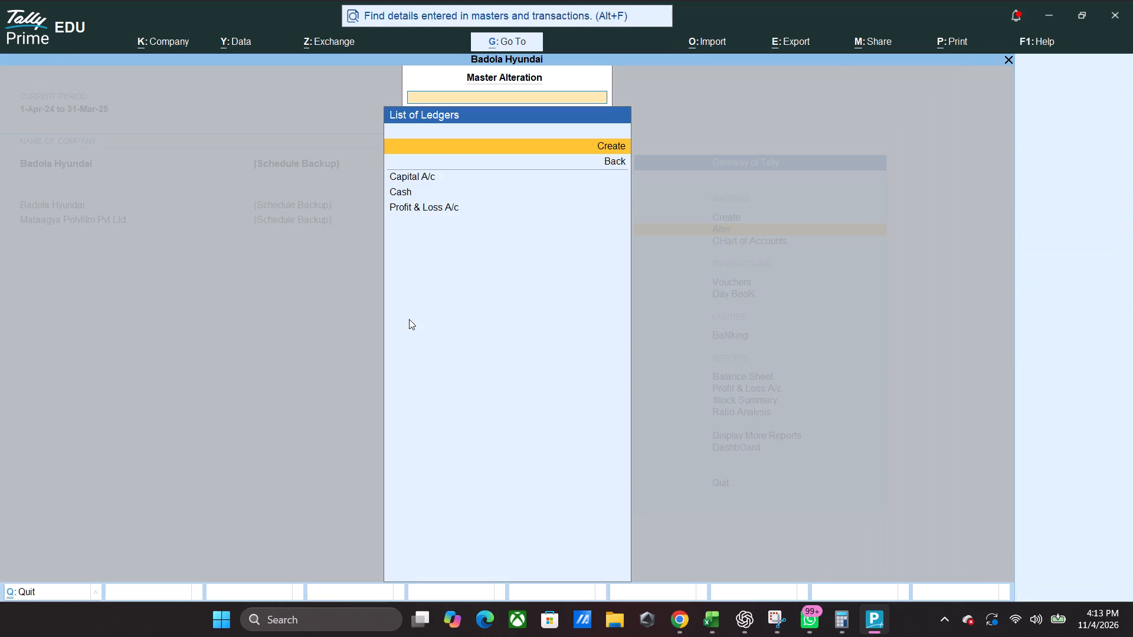
Set the Profit & Loss A/c ledger's opening balance to 80,00,000.00 Cr, save it, and return to the list of ledgers.
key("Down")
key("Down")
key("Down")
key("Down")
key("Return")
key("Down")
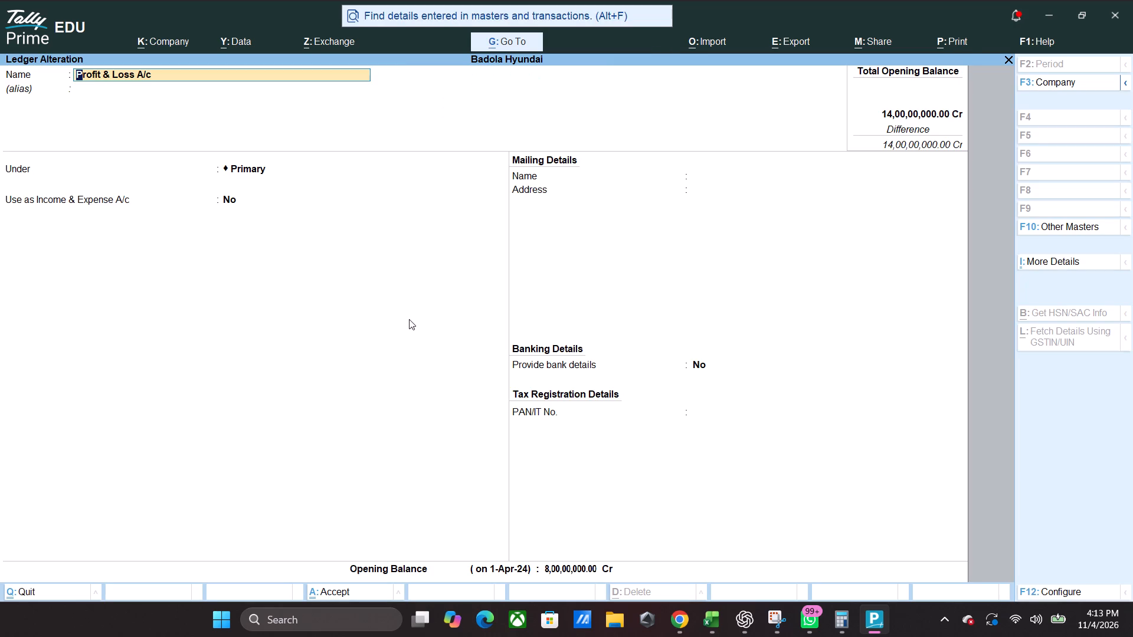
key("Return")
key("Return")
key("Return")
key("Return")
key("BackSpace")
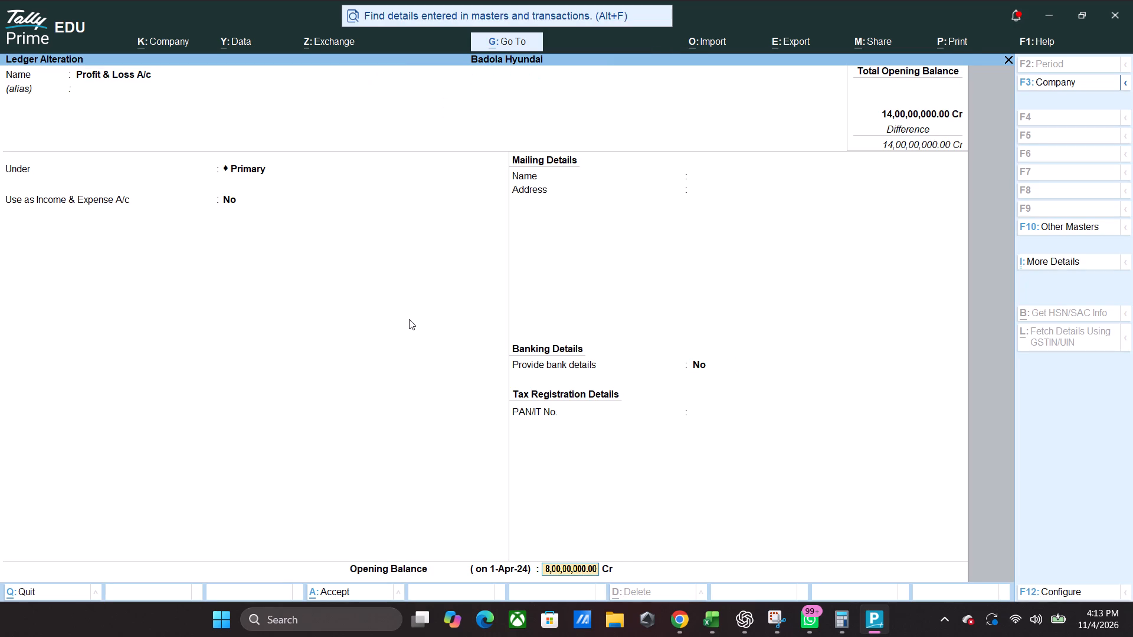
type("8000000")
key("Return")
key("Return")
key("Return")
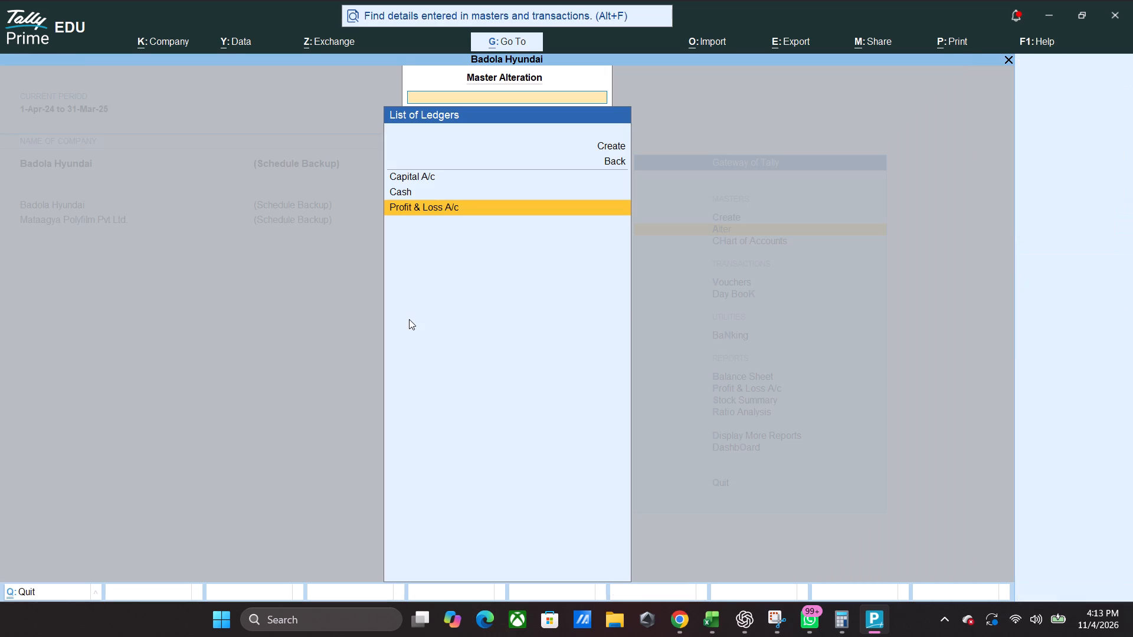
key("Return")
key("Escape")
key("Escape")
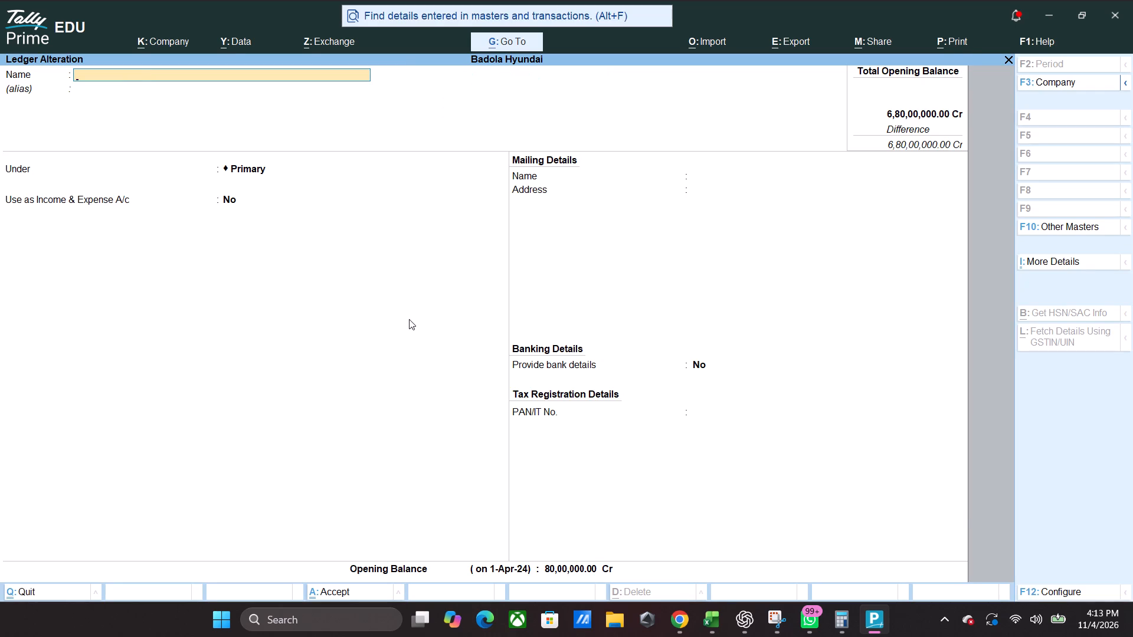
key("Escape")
Start creating a ledger named Drawing A/c and place it under the Capital Account group.
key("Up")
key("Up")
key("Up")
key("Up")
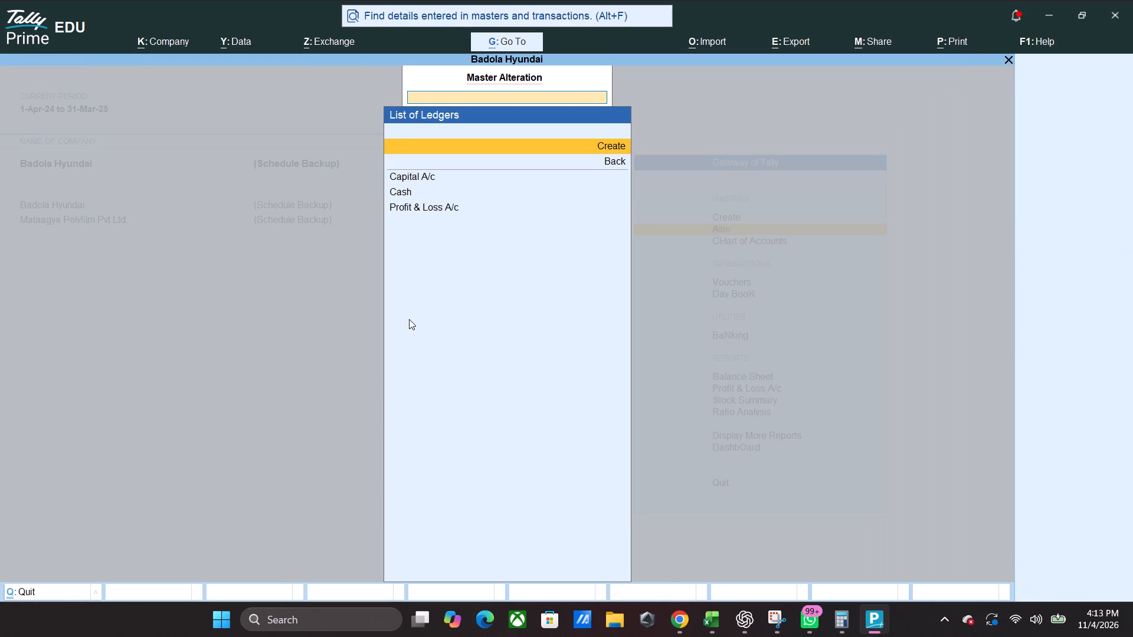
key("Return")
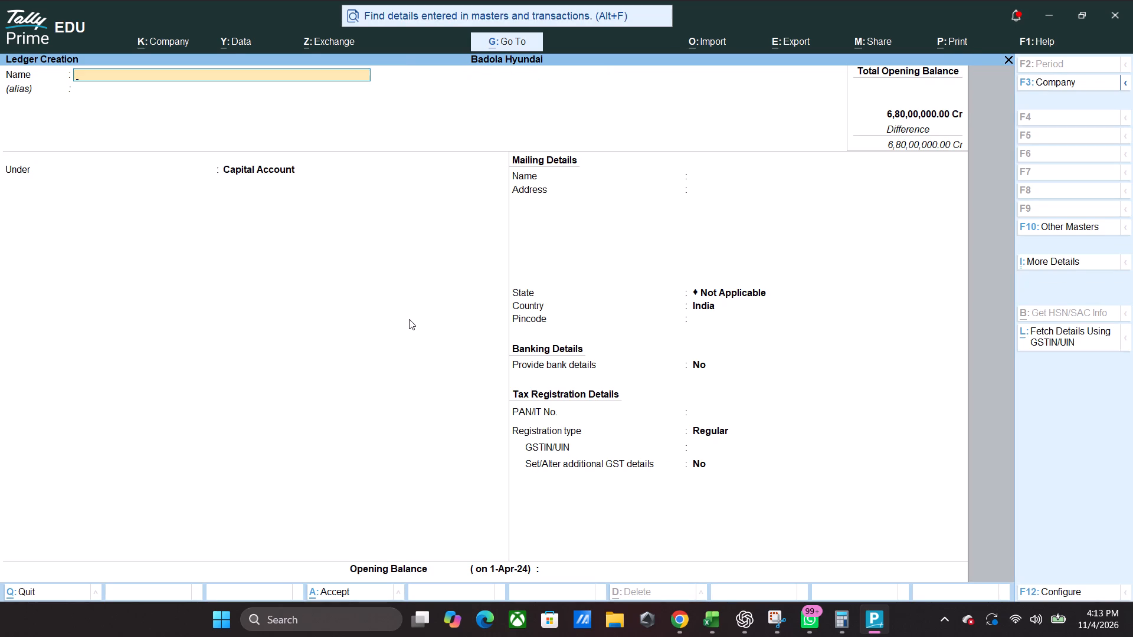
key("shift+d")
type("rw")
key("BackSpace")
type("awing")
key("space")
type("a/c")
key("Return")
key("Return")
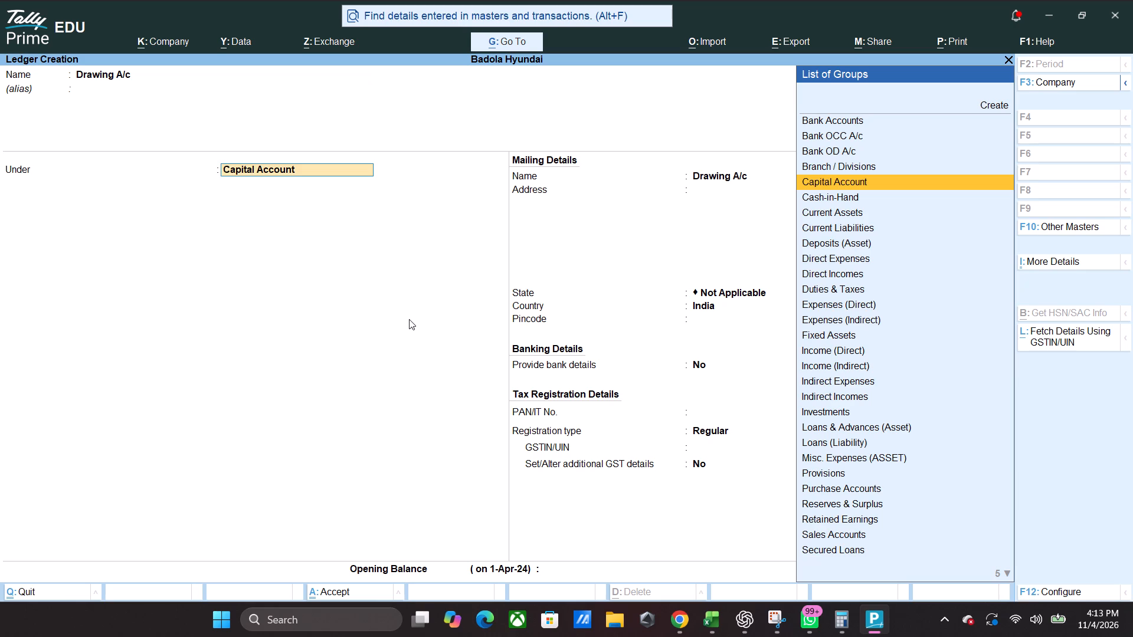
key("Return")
Keep Drawing A/c's default mailing, banking and tax details, set its opening balance to 20,00,000.00 Dr, and save the ledger.
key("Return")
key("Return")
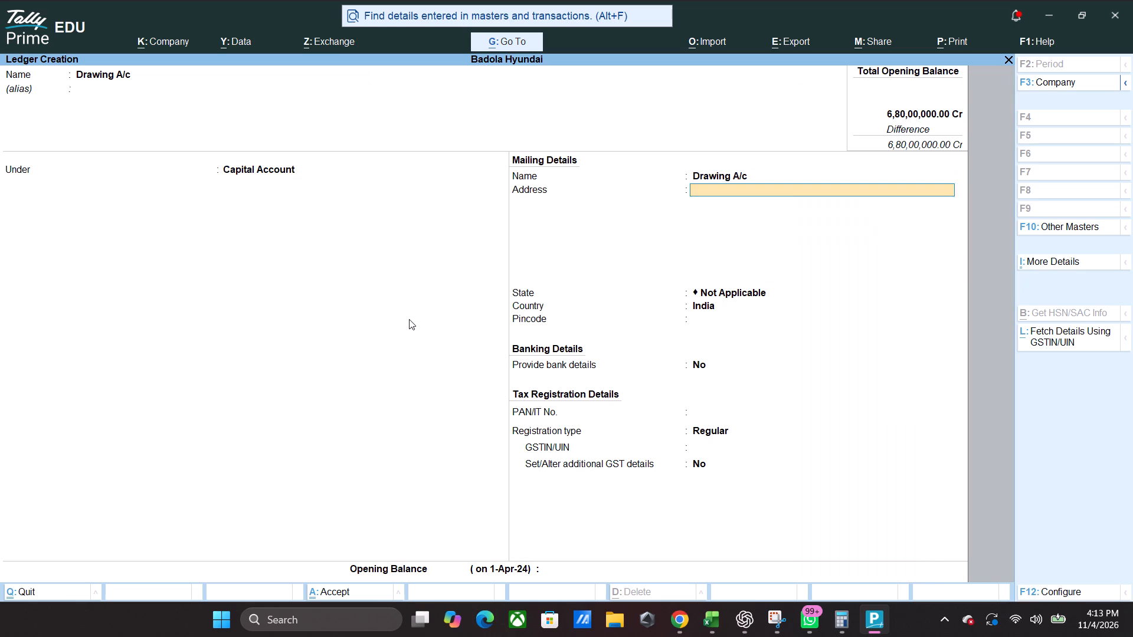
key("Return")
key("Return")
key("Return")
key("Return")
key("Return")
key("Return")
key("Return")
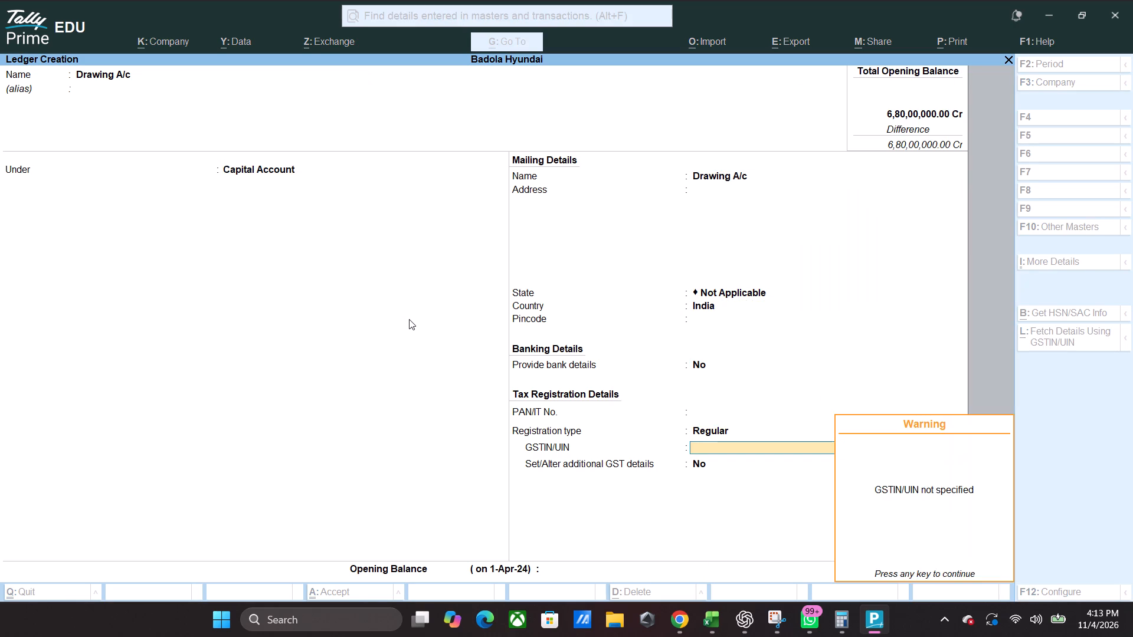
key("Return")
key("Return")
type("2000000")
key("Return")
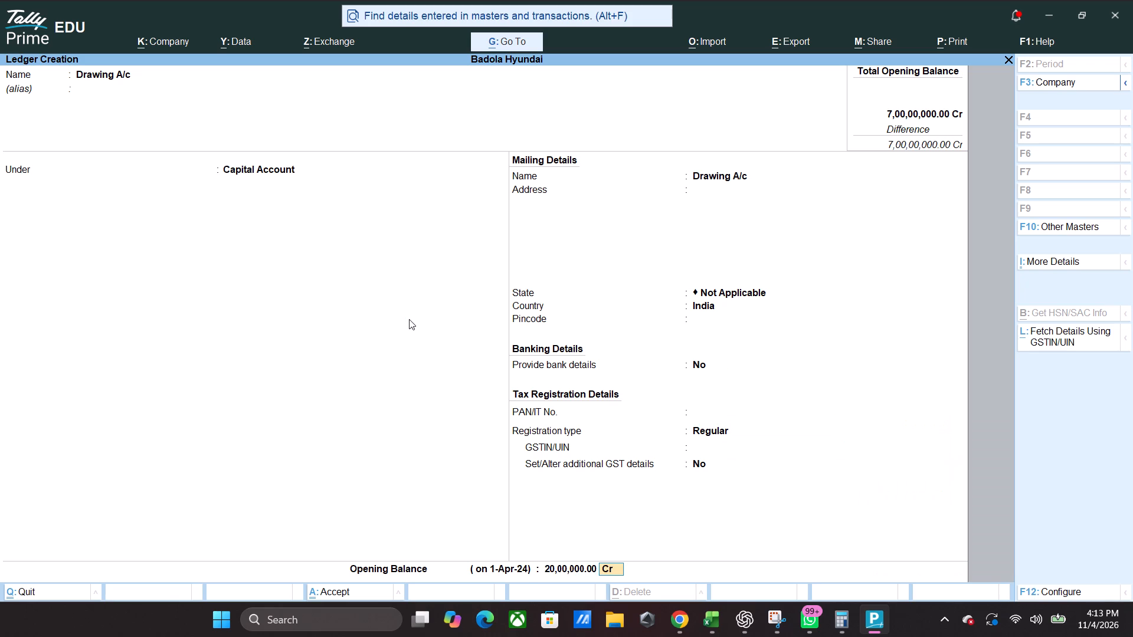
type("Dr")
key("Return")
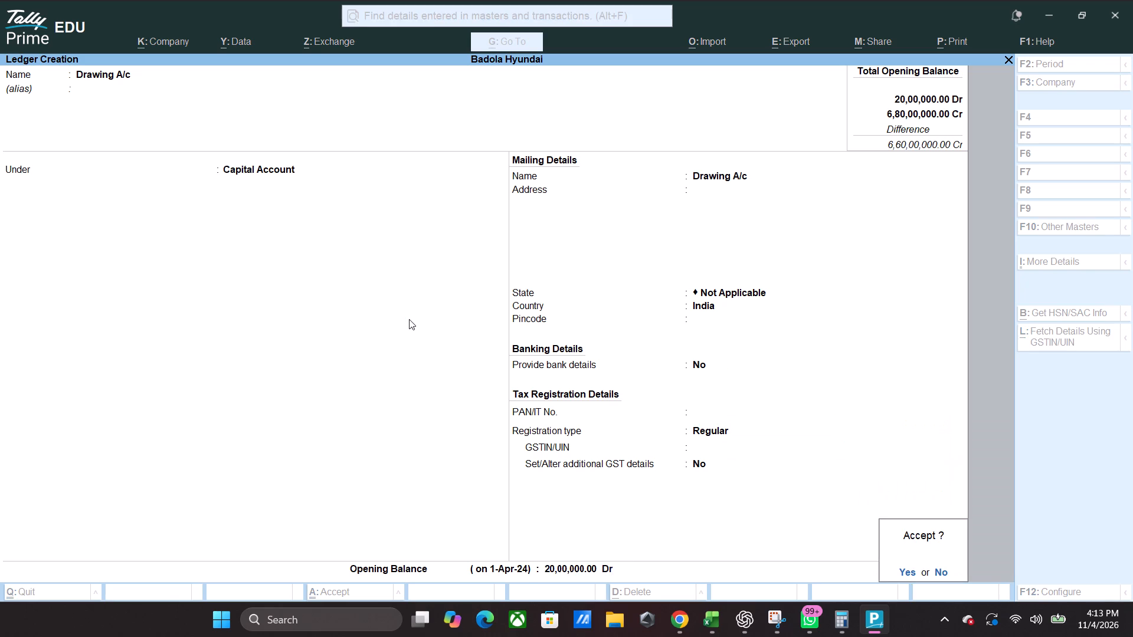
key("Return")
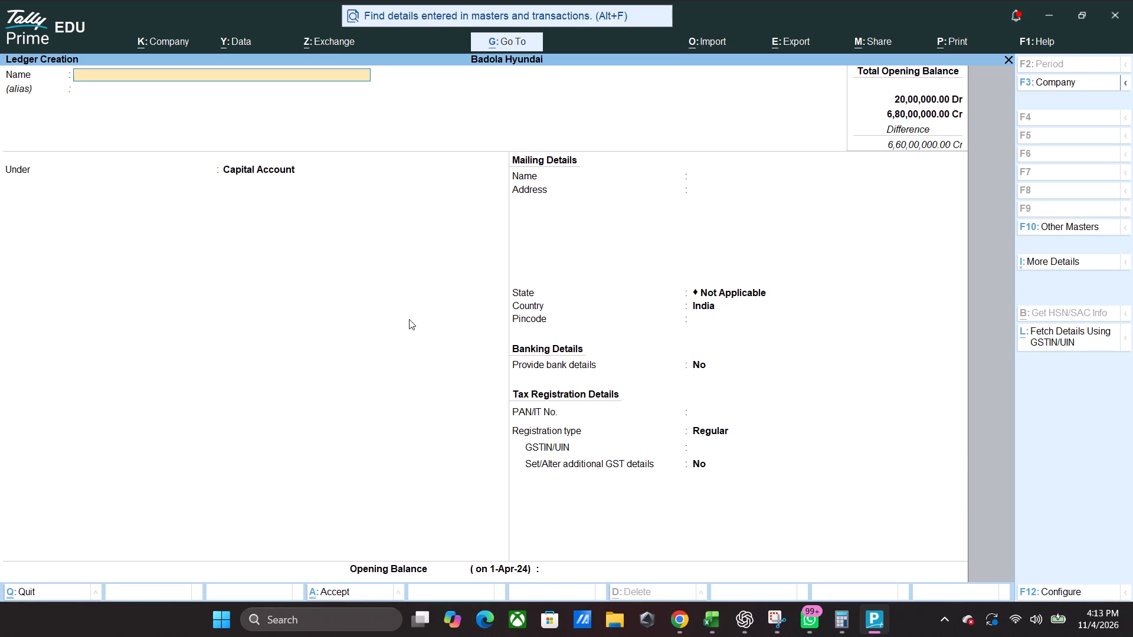
Start creating a ledger named Reserve & Surplus with no alias.
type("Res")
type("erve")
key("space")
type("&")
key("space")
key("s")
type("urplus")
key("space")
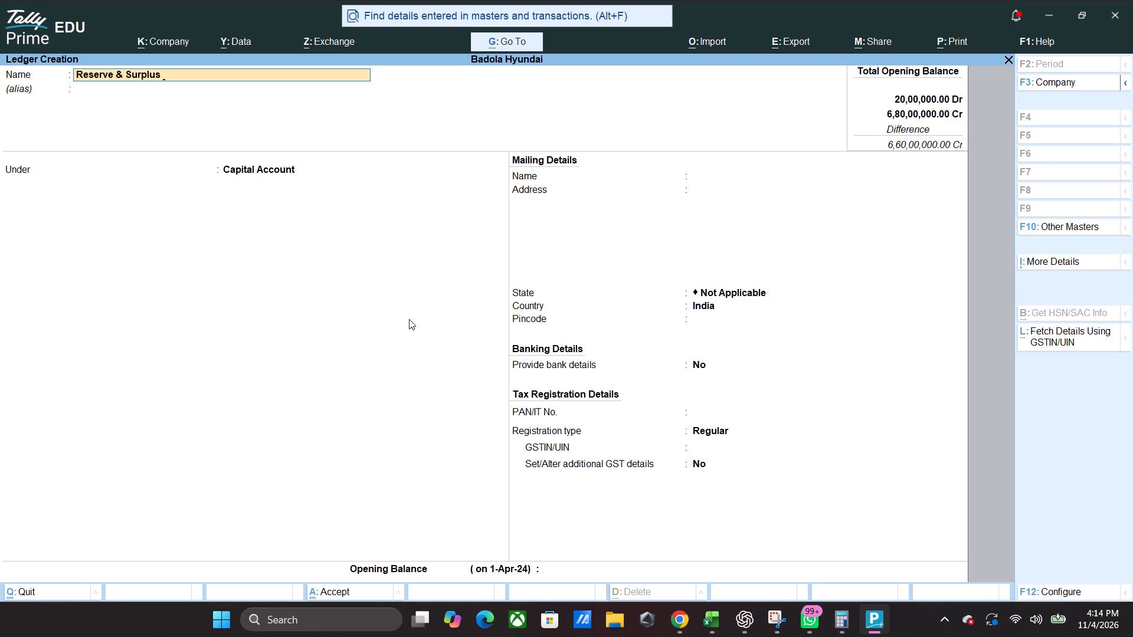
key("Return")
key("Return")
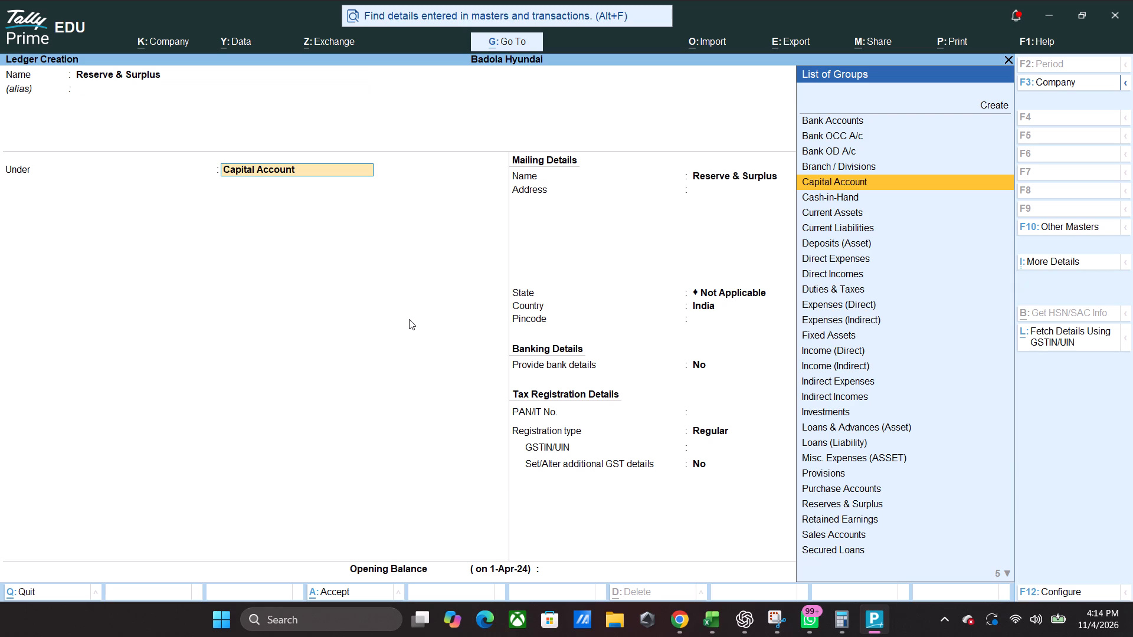
Check the grouping in the tutorial's Balance Sheet and place the Reserve & Surplus ledger under the Capital Account group.
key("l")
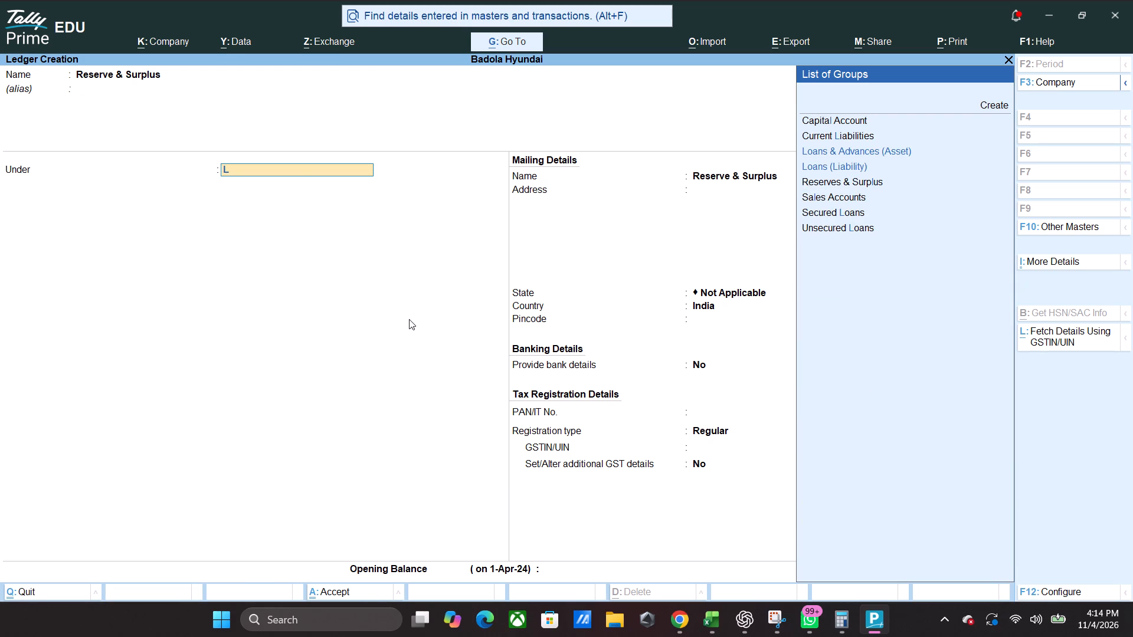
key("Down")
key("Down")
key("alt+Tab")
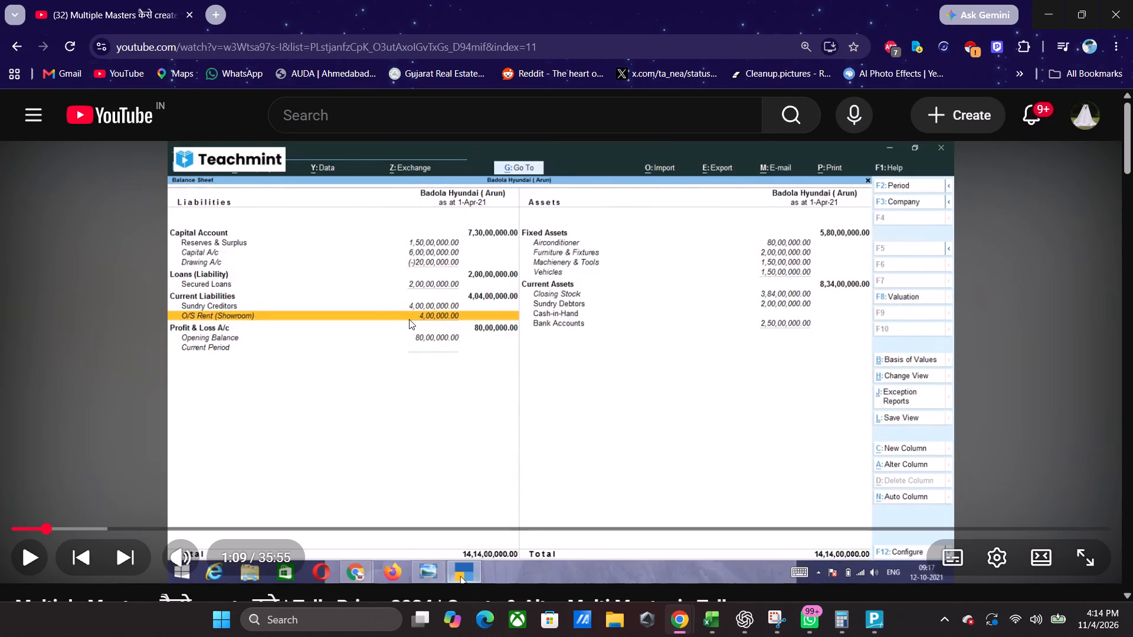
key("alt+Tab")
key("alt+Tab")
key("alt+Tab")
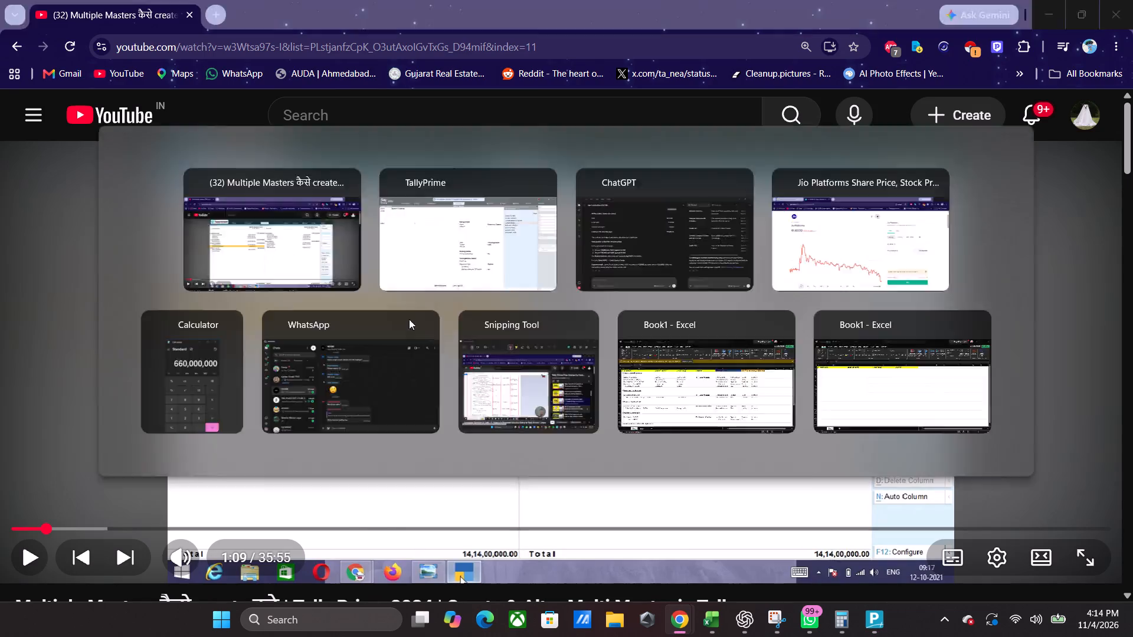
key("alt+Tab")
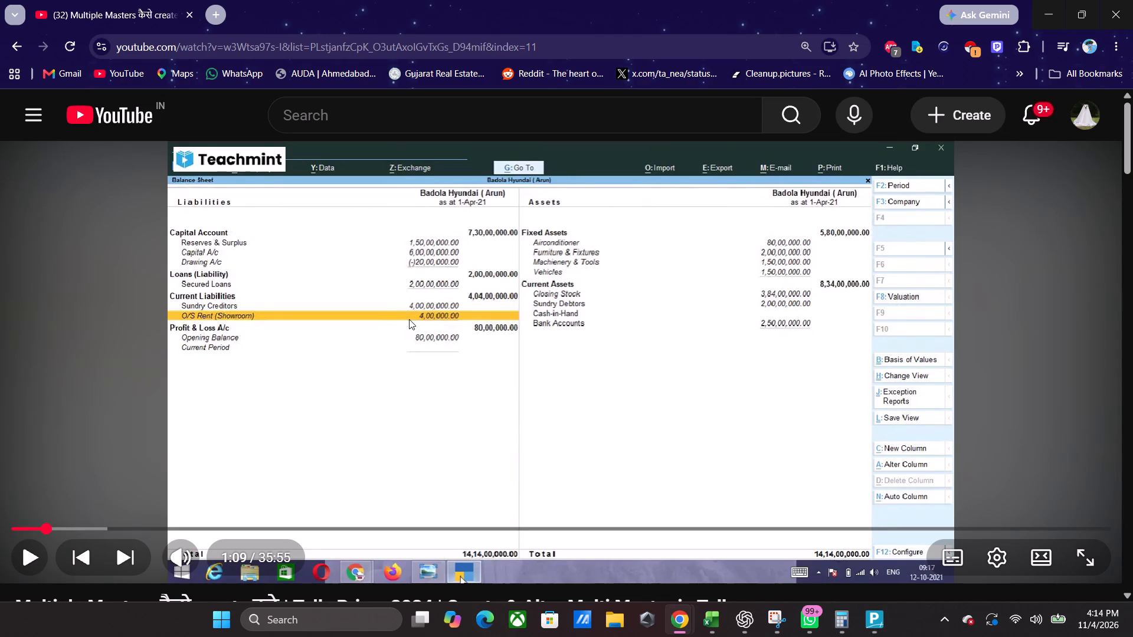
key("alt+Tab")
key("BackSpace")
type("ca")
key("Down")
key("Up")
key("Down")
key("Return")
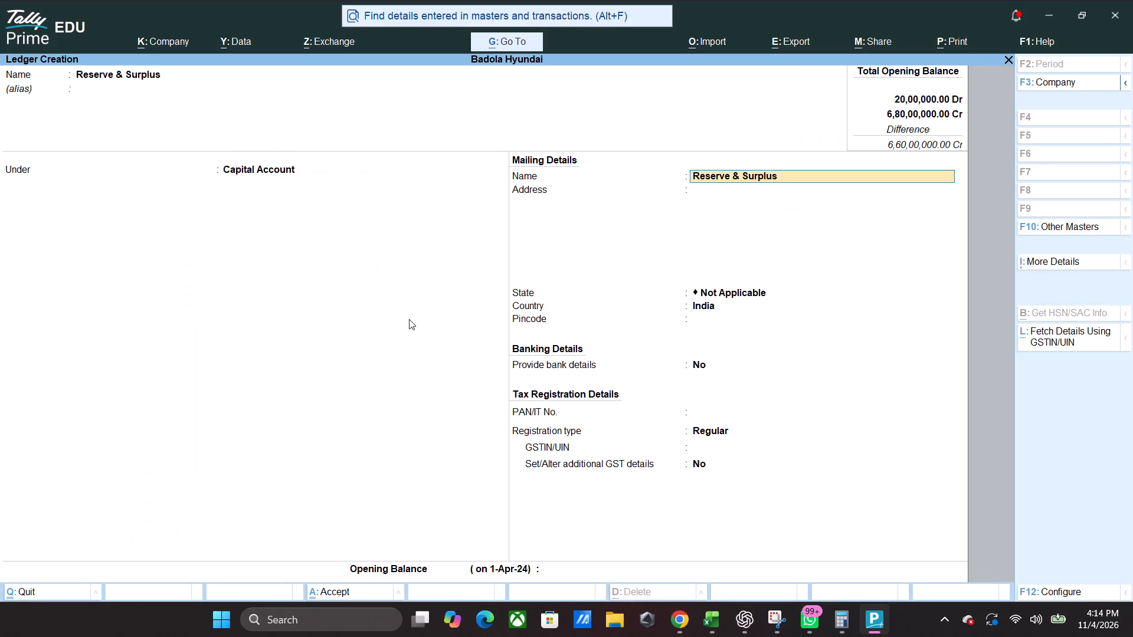
Keep Reserve & Surplus's default mailing, banking and tax details, set its opening balance to 1,50,00,000.00 Cr, and save the ledger.
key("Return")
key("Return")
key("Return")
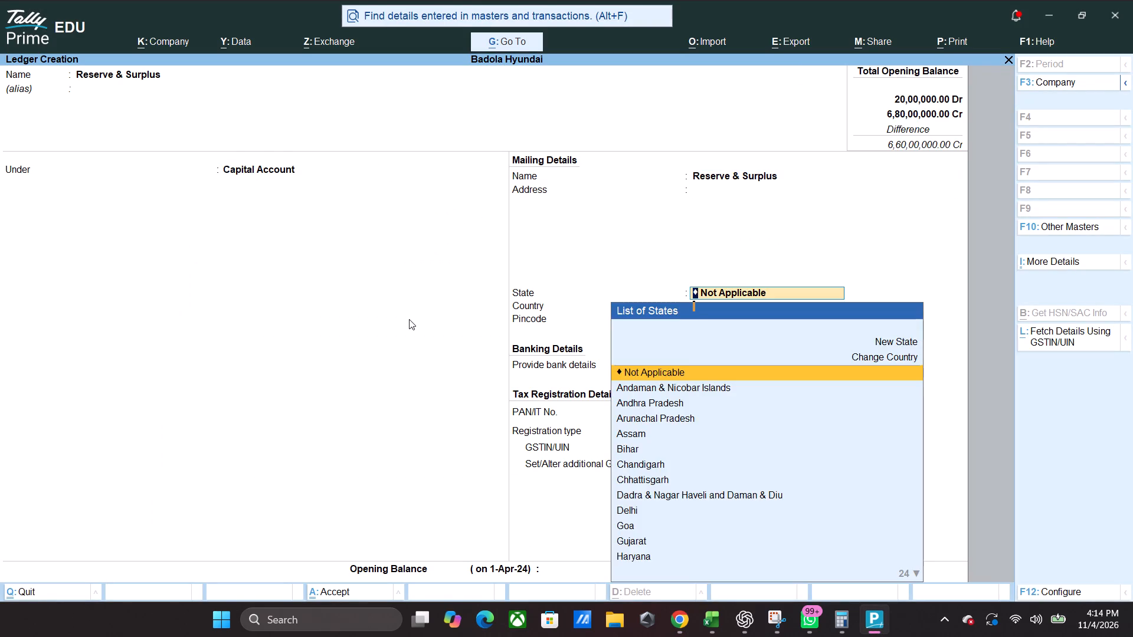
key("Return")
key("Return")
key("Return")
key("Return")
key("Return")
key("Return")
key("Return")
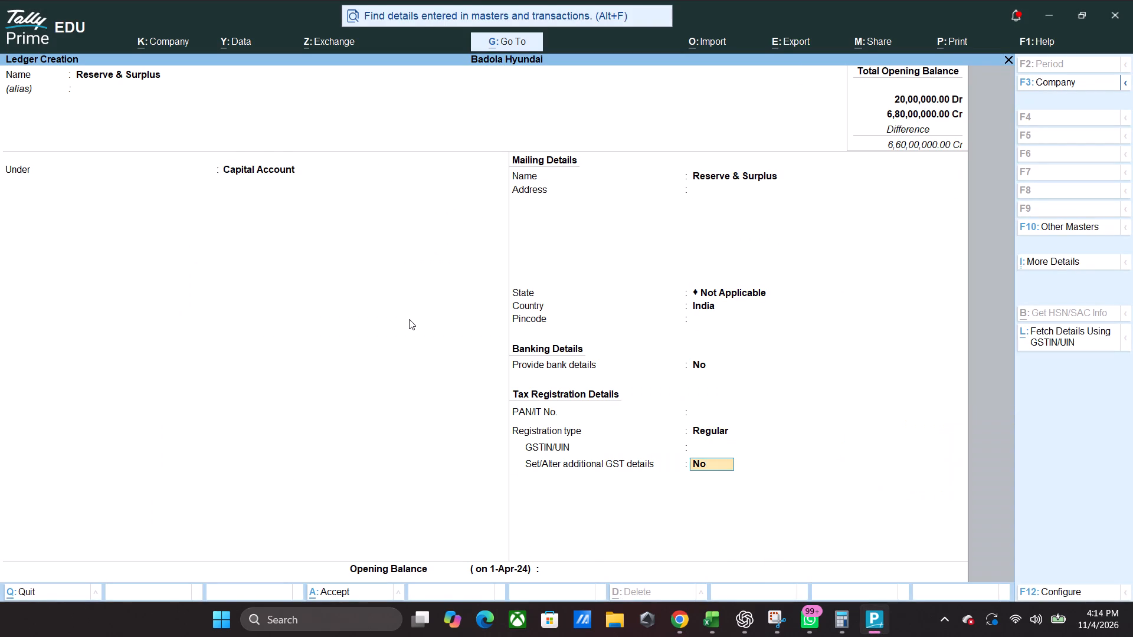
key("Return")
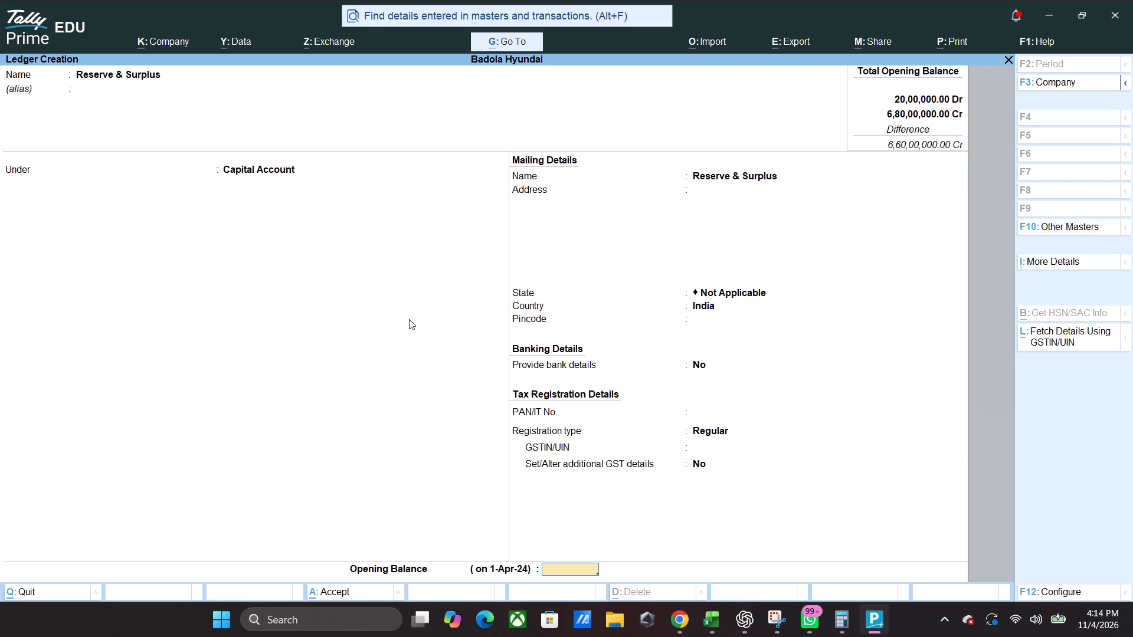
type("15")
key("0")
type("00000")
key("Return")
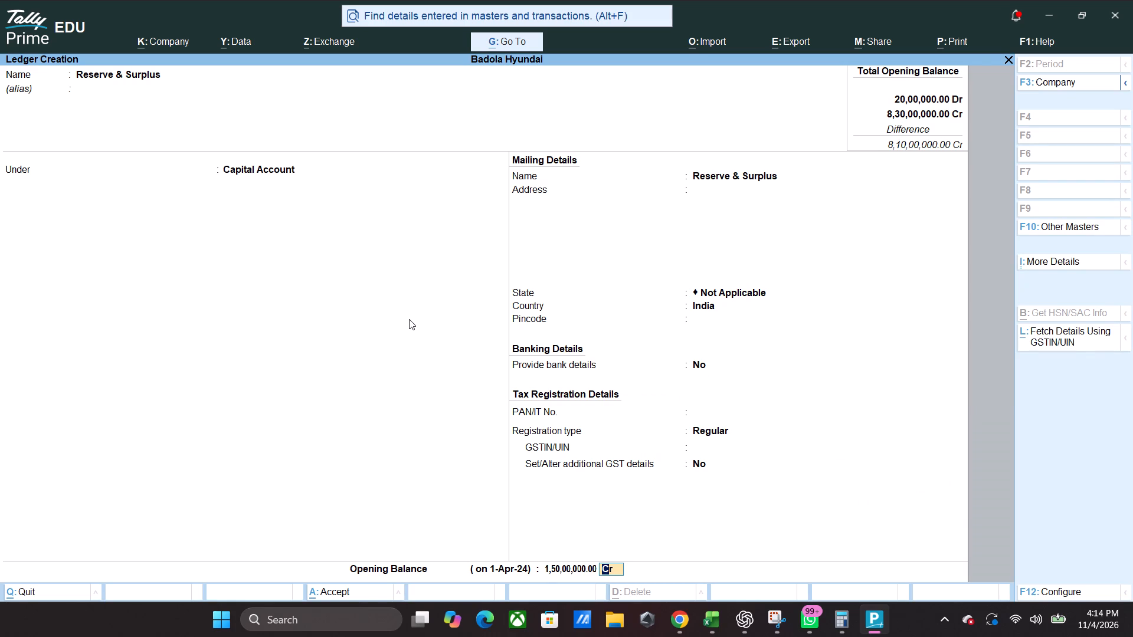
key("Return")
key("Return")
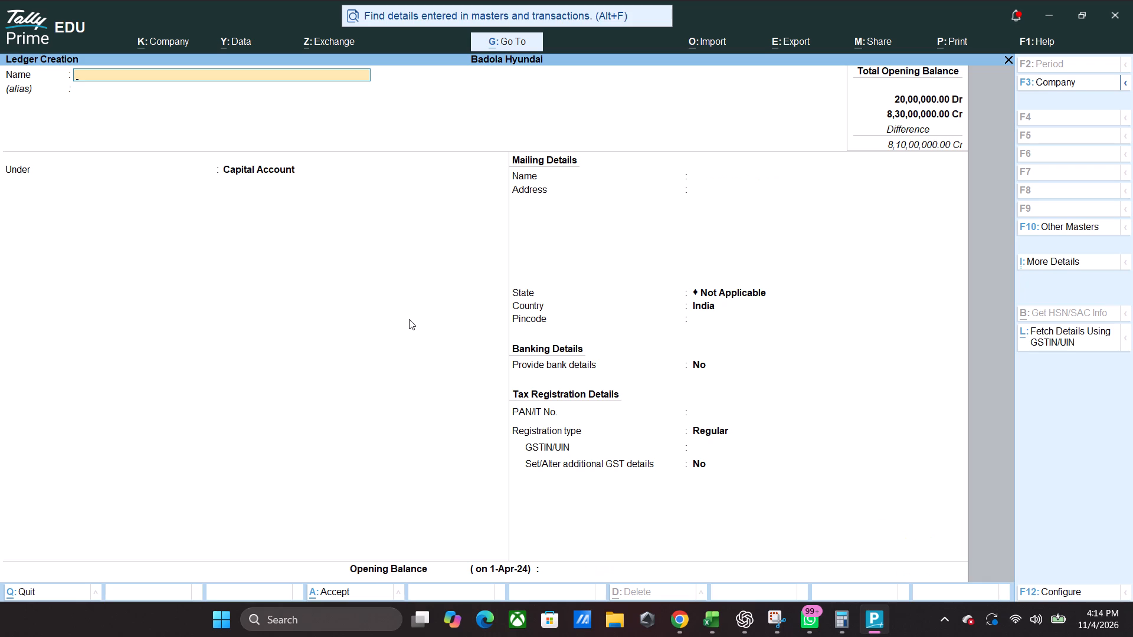
Consult the tutorial's Balance Sheet, then start a ledger named Secured Loan and place it under the Loans (Liability) group.
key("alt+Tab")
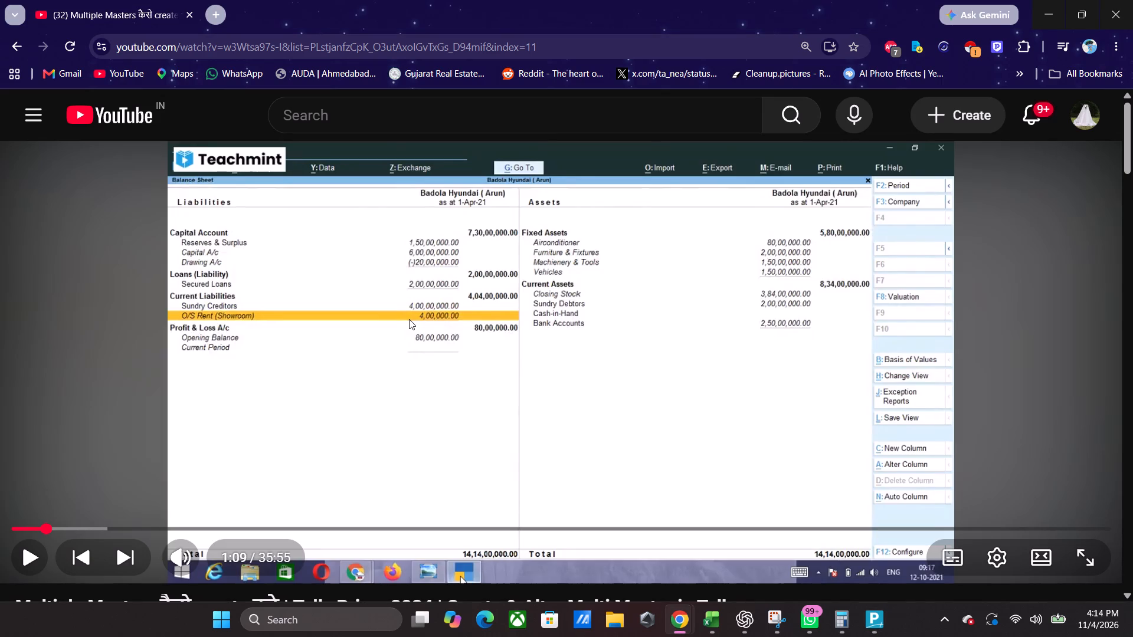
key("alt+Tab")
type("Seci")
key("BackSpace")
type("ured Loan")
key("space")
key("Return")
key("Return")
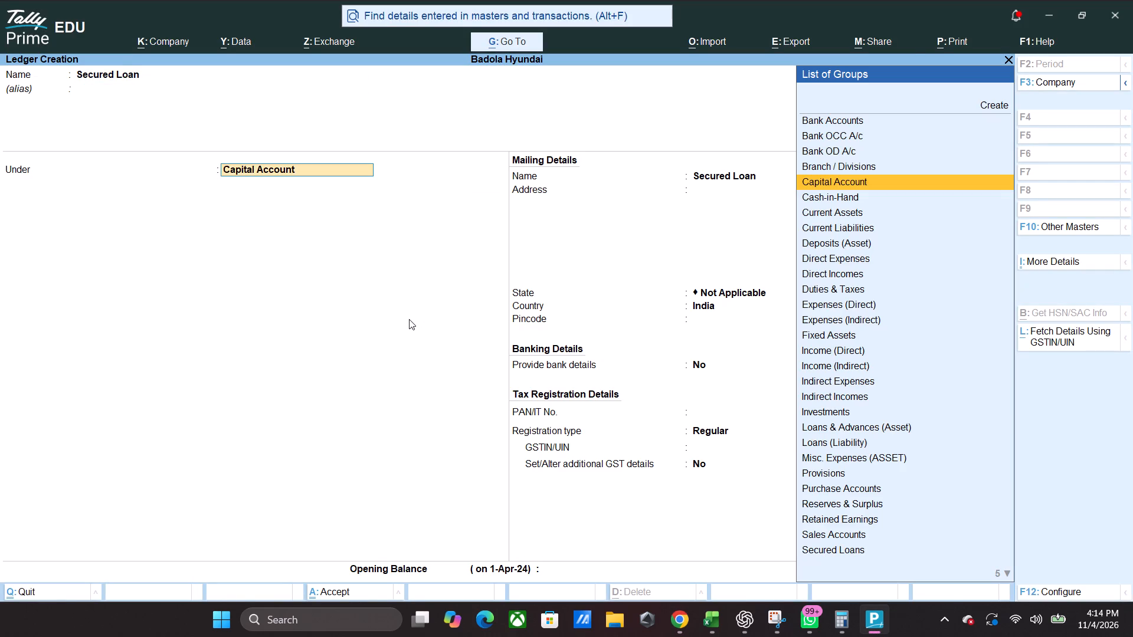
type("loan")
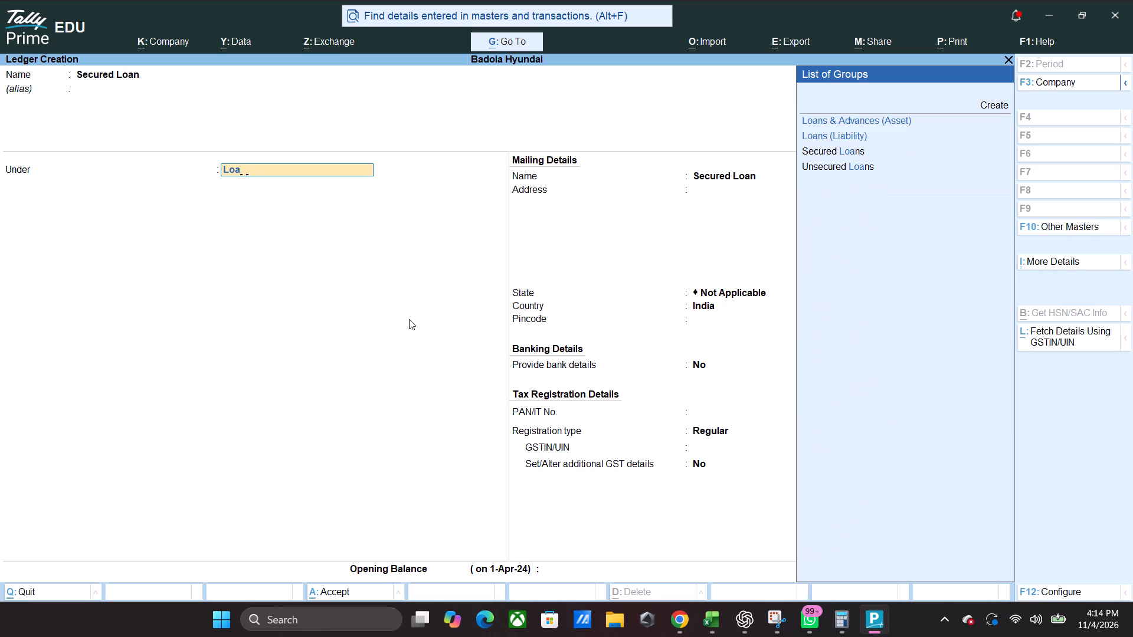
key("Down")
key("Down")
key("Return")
Keep Secured Loan's default mailing, banking and tax details, set its opening balance to 2,00,00,000.00 Cr, and save the ledger.
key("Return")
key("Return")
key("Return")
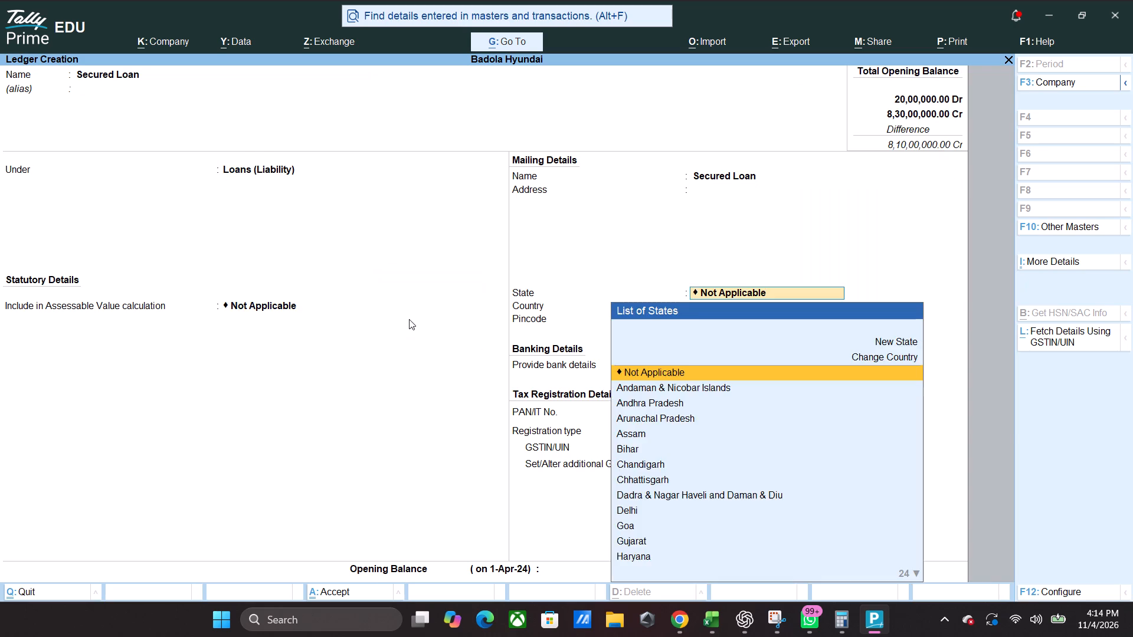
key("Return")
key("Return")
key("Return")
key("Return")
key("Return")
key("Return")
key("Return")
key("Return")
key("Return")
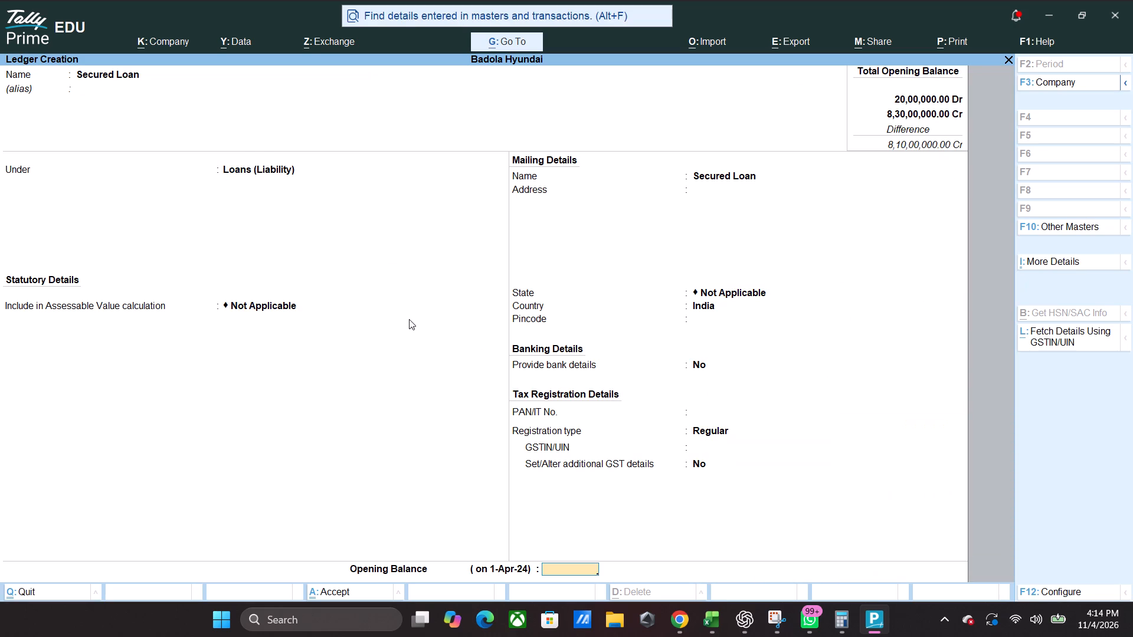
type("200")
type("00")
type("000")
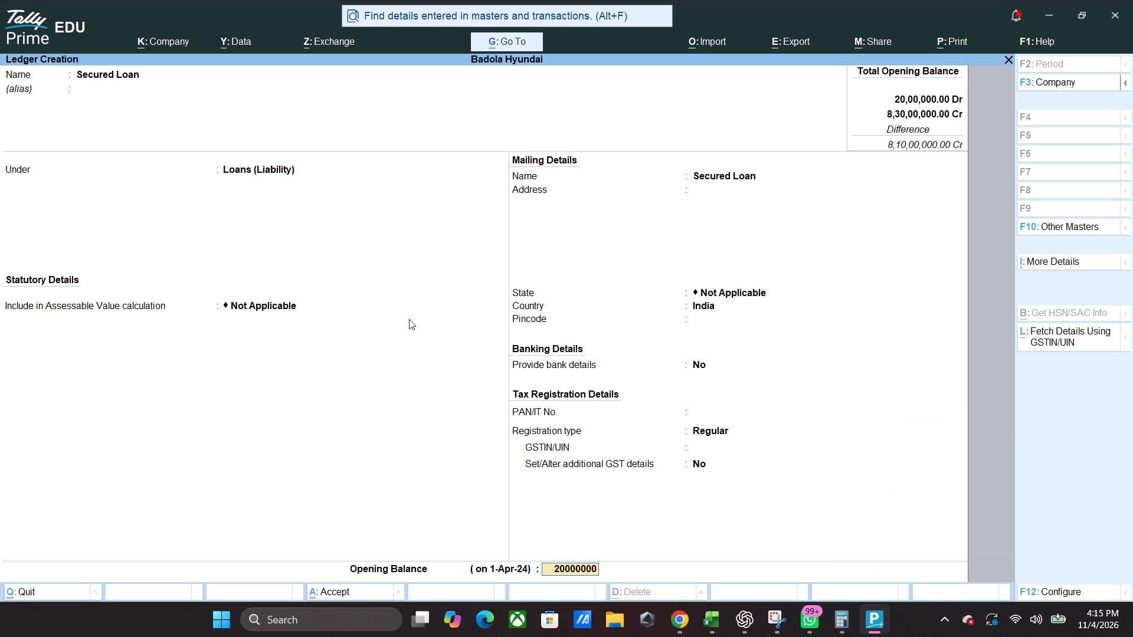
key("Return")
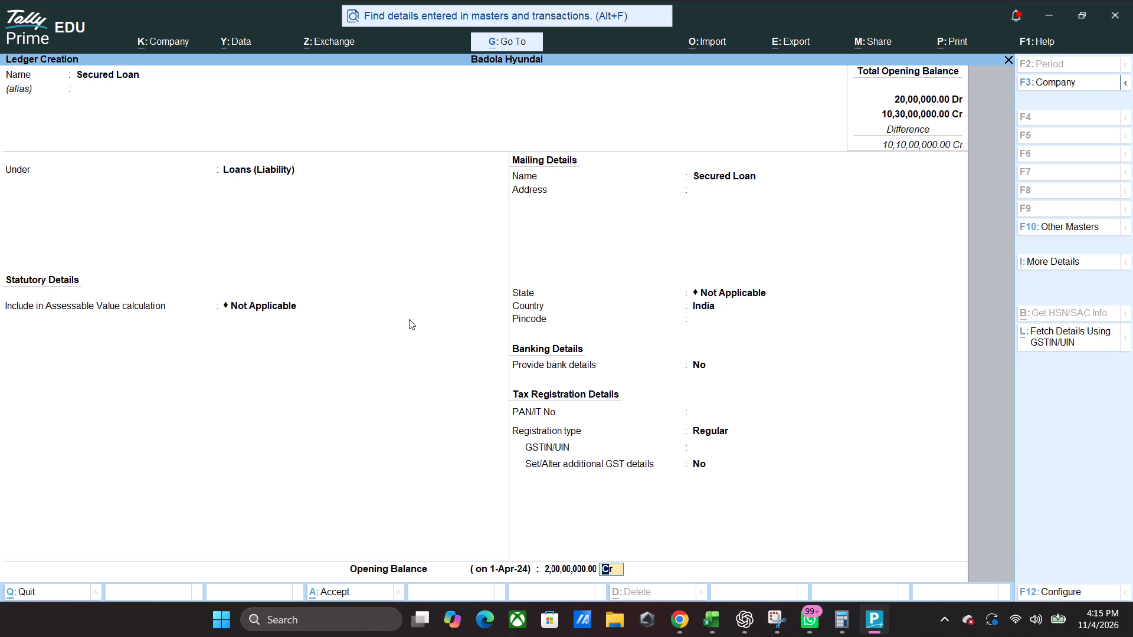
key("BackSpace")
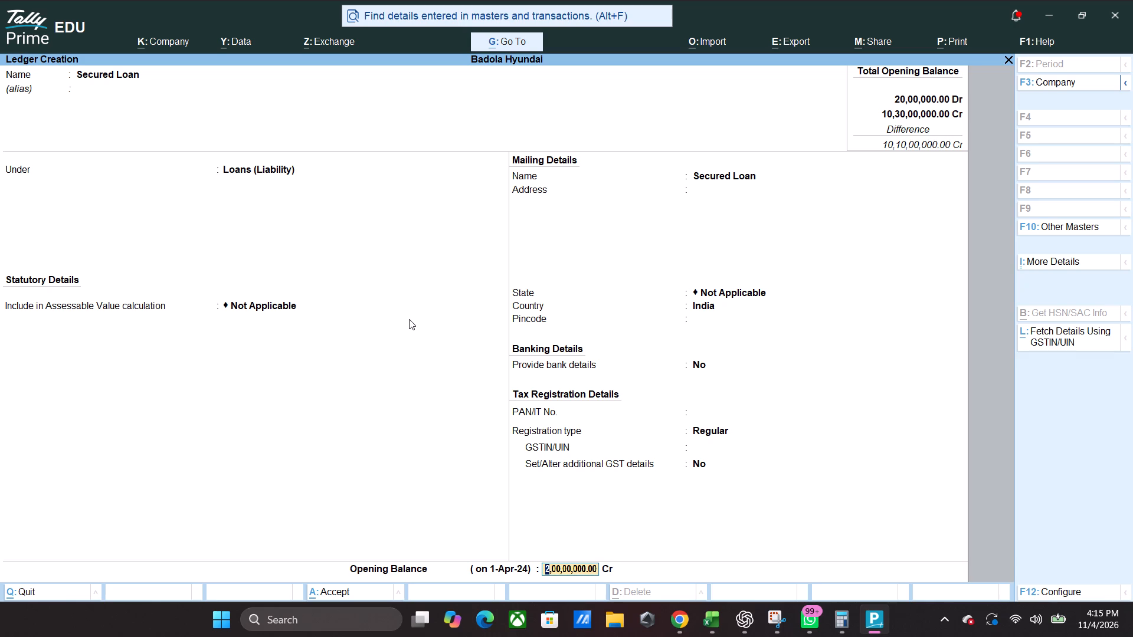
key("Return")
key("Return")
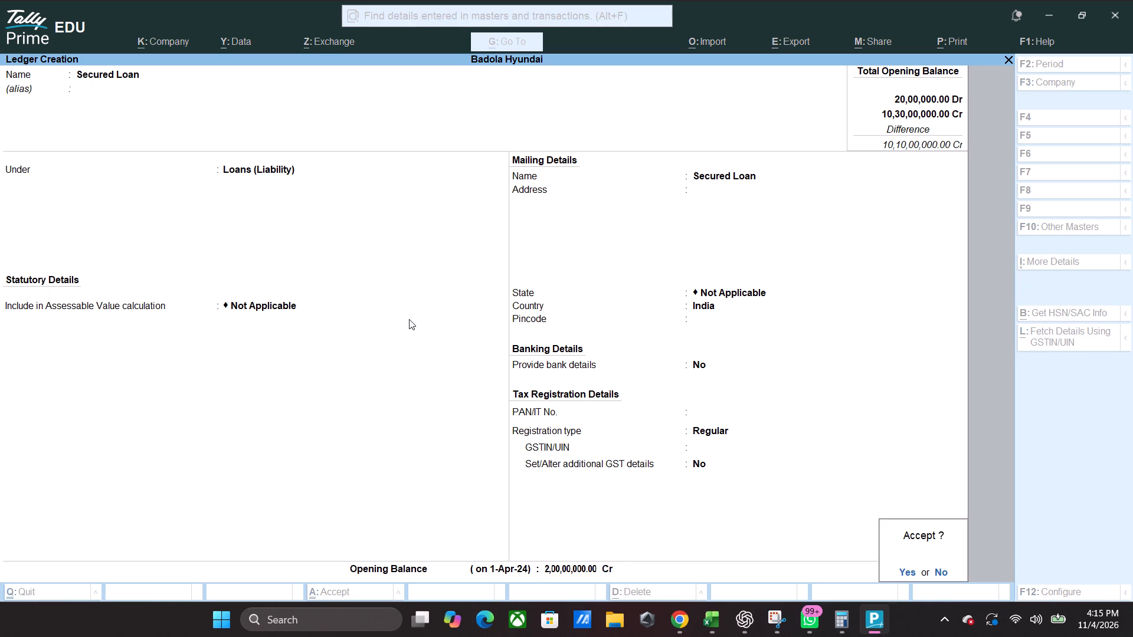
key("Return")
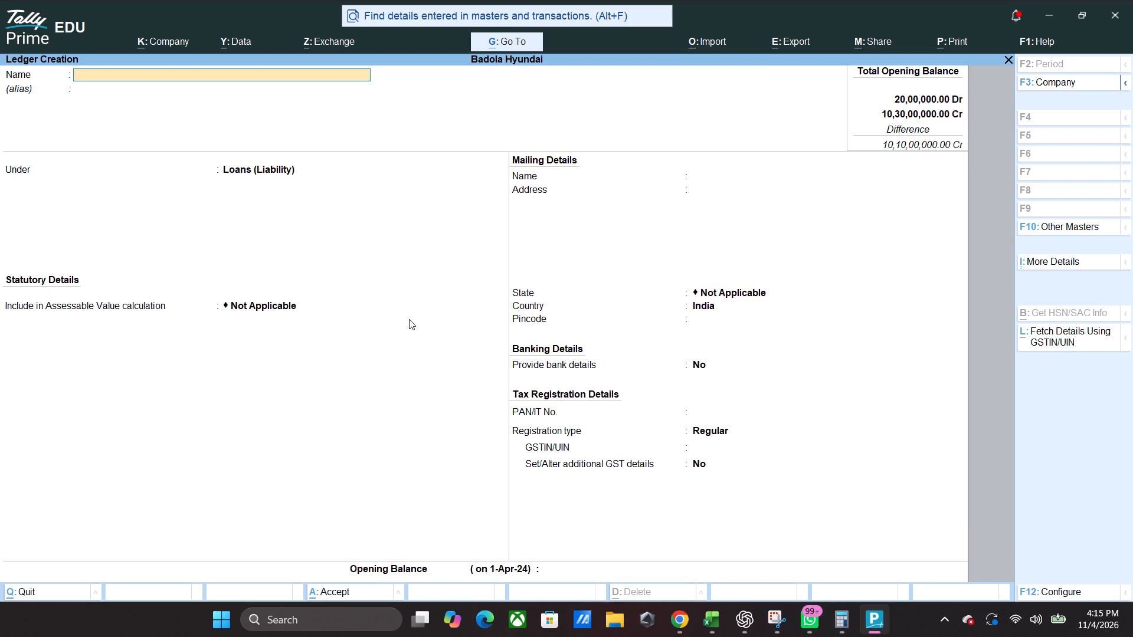
Consult the tutorial's Balance Sheet, then start a ledger named Sundry Creaditor and place it under the Current Liabilities group.
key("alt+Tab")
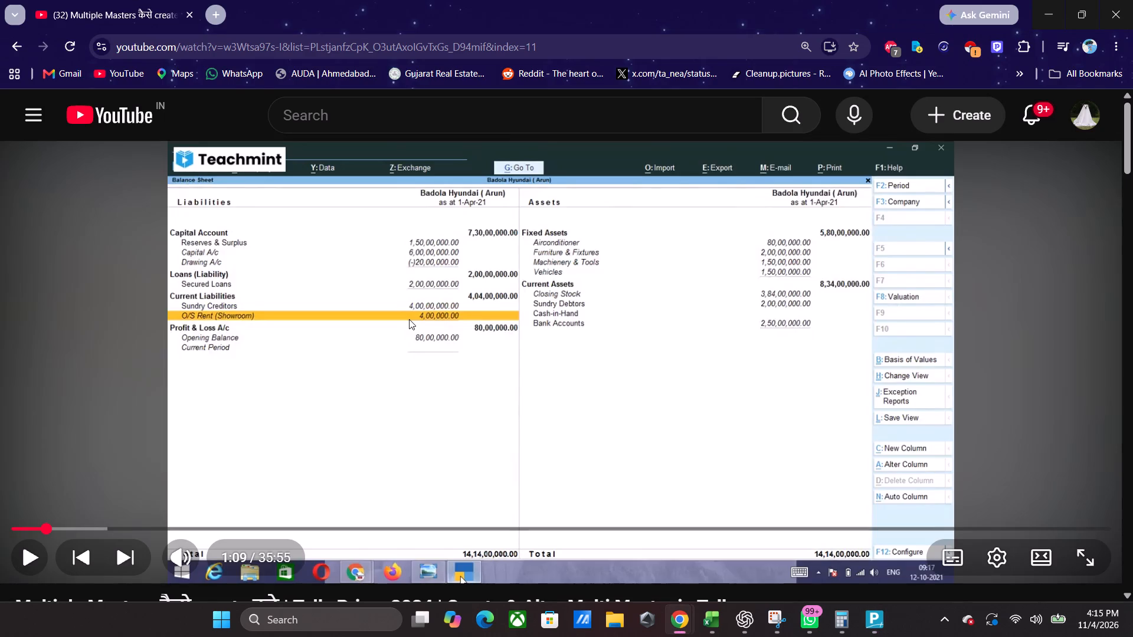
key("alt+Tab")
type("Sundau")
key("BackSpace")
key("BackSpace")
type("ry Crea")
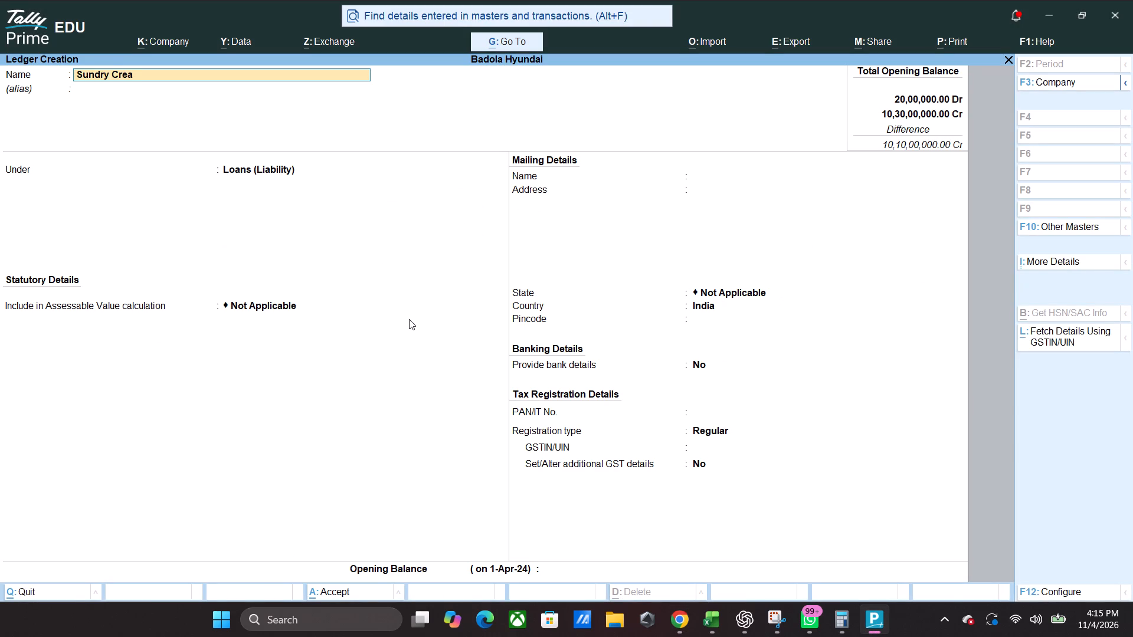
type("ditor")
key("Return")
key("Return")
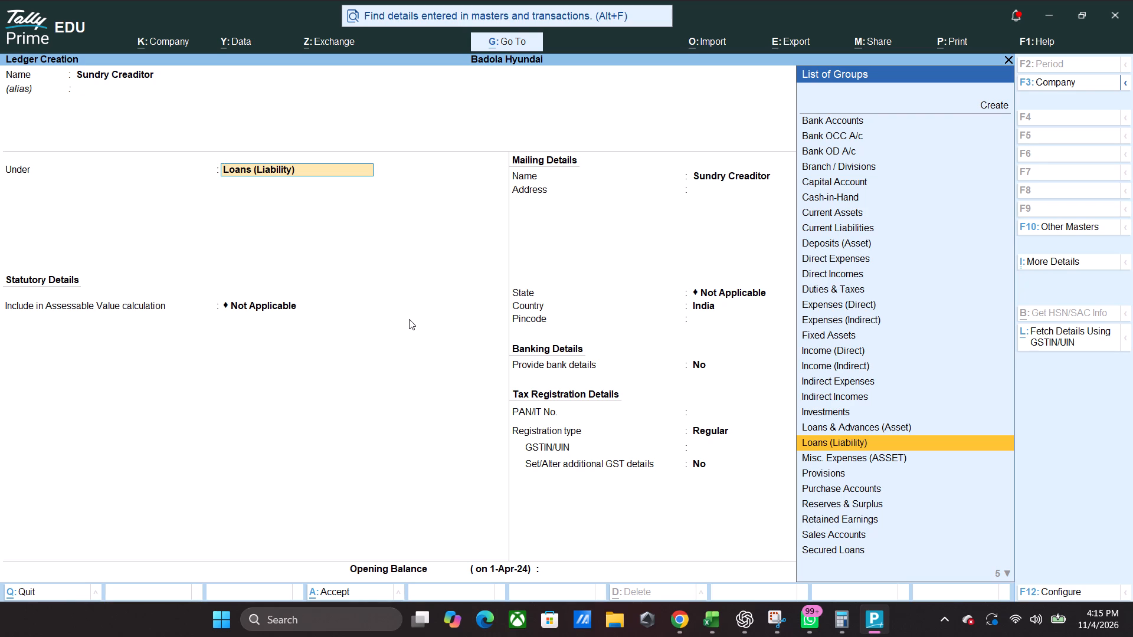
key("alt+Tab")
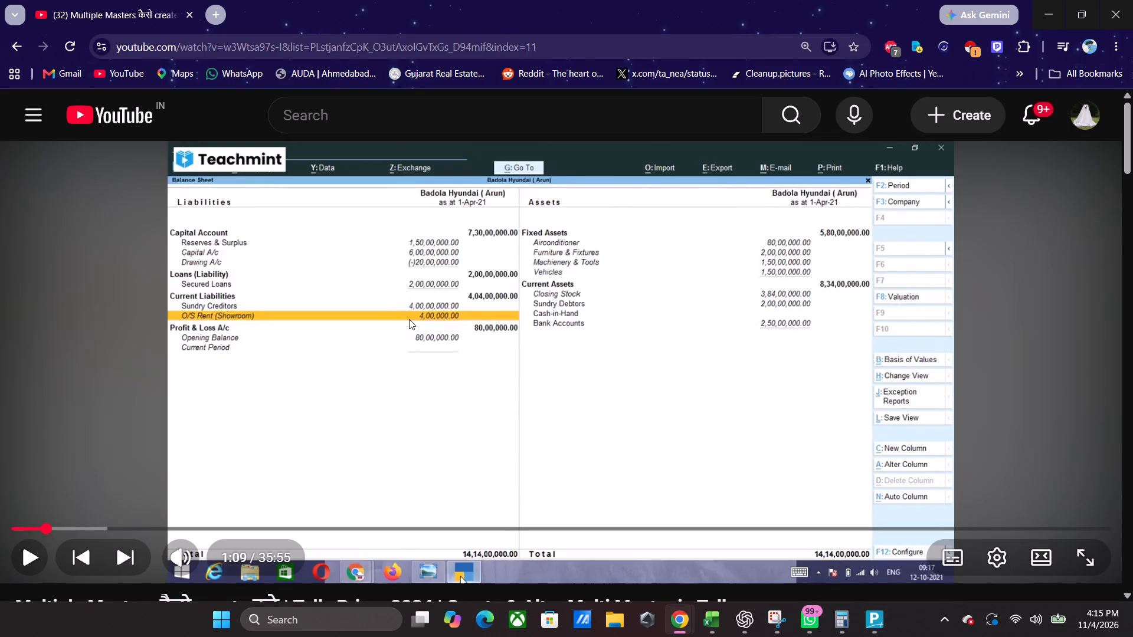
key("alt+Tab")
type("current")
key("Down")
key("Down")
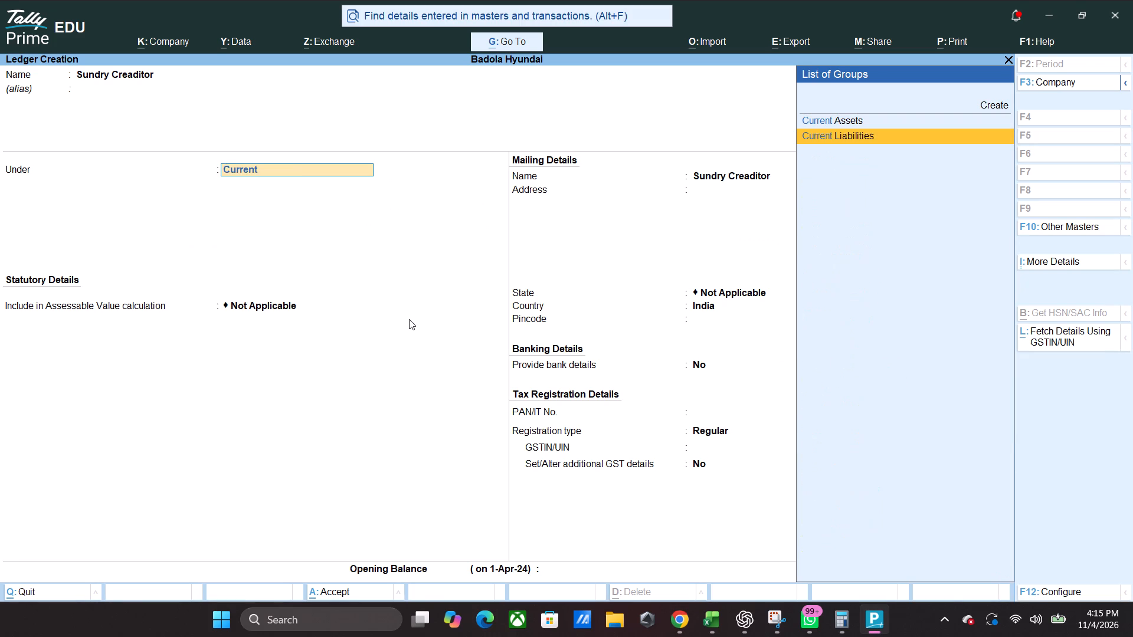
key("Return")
Keep Sundry Creaditor's default mailing, banking and tax details, set its opening balance to 4,00,00,000 Cr, and save the ledger.
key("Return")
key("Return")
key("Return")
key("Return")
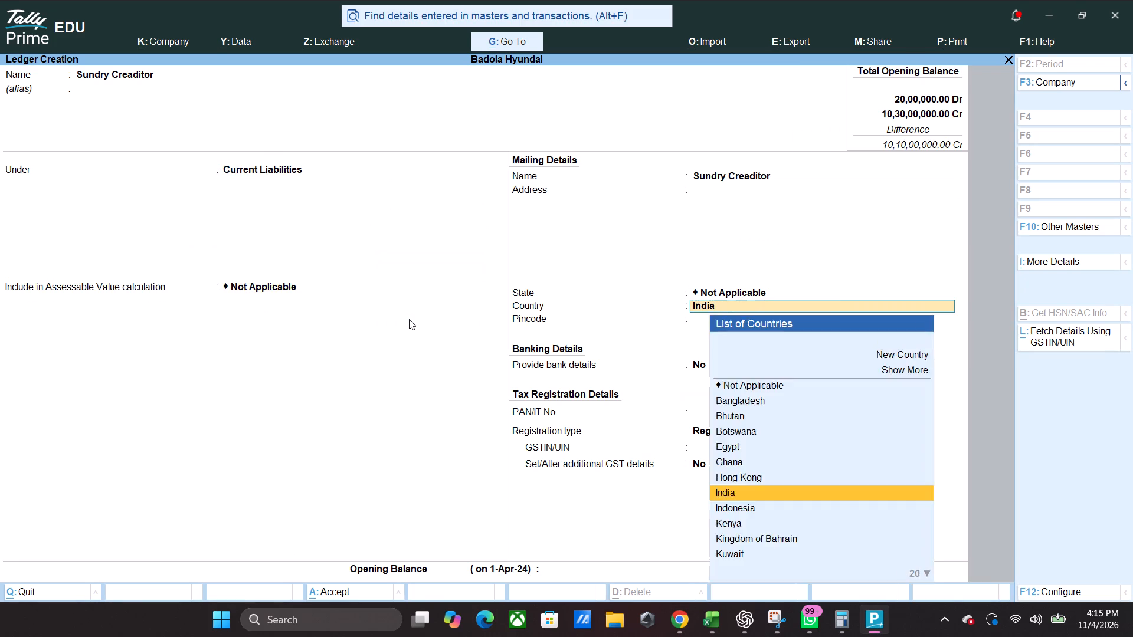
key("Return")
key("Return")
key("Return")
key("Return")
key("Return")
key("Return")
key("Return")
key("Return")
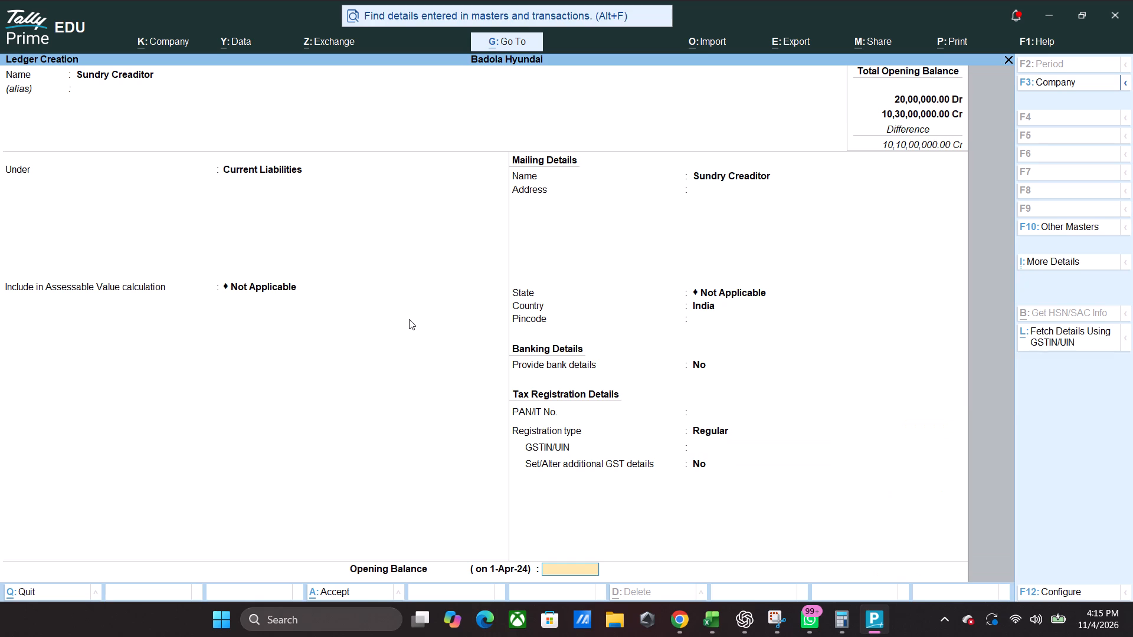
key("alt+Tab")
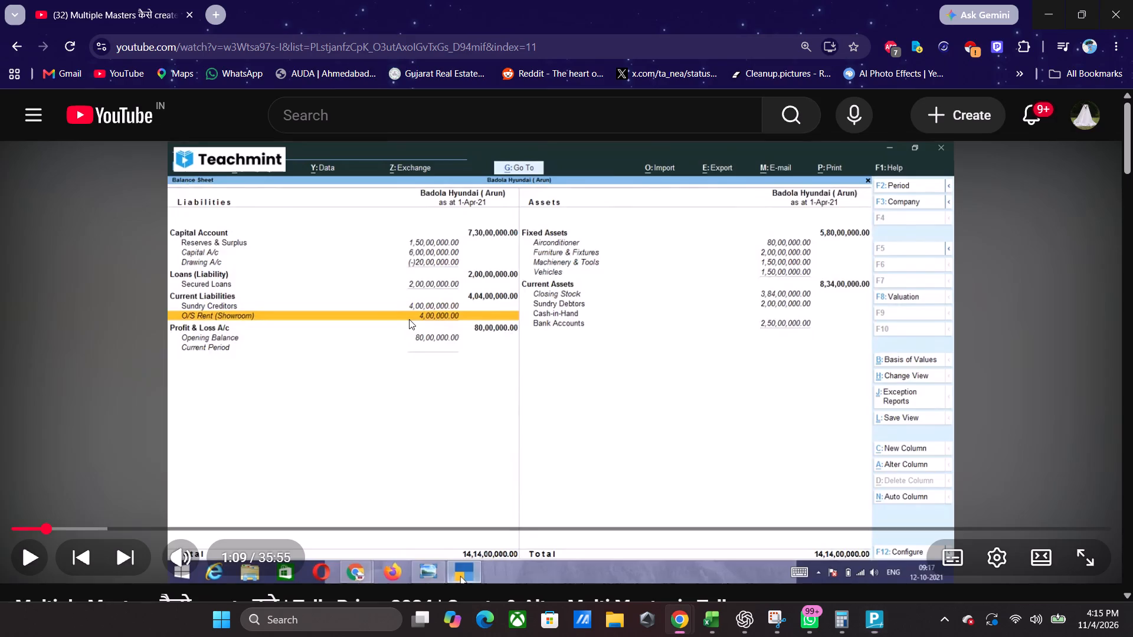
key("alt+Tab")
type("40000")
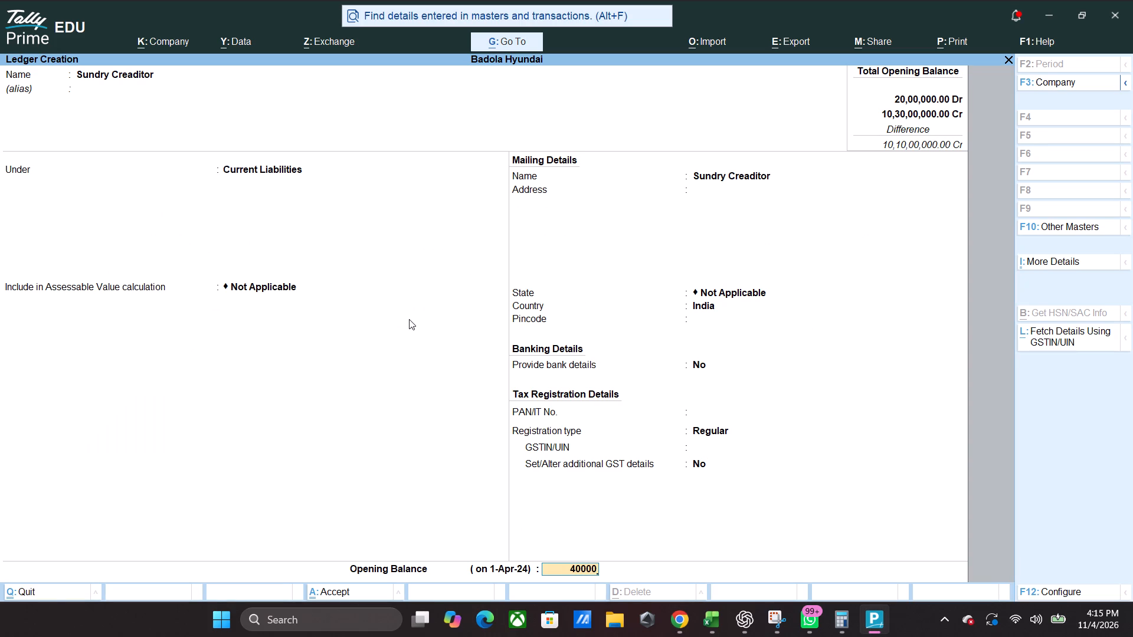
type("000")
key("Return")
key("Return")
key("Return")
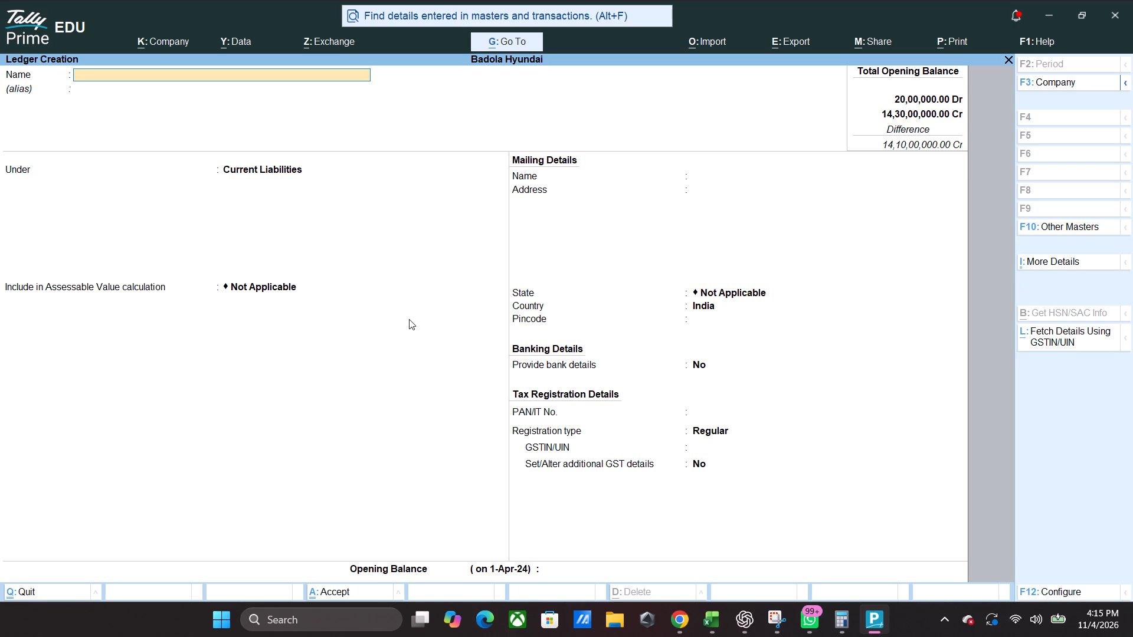
Start a ledger named O/s Rent (Showroom), check its grouping in the tutorial's Balance Sheet, and keep it under Current Liabilities.
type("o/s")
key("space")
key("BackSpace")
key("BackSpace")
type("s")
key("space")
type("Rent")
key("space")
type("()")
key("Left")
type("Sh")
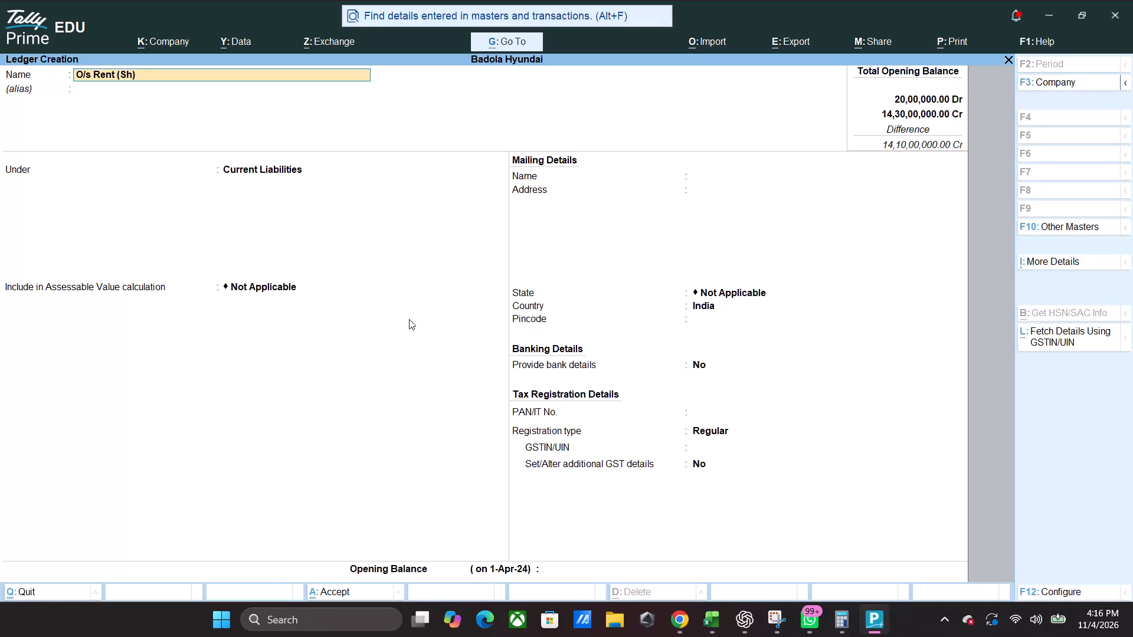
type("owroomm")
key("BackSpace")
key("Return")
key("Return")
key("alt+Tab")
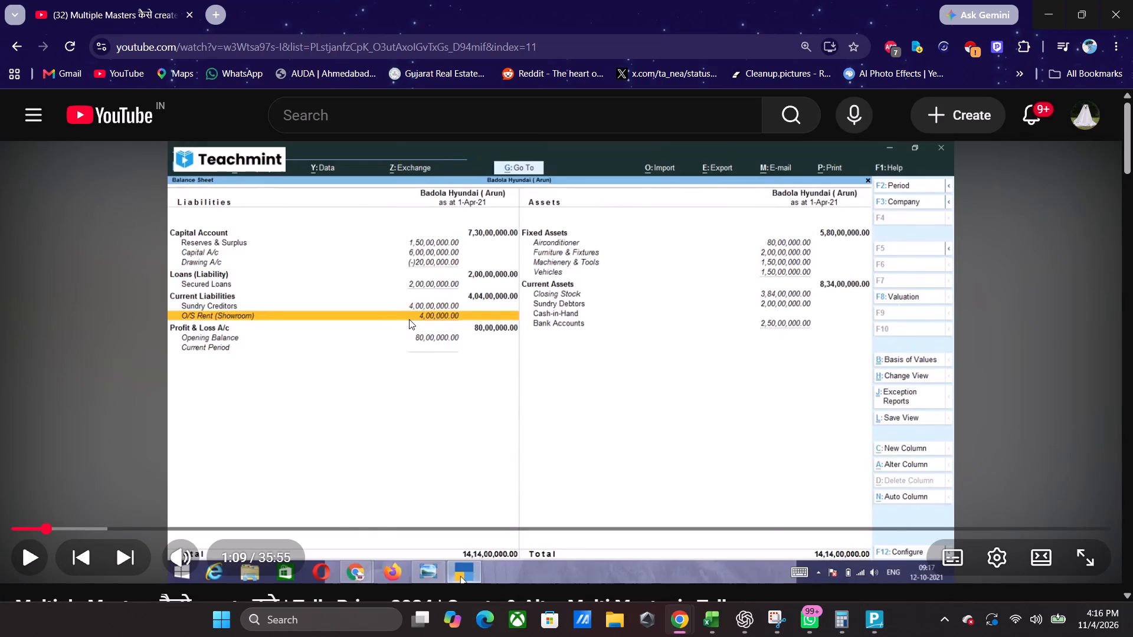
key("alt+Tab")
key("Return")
Keep O/s Rent (Showroom)'s default mailing, banking and tax details, set its opening balance to 4,00,000.00 Cr, and save the ledger.
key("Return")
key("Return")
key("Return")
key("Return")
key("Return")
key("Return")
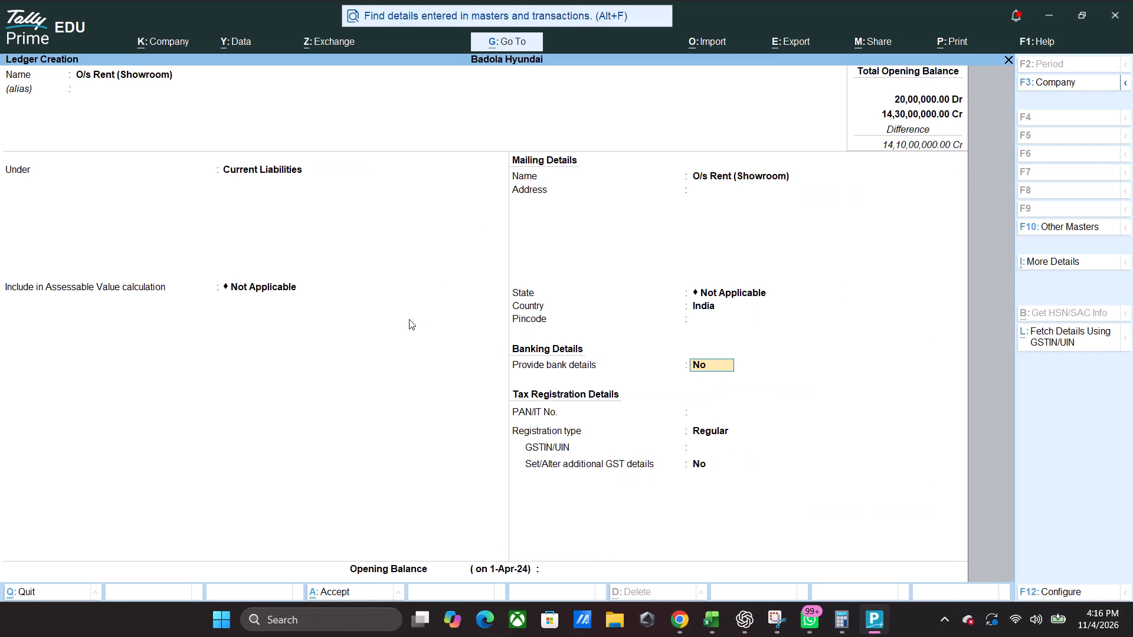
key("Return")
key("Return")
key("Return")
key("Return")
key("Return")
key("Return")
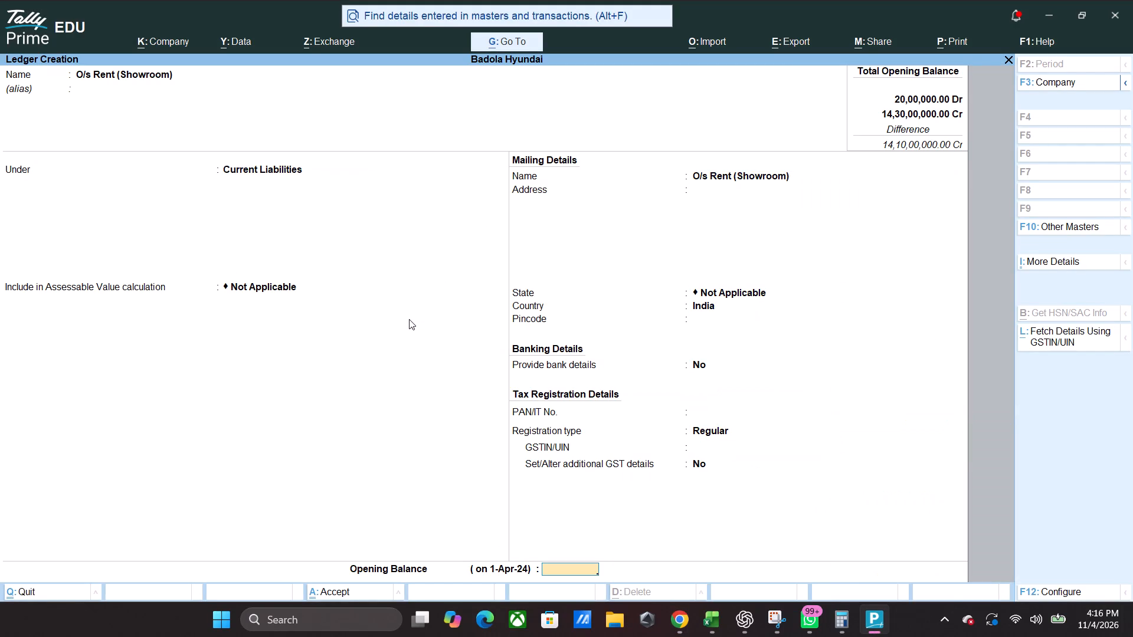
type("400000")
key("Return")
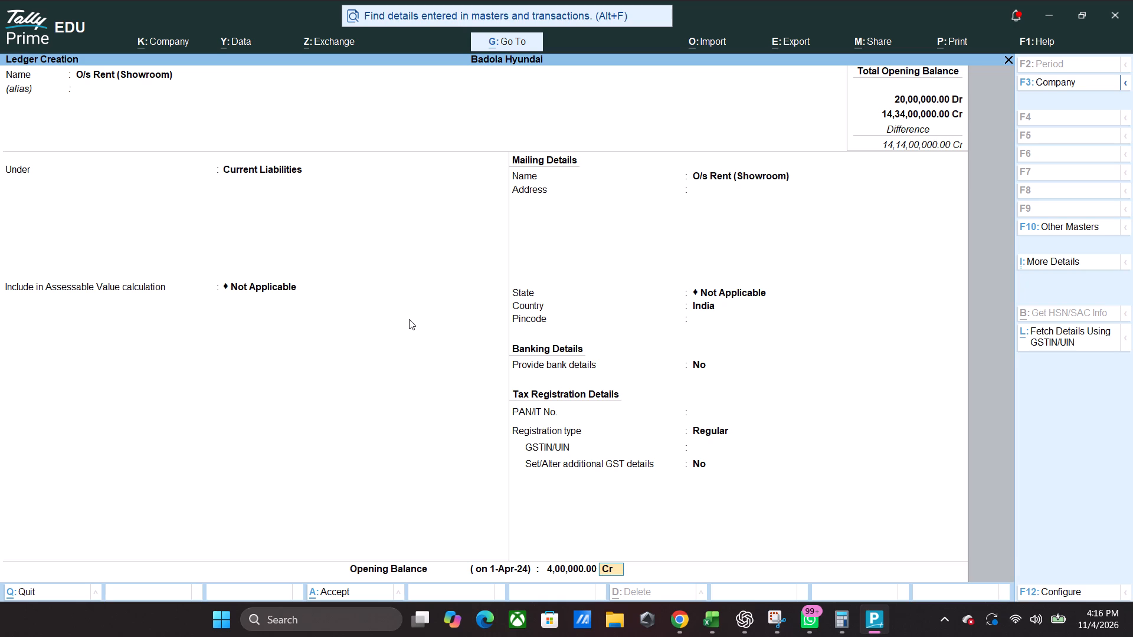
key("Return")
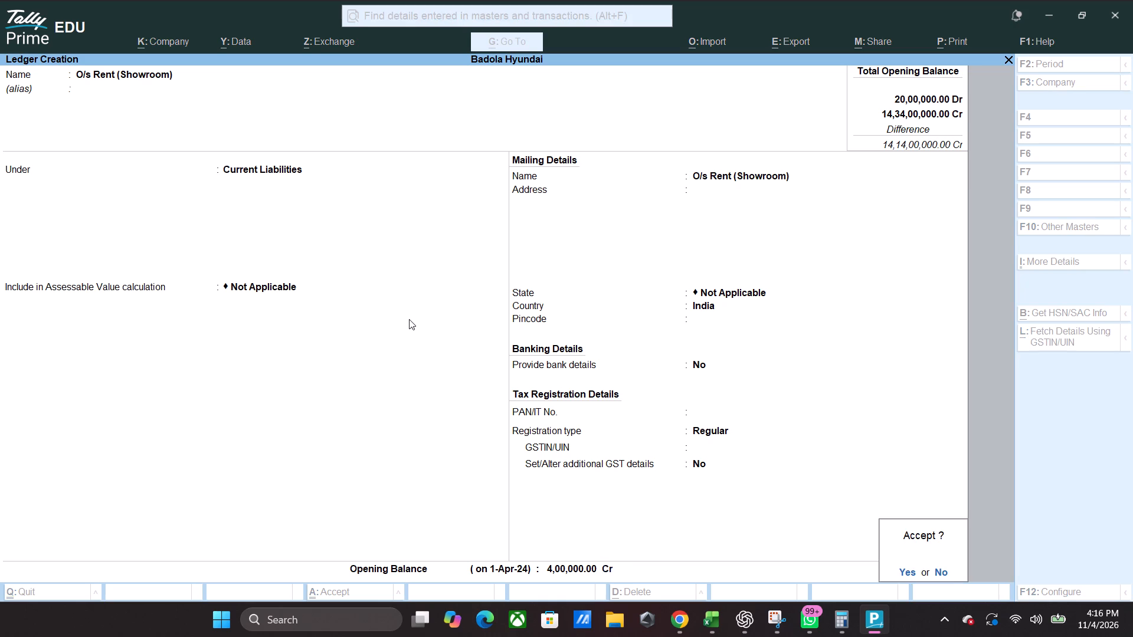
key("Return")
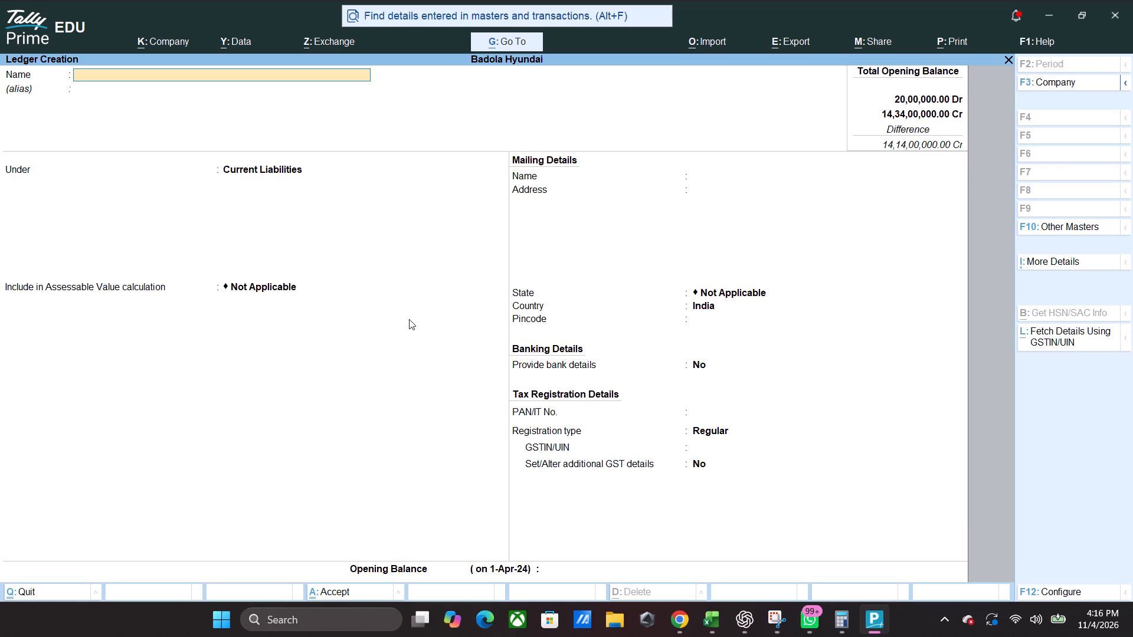
Start a ledger named Furniture & Fixture and place it under the Fixed Assets group.
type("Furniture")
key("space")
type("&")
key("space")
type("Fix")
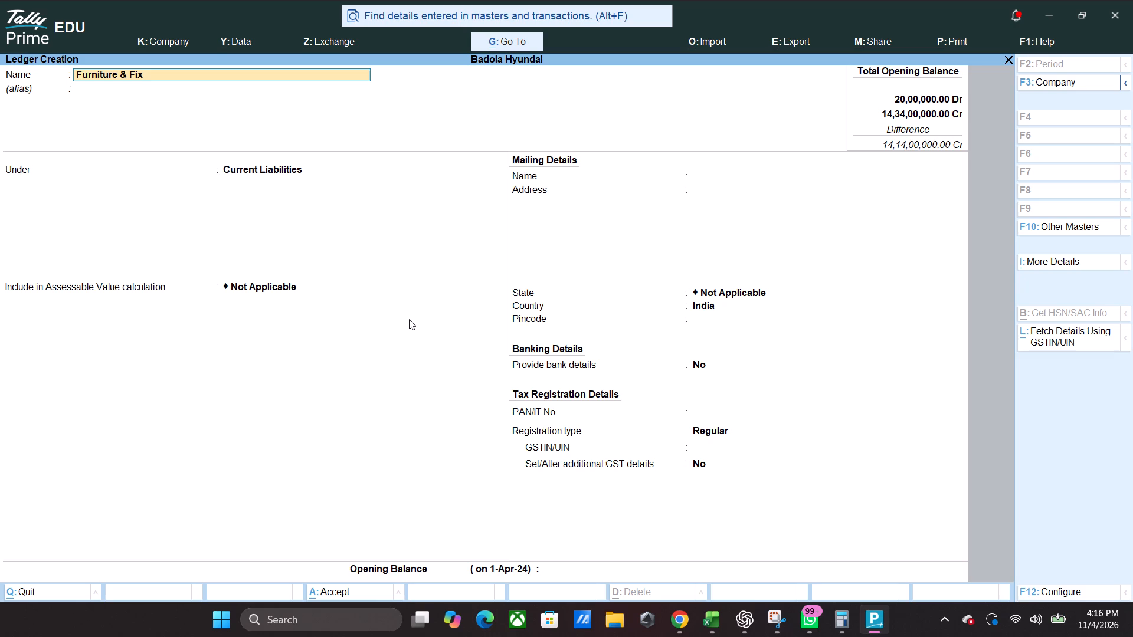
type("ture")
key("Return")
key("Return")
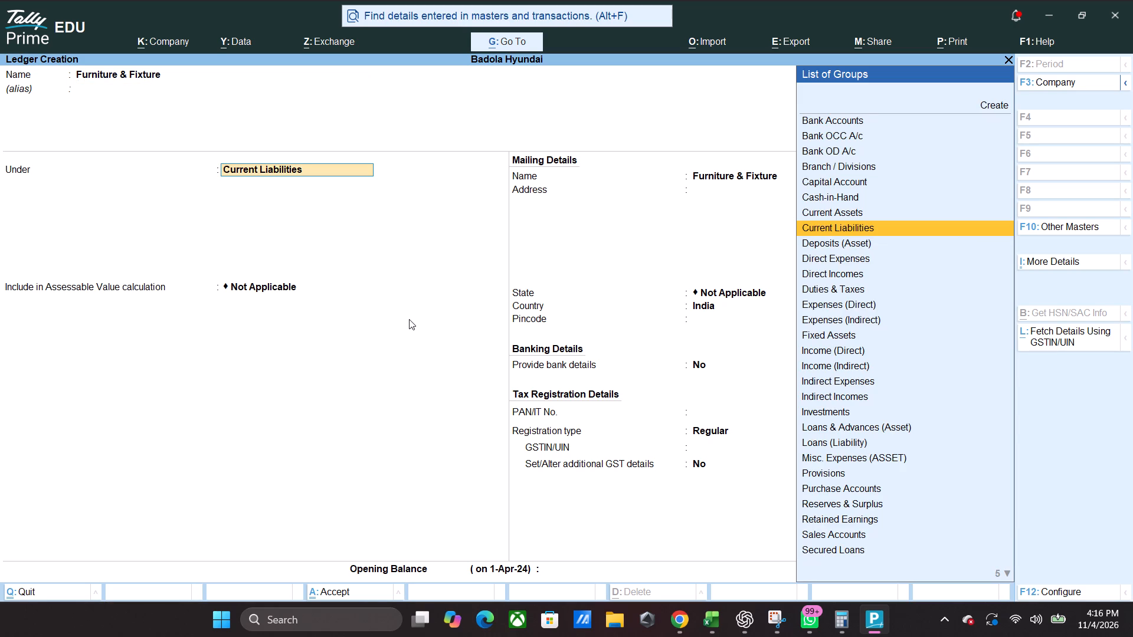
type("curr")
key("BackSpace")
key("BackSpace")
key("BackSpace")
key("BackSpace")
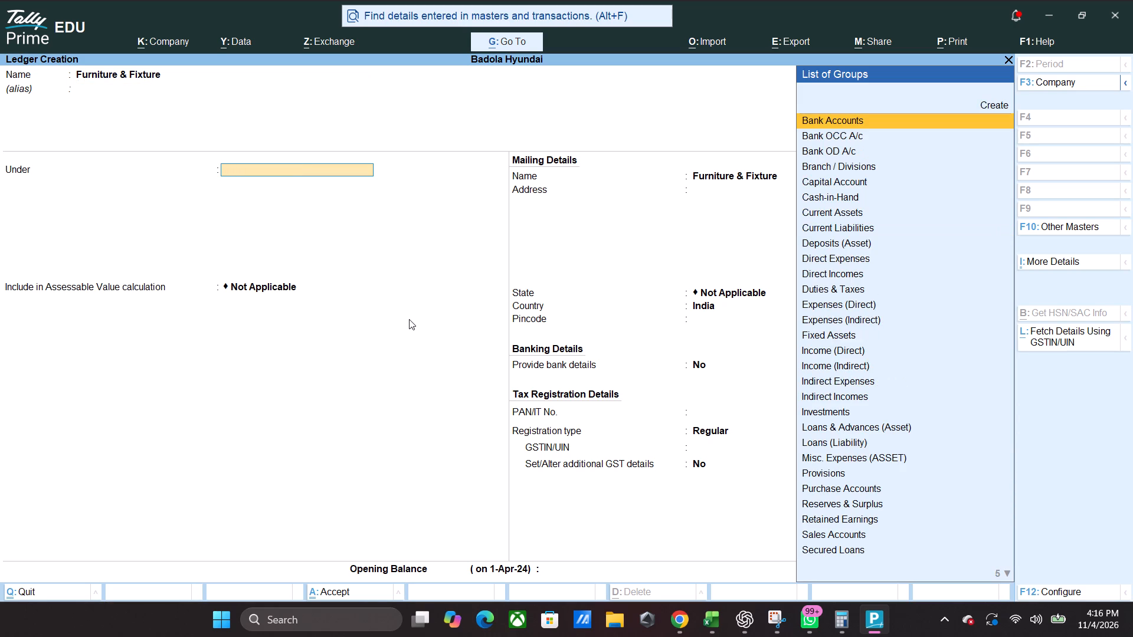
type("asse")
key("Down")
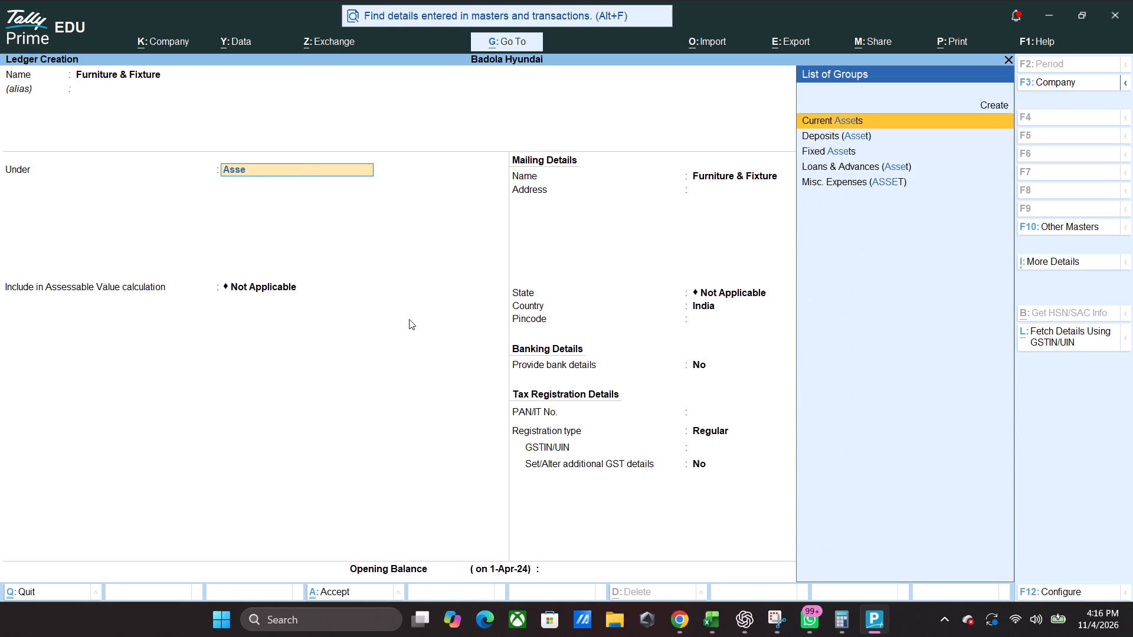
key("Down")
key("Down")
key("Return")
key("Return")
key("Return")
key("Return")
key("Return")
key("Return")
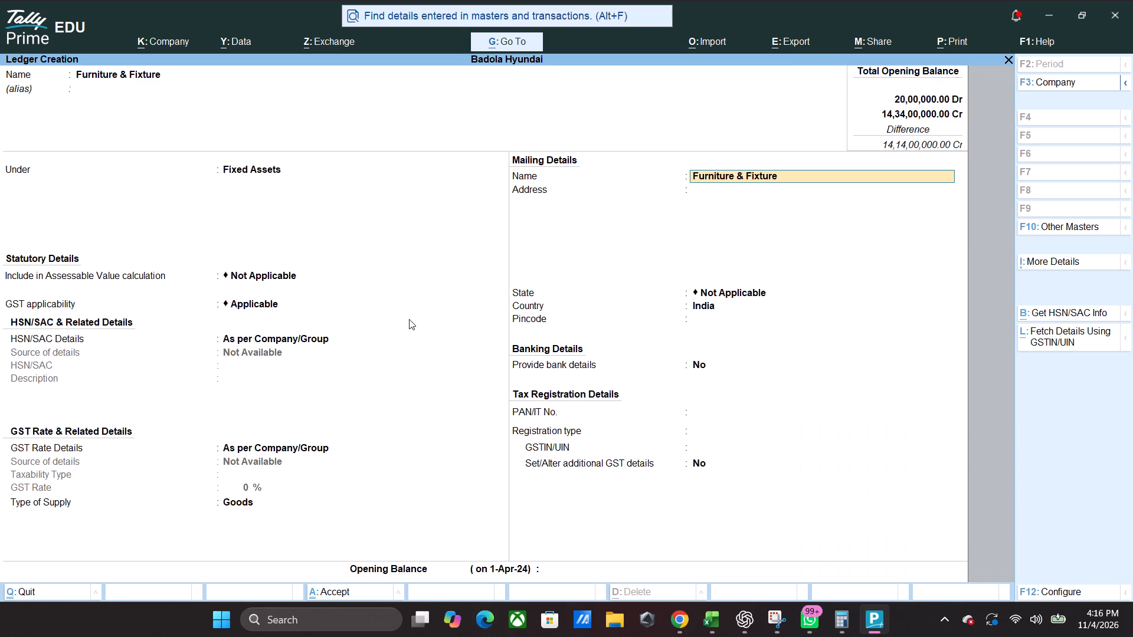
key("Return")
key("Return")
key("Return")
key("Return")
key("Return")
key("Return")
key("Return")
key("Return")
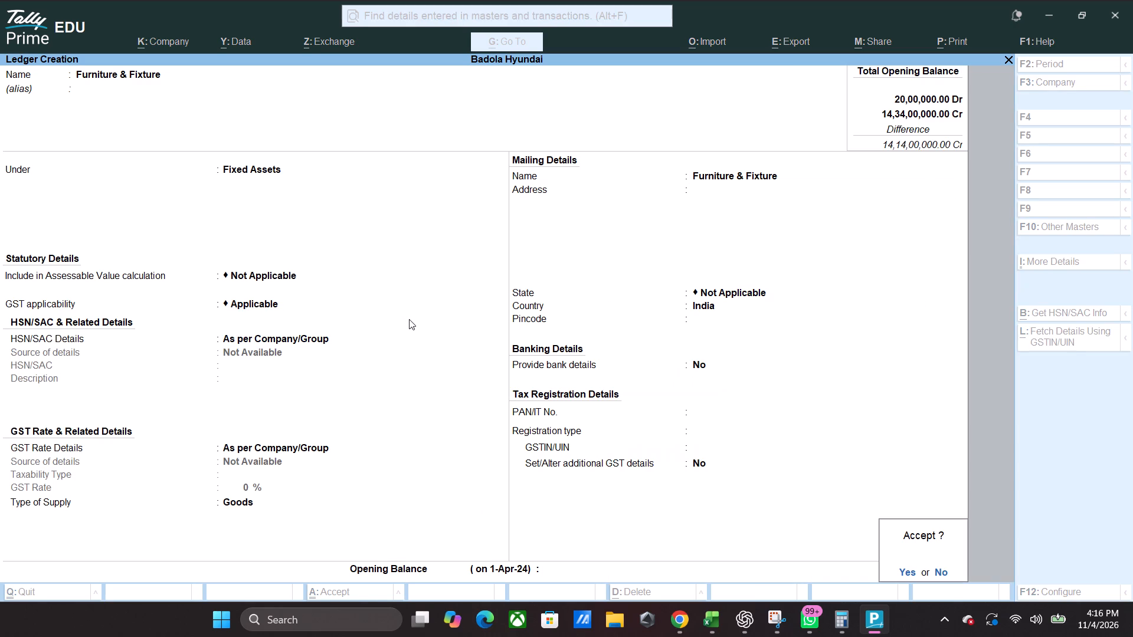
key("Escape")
Keep Furniture & Fixture's default statutory, mailing, banking and tax details, set its opening balance to 2,00,00,000.00 Dr, and save the ledger.
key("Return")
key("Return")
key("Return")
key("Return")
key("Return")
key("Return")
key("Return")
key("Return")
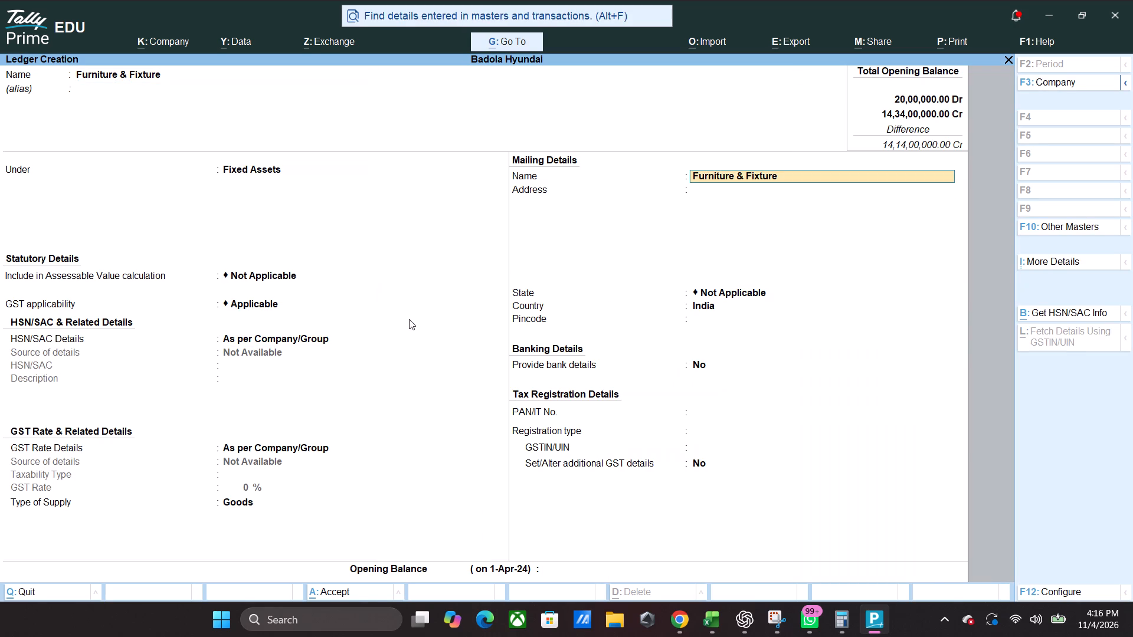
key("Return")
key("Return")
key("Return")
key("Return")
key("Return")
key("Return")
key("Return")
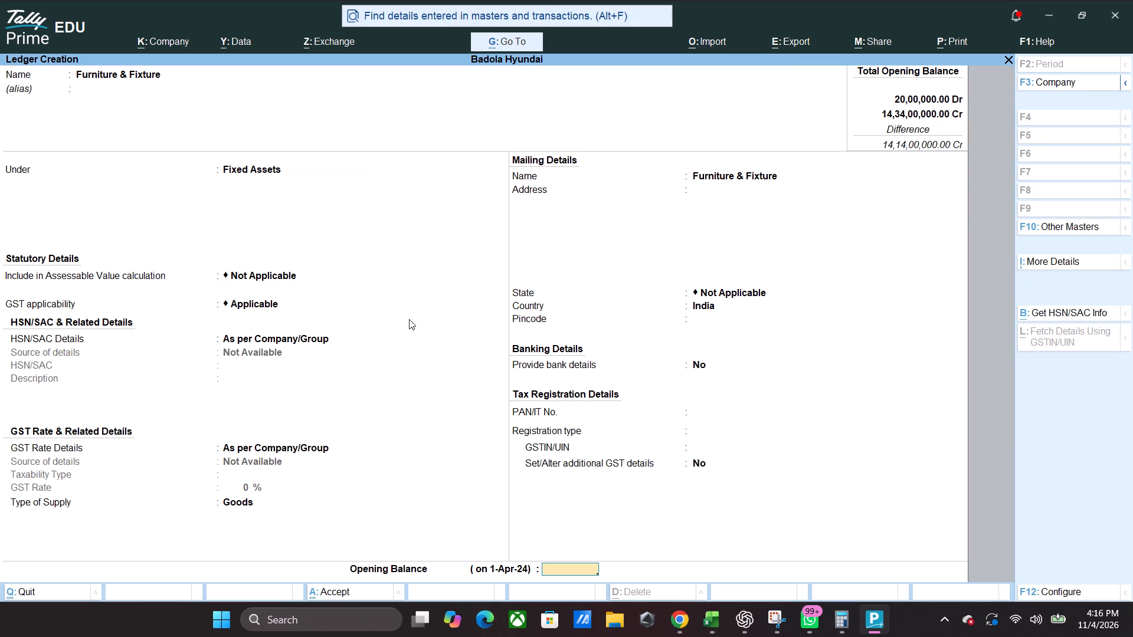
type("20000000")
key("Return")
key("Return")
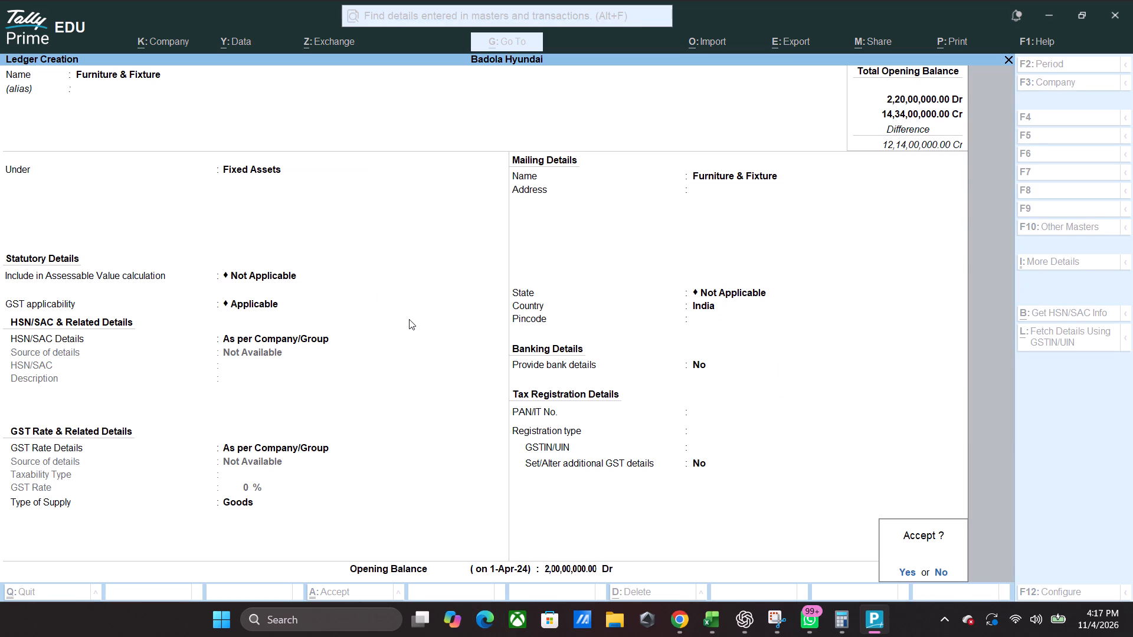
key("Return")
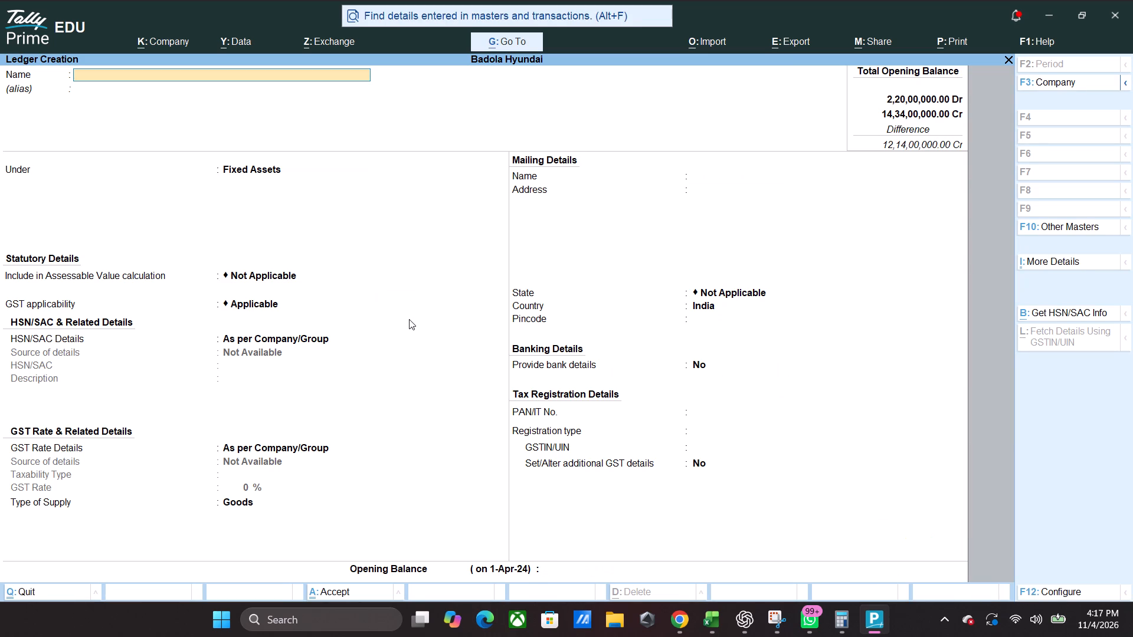
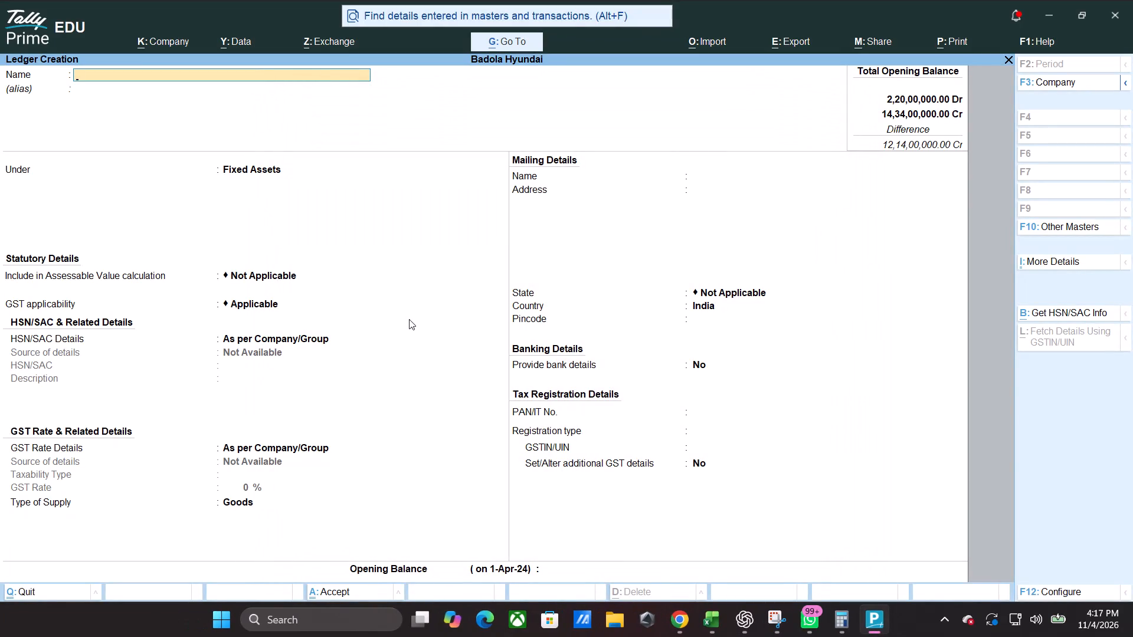
Start a ledger named Air Conditional and keep it under the Fixed Assets group.
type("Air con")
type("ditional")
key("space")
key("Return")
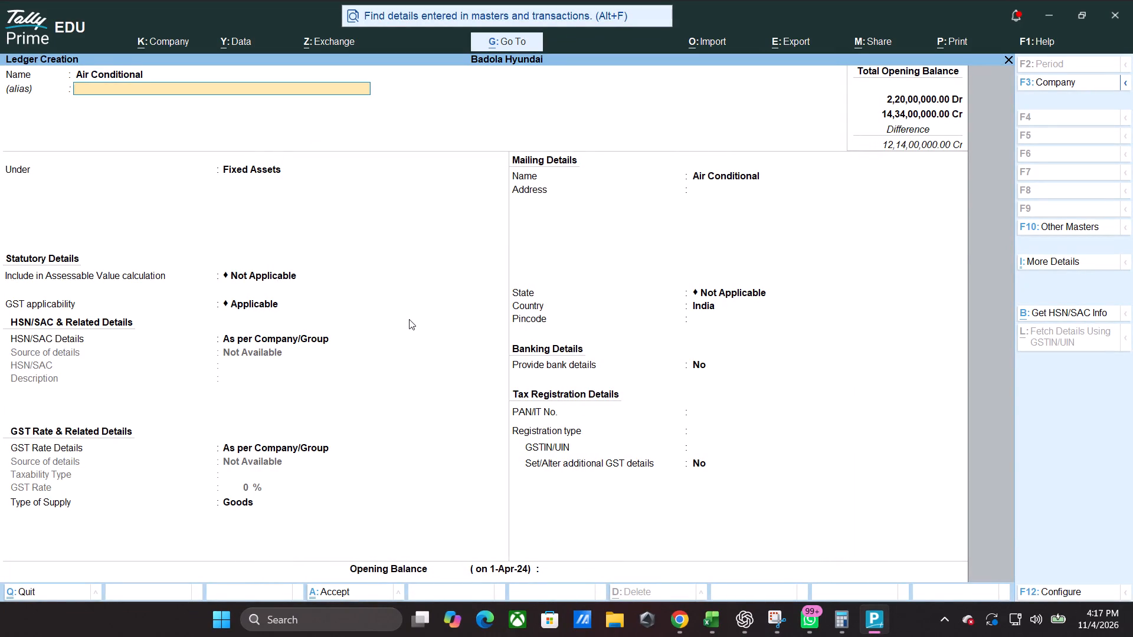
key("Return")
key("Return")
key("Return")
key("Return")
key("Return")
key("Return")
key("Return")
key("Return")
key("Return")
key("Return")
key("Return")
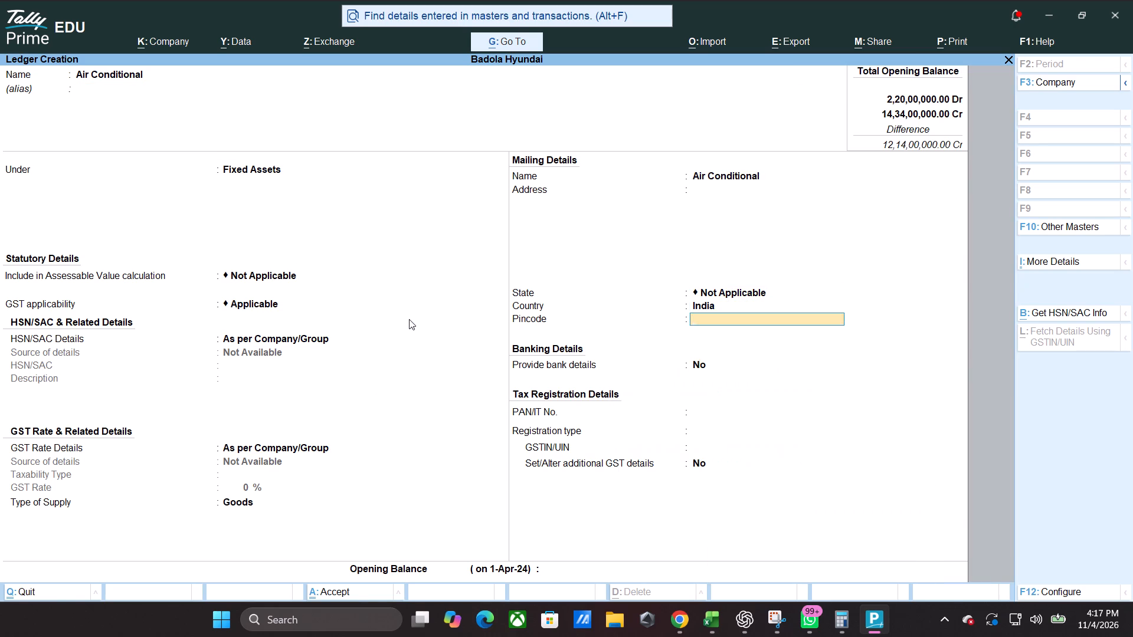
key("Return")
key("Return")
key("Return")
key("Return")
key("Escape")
Keep Air Conditional's default statutory, mailing, banking and tax details, set its opening balance to 80,00,000.00 Dr, and save the ledger.
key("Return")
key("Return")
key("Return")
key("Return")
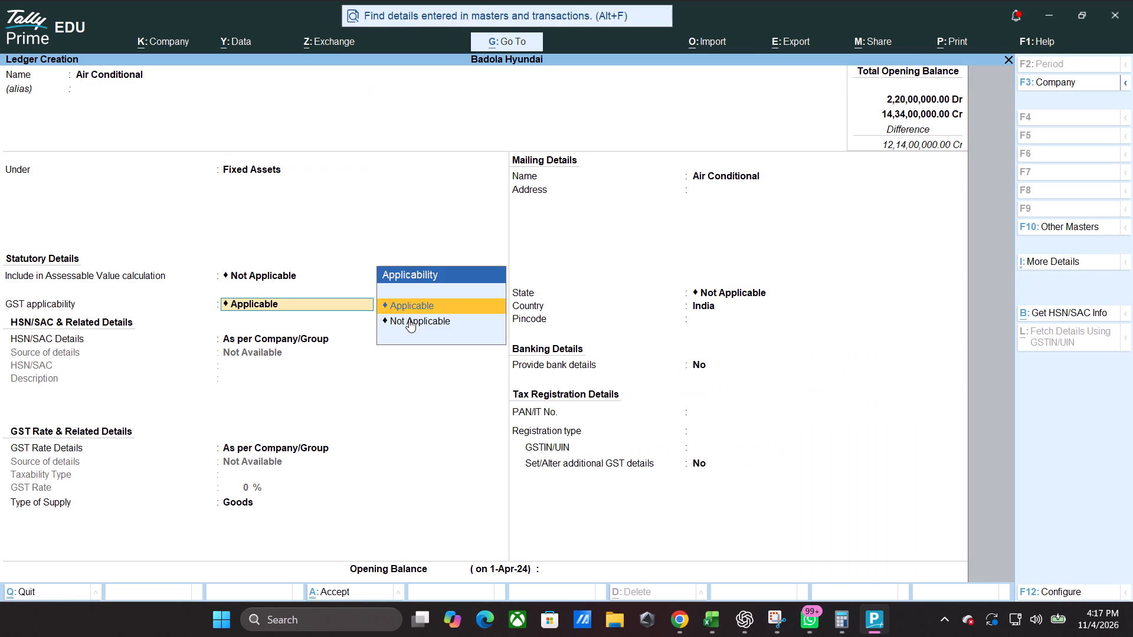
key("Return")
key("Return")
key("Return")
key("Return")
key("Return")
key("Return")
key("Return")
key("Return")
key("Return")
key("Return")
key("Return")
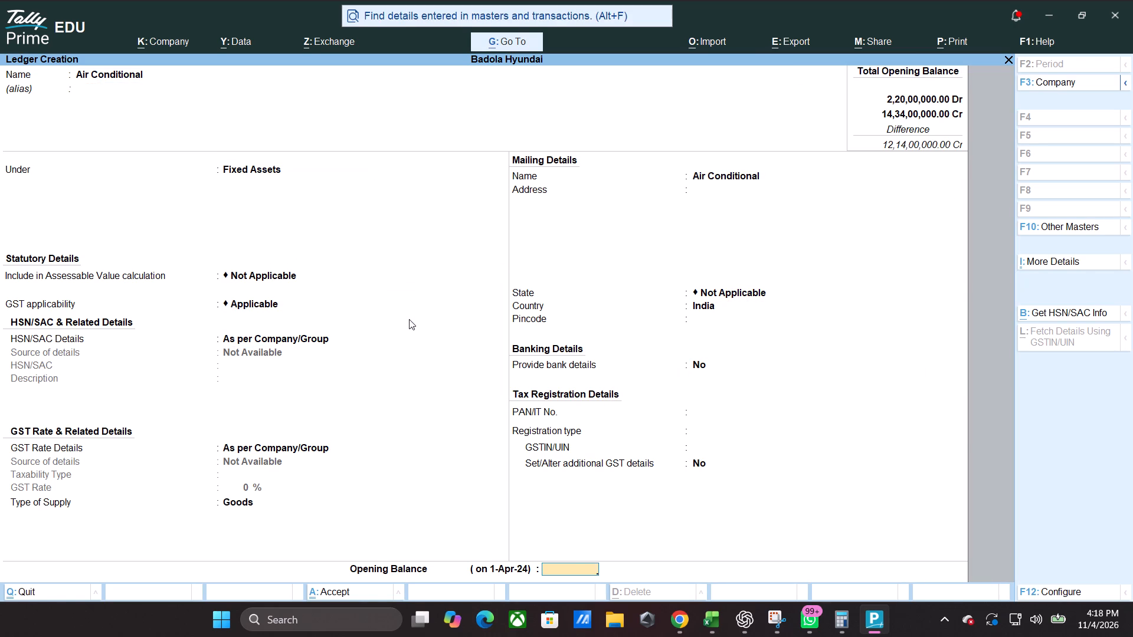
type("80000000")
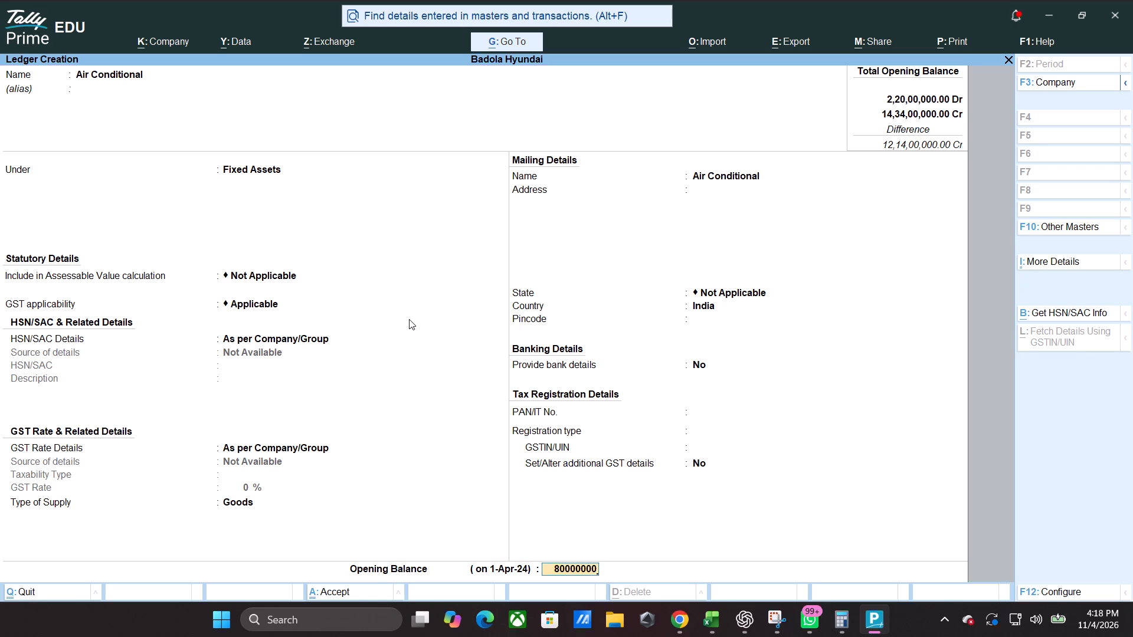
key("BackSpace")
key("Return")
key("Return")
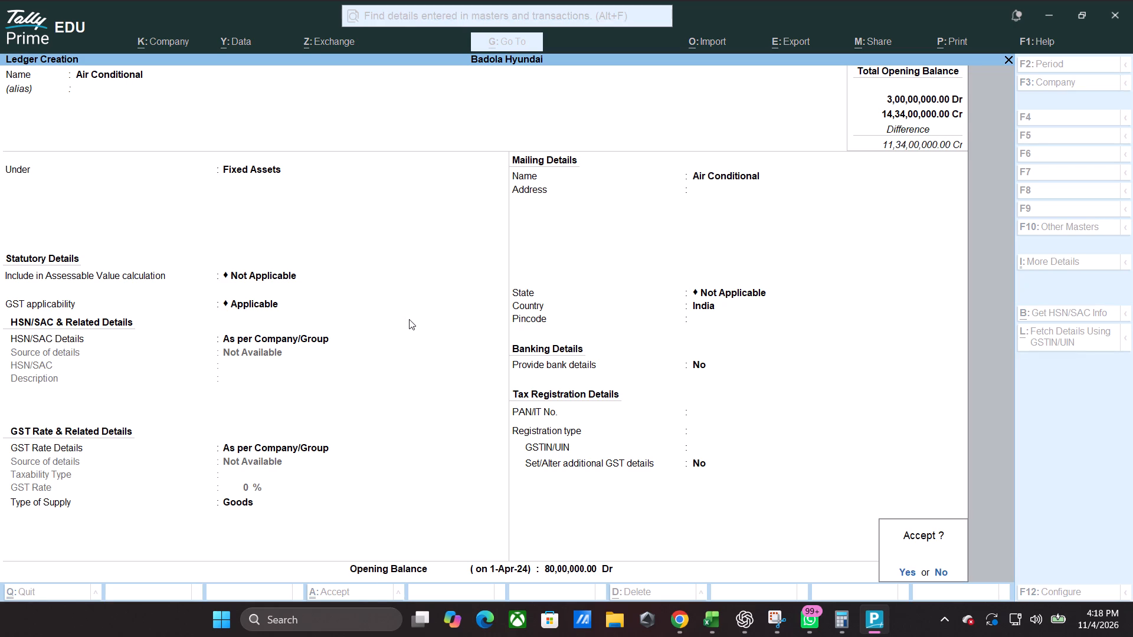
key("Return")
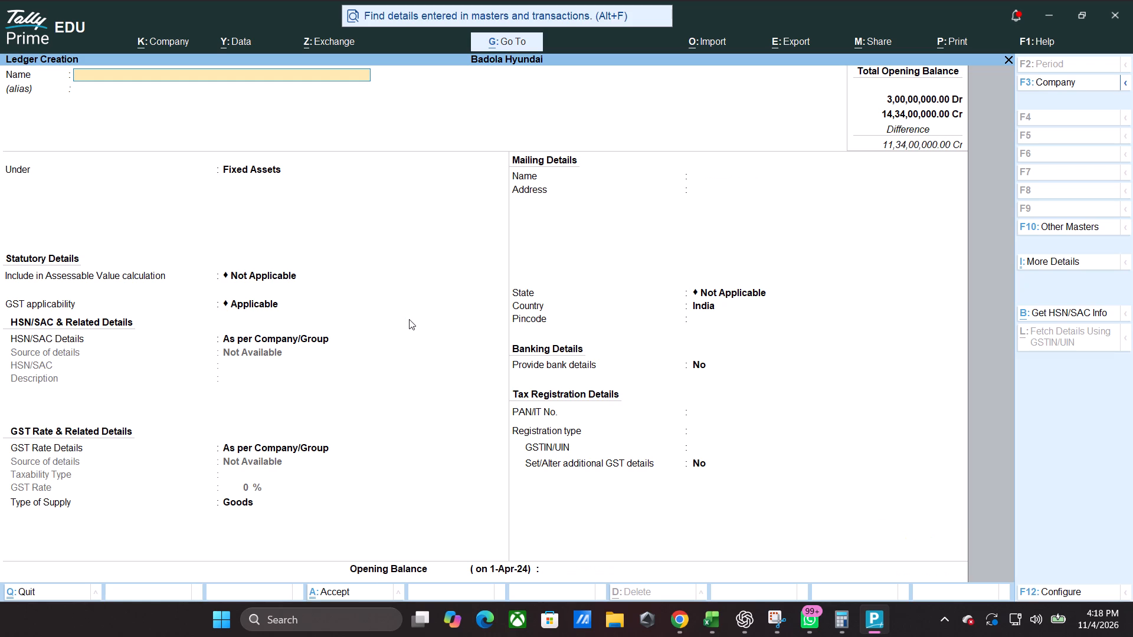
Start a ledger named Vehicle and keep it under the Fixed Assets group.
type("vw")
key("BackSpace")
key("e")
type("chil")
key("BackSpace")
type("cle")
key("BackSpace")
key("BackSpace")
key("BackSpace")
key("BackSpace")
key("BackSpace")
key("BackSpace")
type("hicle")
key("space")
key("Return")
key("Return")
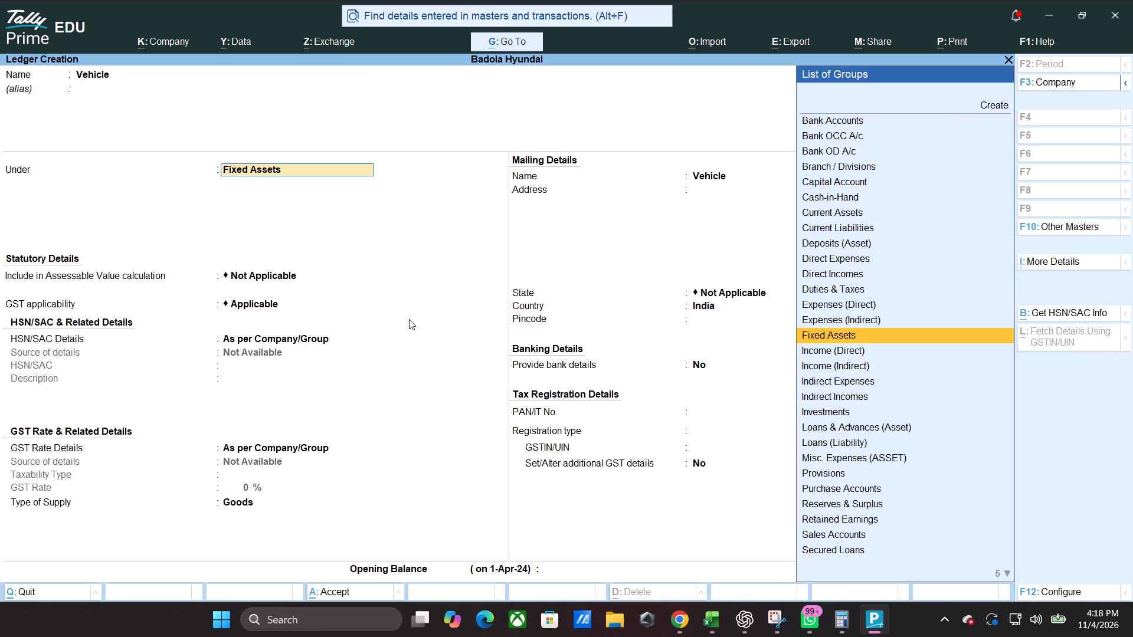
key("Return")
Keep Vehicle's default statutory, mailing, banking and tax details, set its opening balance to 1,50,00,000.00 Dr, and save the ledger.
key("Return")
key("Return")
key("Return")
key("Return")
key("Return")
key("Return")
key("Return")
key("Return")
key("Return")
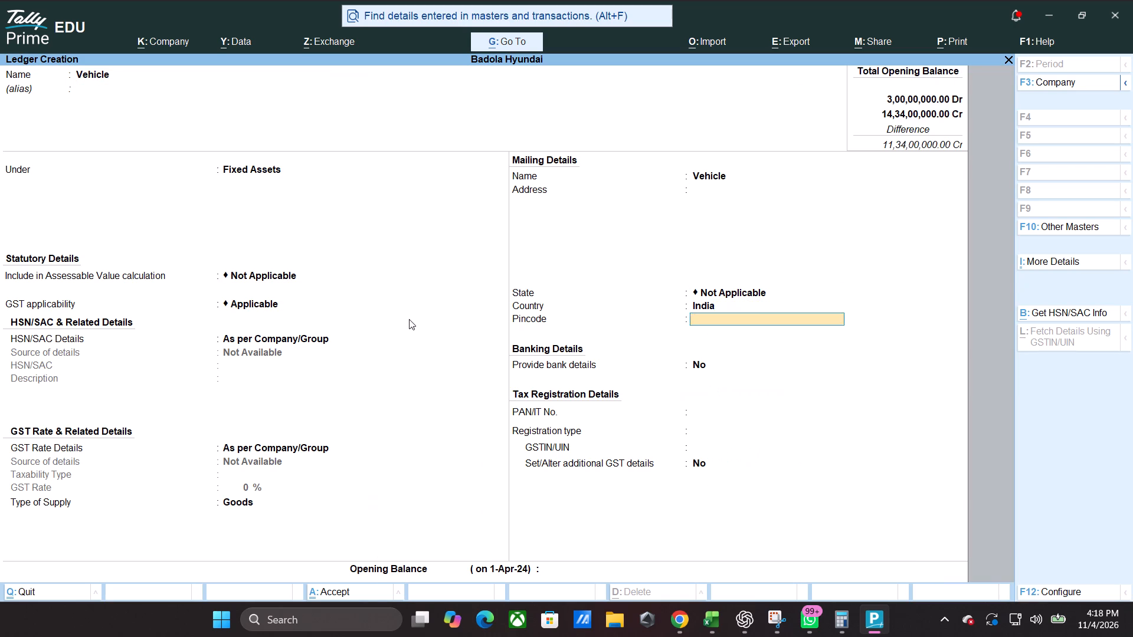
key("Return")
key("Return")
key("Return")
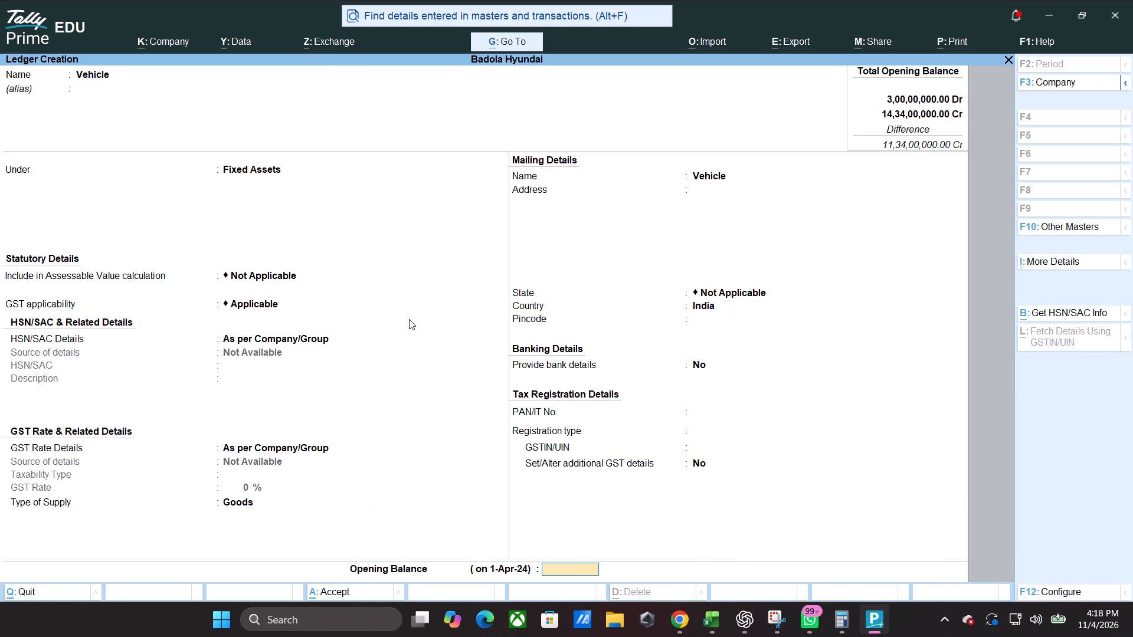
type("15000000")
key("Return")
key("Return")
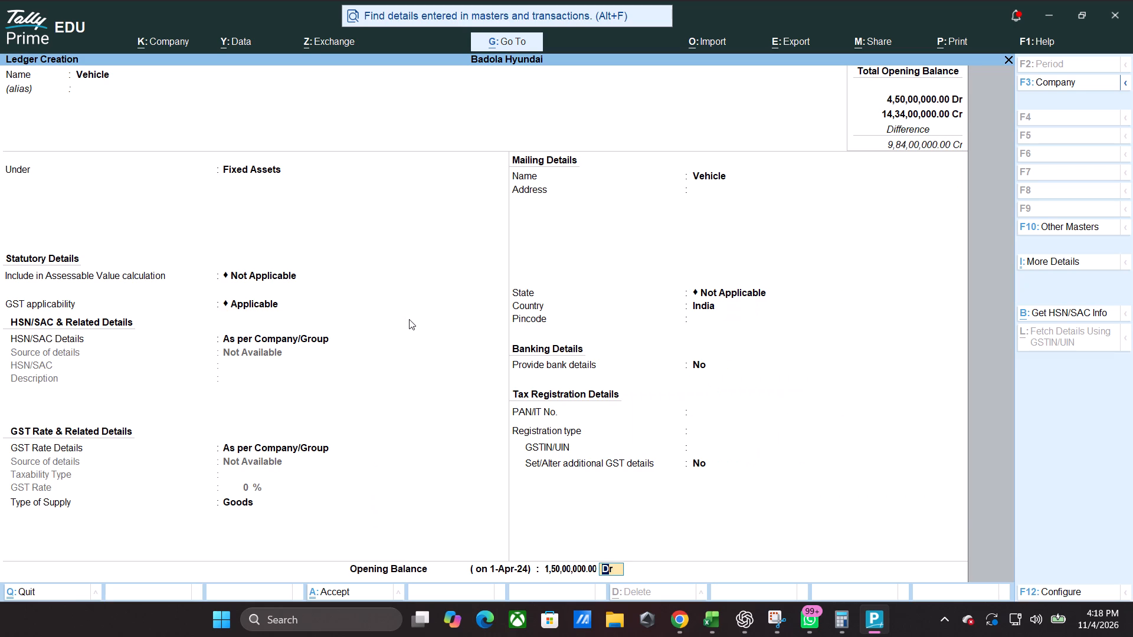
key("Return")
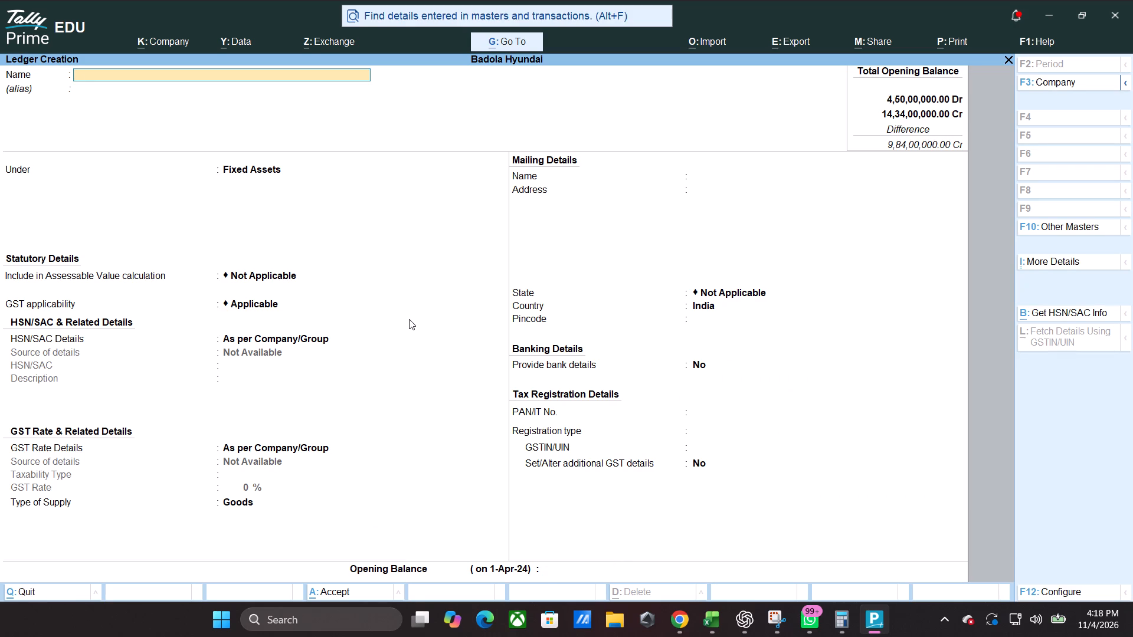
Start a ledger named Machinary & Tool and keep it under the Fixed Assets group.
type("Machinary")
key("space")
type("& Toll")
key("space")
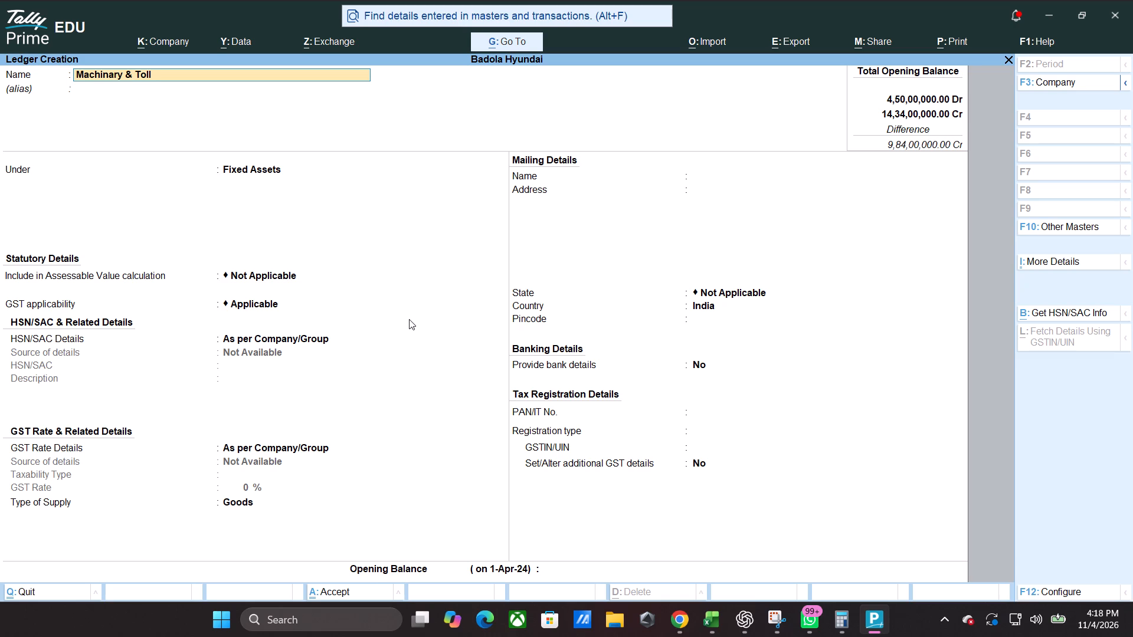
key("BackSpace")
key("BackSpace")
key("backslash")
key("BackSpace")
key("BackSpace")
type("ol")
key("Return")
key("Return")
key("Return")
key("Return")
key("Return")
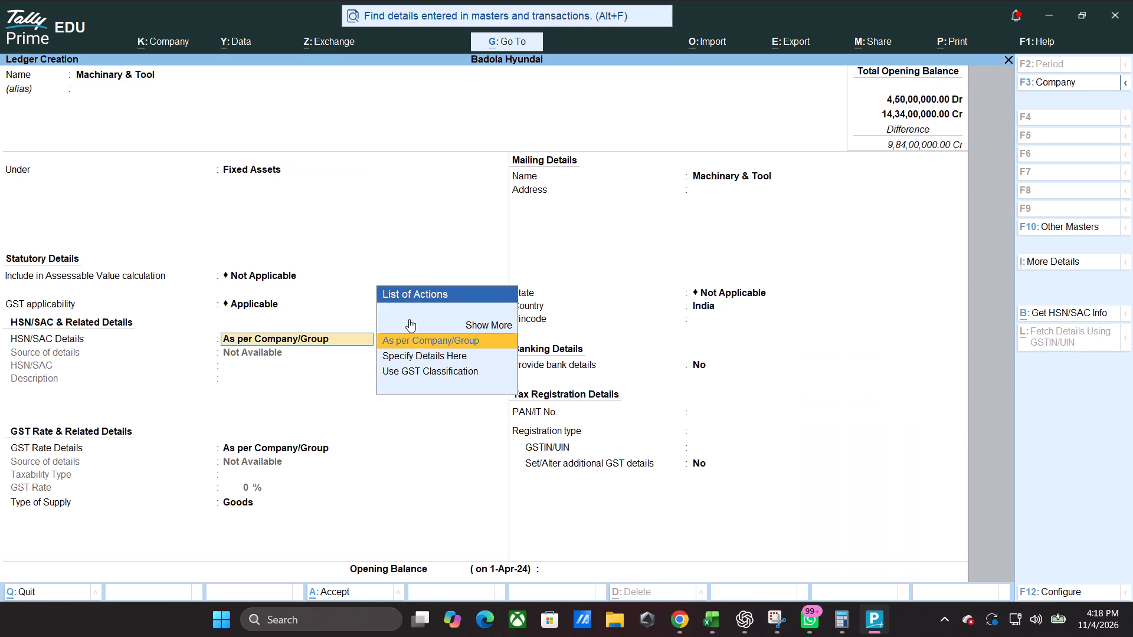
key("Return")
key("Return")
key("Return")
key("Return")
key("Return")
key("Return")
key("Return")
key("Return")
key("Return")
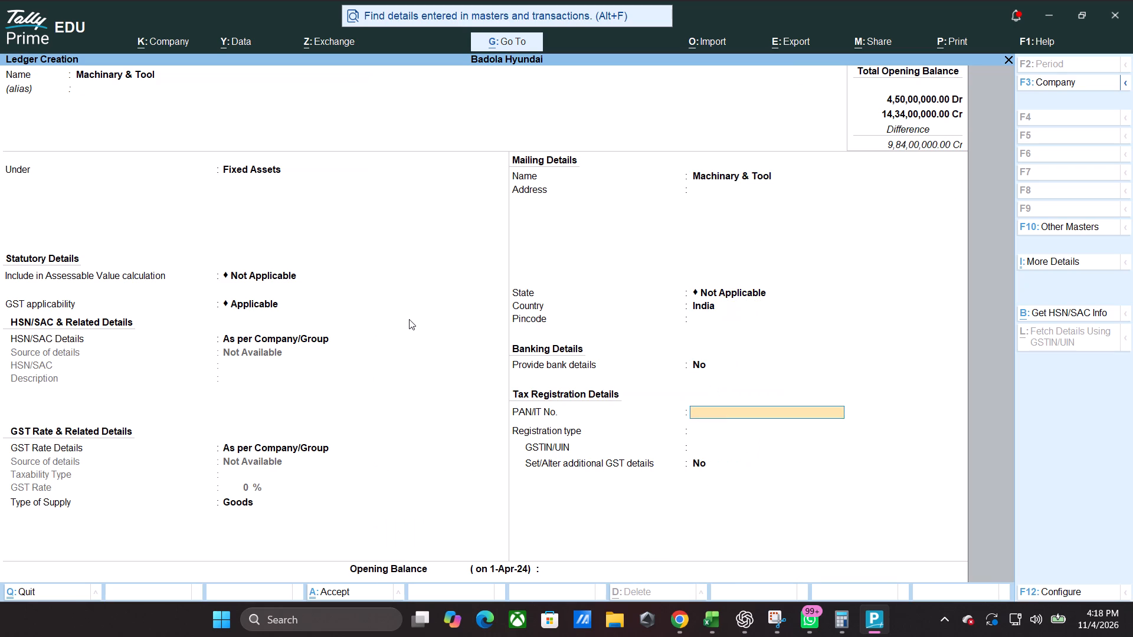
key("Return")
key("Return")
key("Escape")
Keep Machinary & Tool's default statutory, mailing, banking and tax details, set its opening balance to 1,50,00,000.00 Dr, and save the ledger.
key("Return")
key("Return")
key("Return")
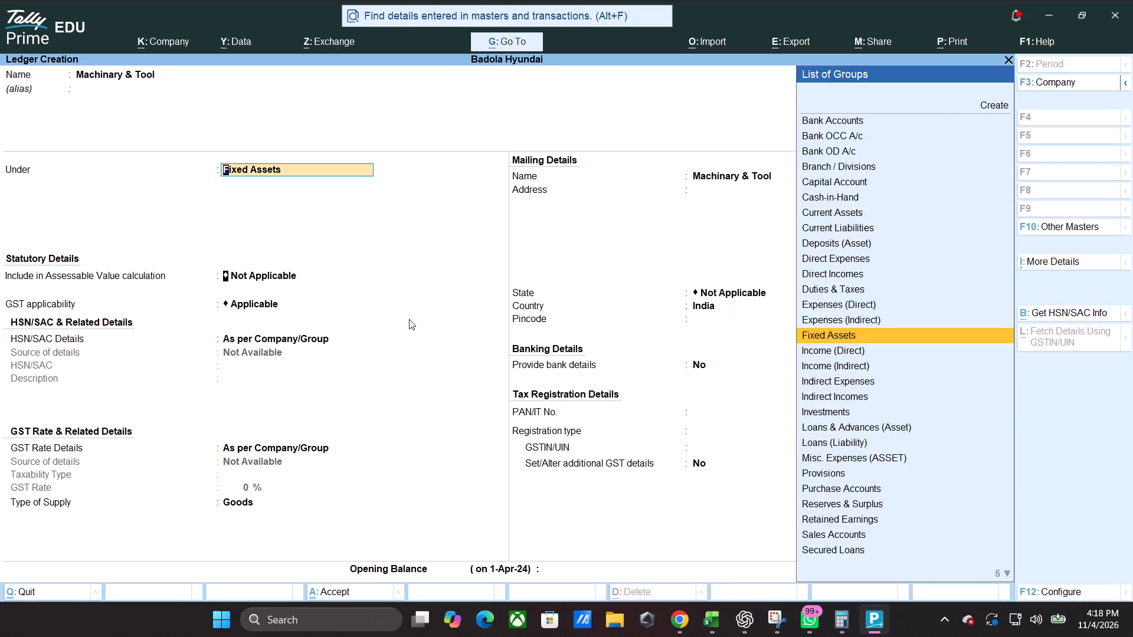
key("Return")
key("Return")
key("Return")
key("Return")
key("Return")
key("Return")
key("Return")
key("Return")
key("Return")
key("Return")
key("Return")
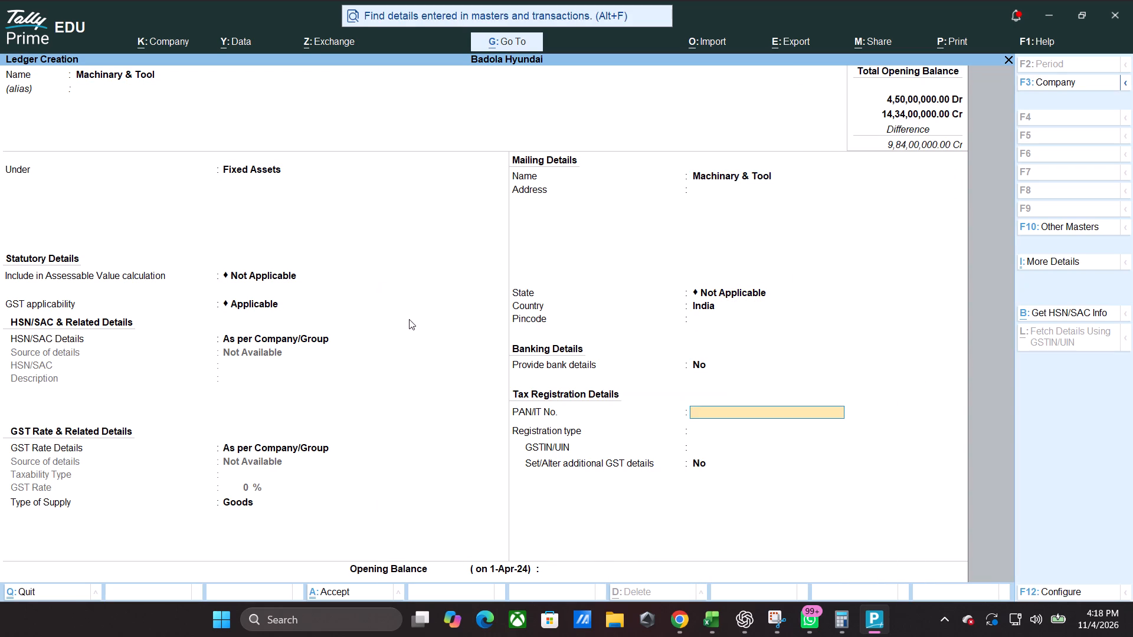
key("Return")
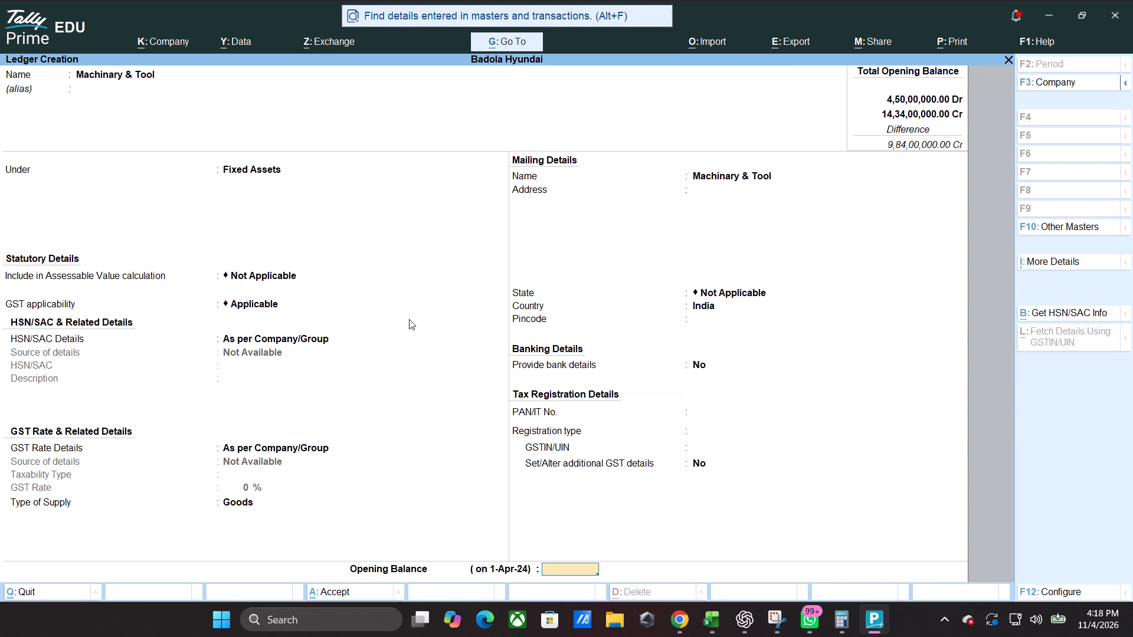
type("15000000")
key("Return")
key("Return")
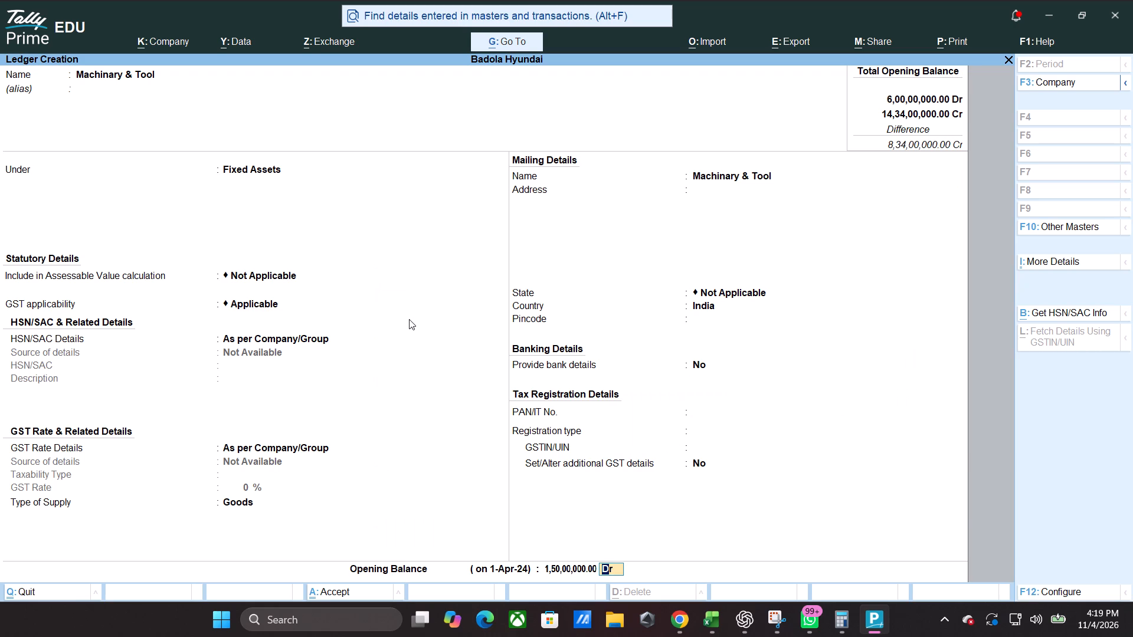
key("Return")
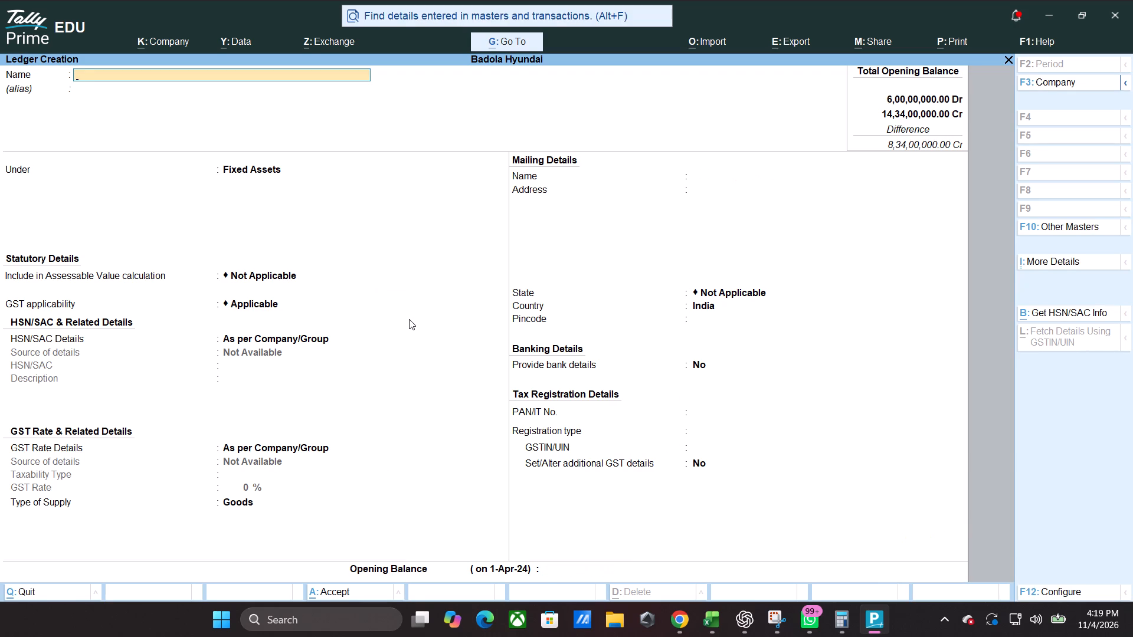
Try to start a new ledger named Sundry Creaditor.
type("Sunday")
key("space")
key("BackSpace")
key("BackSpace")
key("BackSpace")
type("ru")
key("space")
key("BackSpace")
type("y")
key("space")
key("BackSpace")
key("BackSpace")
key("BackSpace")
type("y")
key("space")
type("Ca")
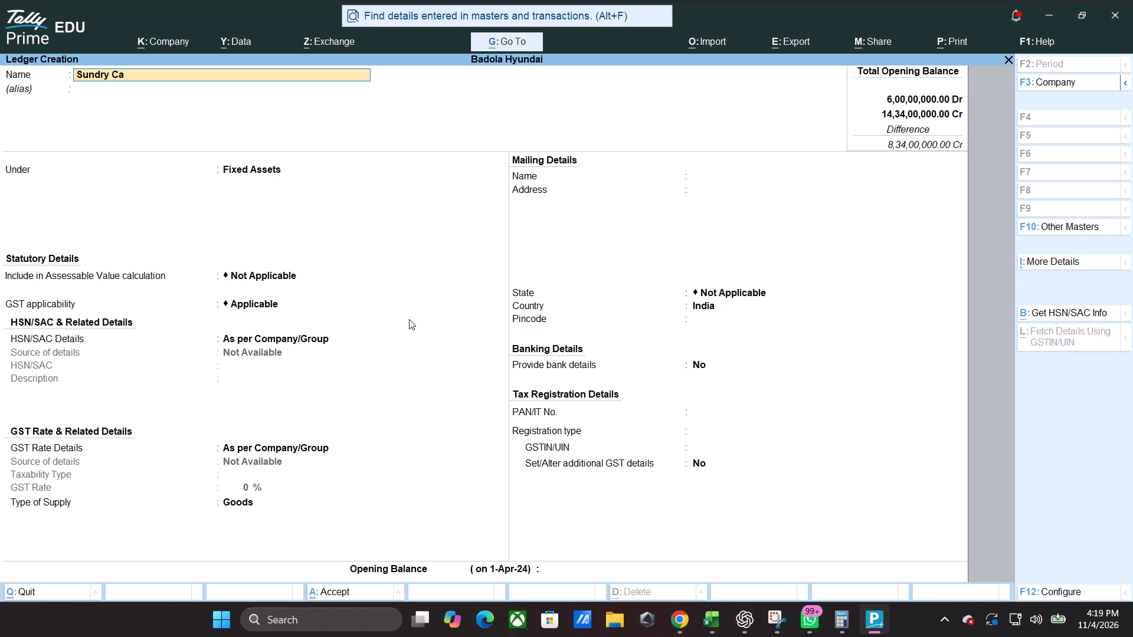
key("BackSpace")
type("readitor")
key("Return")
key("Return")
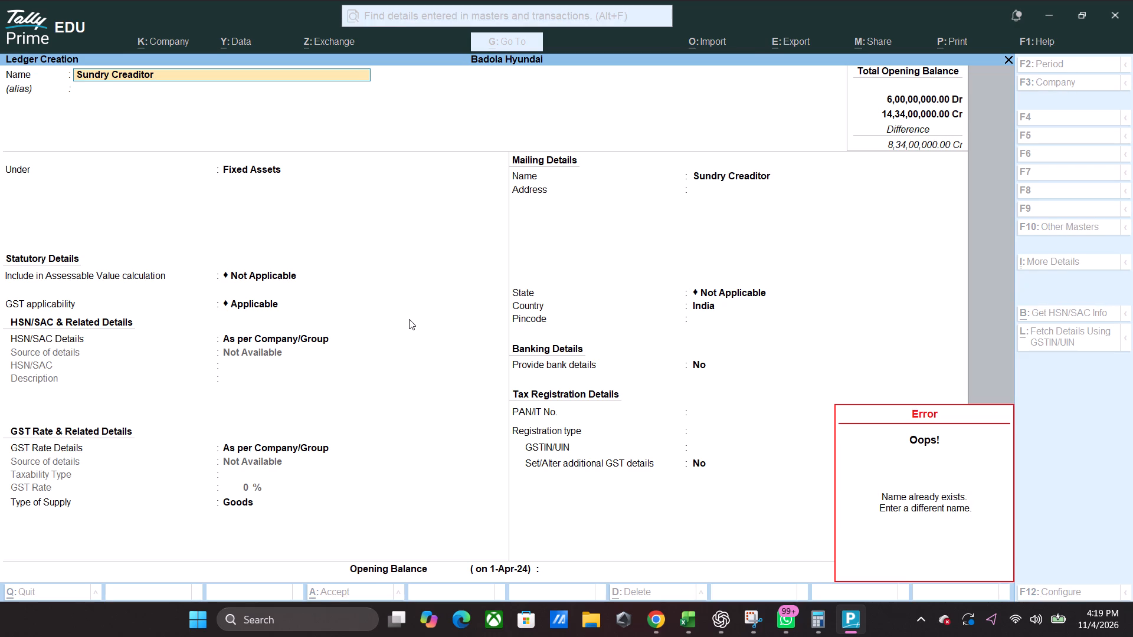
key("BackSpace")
Change the new ledger's name to Sundry Debitor and leave its alias empty.
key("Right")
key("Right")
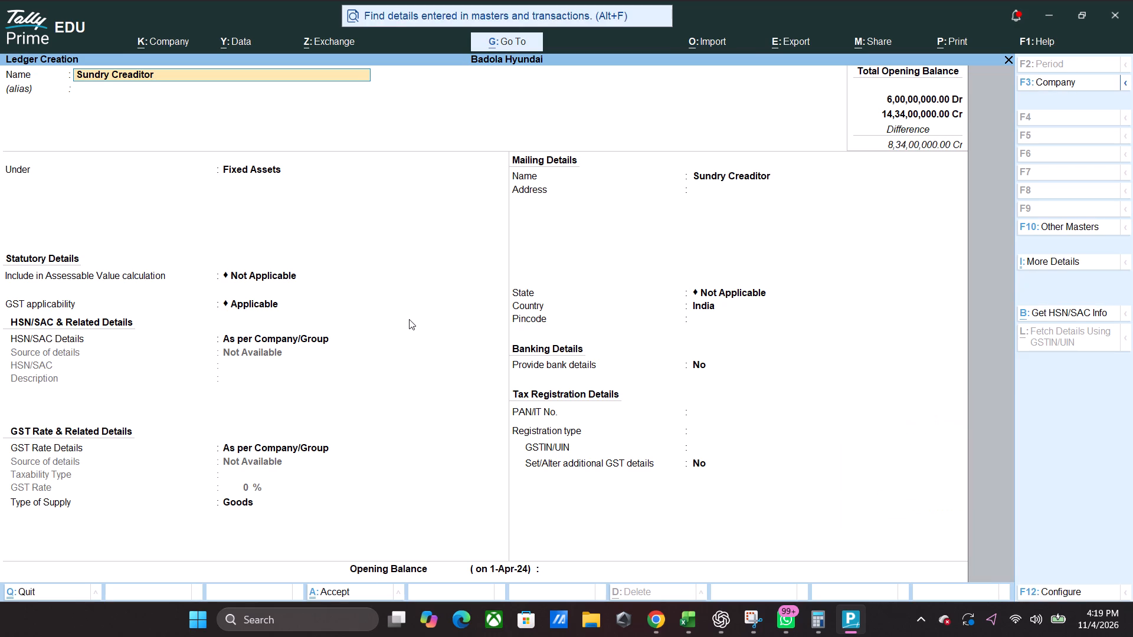
key("Right")
key("Right")
key("Right")
key("Right")
key("Right")
key("Right")
key("Right")
key("Right")
key("Right")
key("Right")
key("Right")
key("Right")
key("Right")
key("Right")
key("Right")
key("Right")
key("Right")
key("BackSpace")
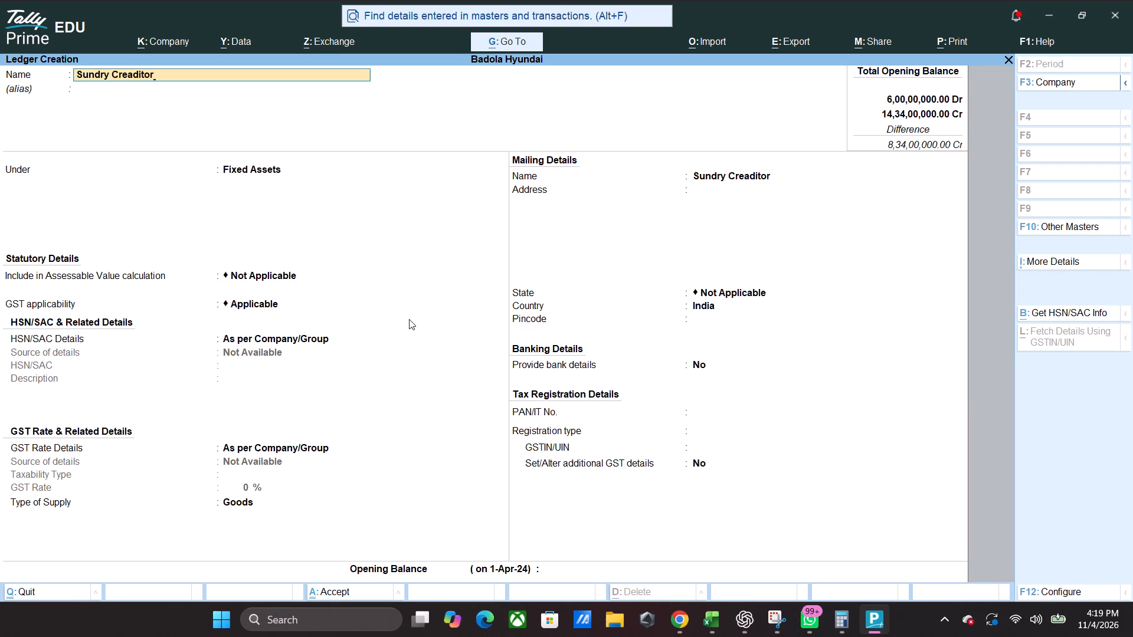
key("BackSpace")
key("BackSpace")
key("BackSpace")
key("BackSpace")
key("BackSpace")
key("BackSpace")
key("BackSpace")
key("BackSpace")
key("BackSpace")
type("Dev")
key("BackSpace")
type("bitor")
key("Return")
key("Return")
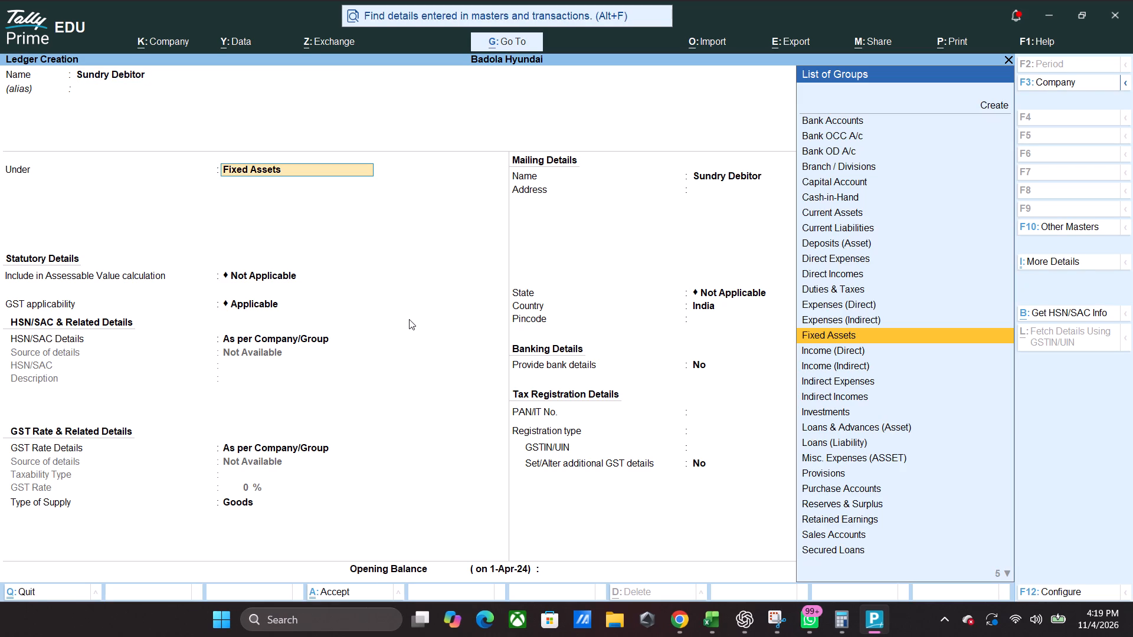
Place the Sundry Debitor ledger under the Current Assets group.
type("current")
key("Down")
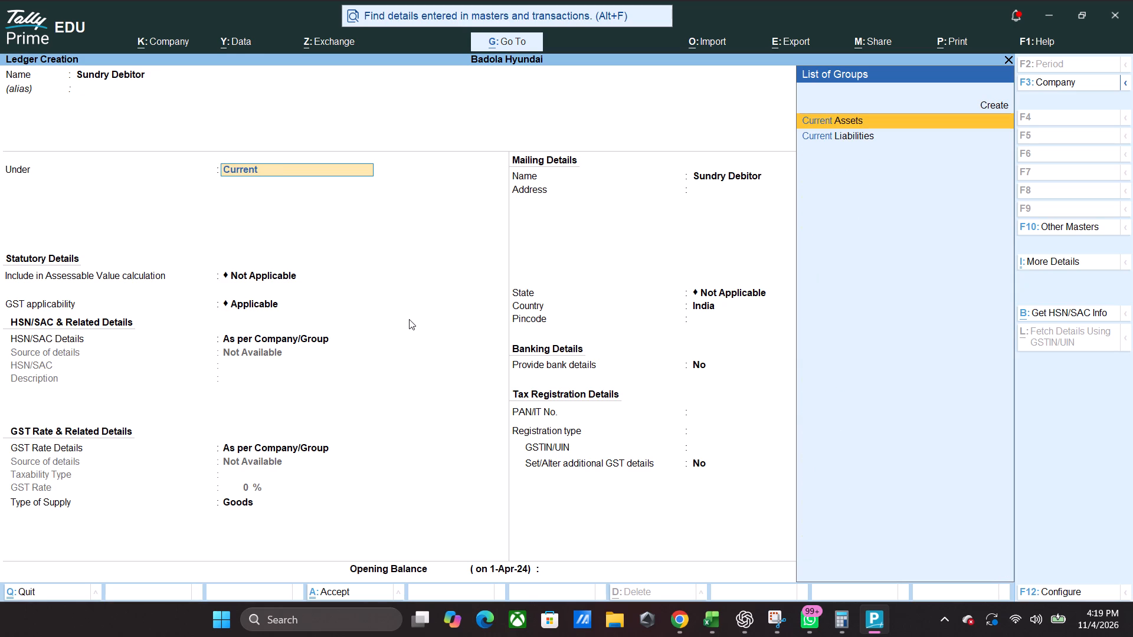
key("Down")
key("Up")
key("Return")
Keep Sundry Debitor's default statutory, mailing, banking and tax details, set its opening balance to 2,00,00,000.00 Dr, and save the ledger.
key("Return")
key("Return")
key("Return")
key("Return")
key("Return")
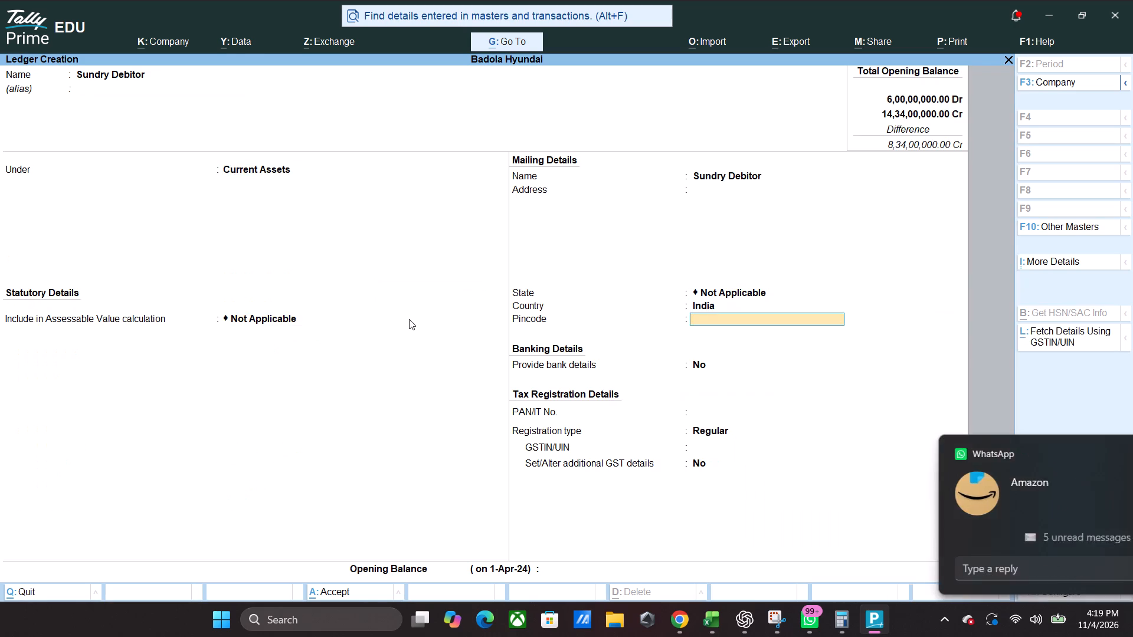
key("Return")
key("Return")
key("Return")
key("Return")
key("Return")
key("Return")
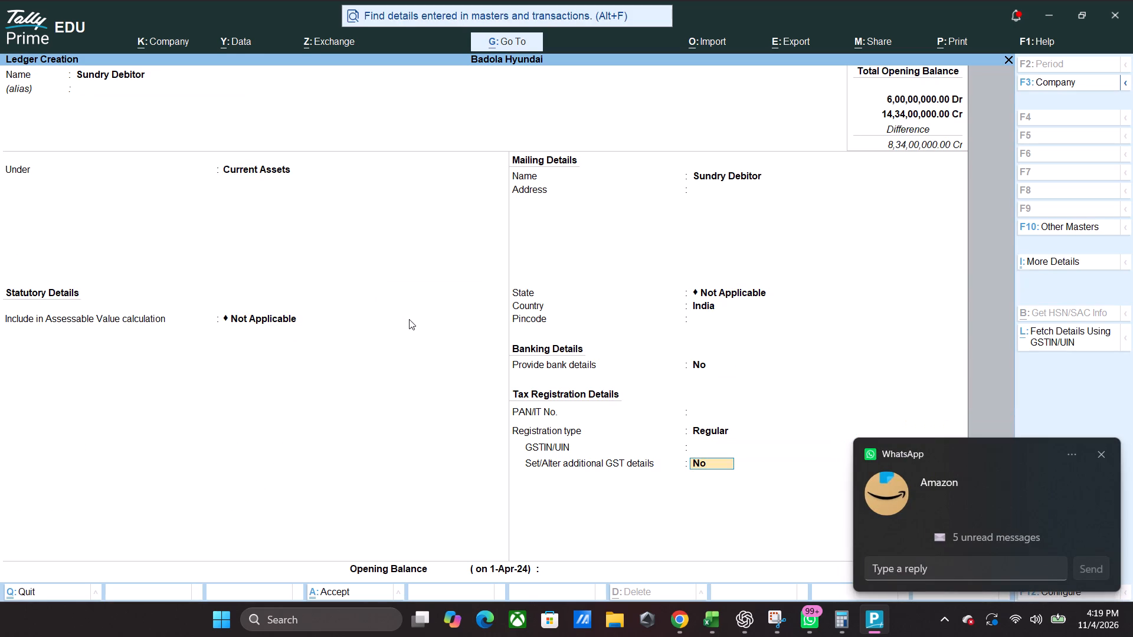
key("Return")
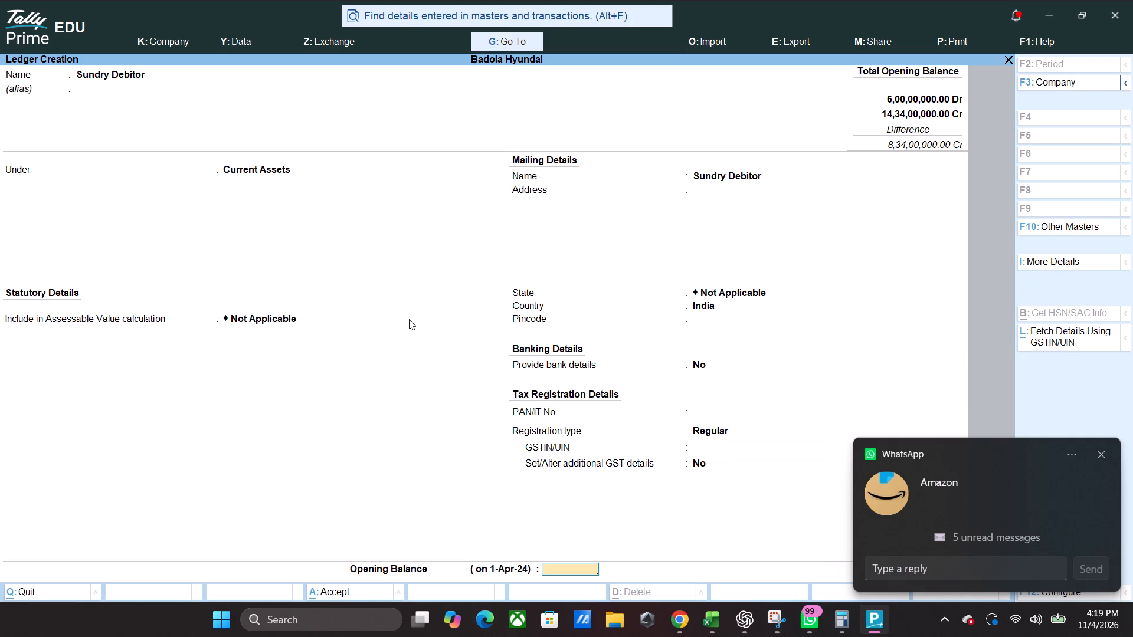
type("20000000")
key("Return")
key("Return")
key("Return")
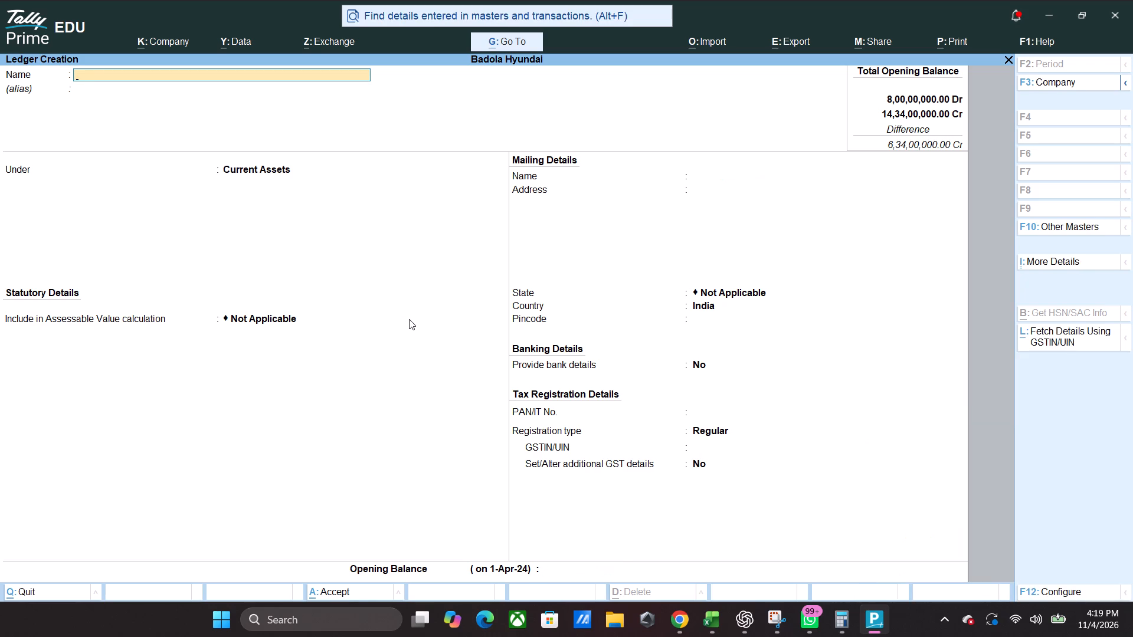
Start a ledger named ICICI Bank without an alias and keep it under the Current Assets group.
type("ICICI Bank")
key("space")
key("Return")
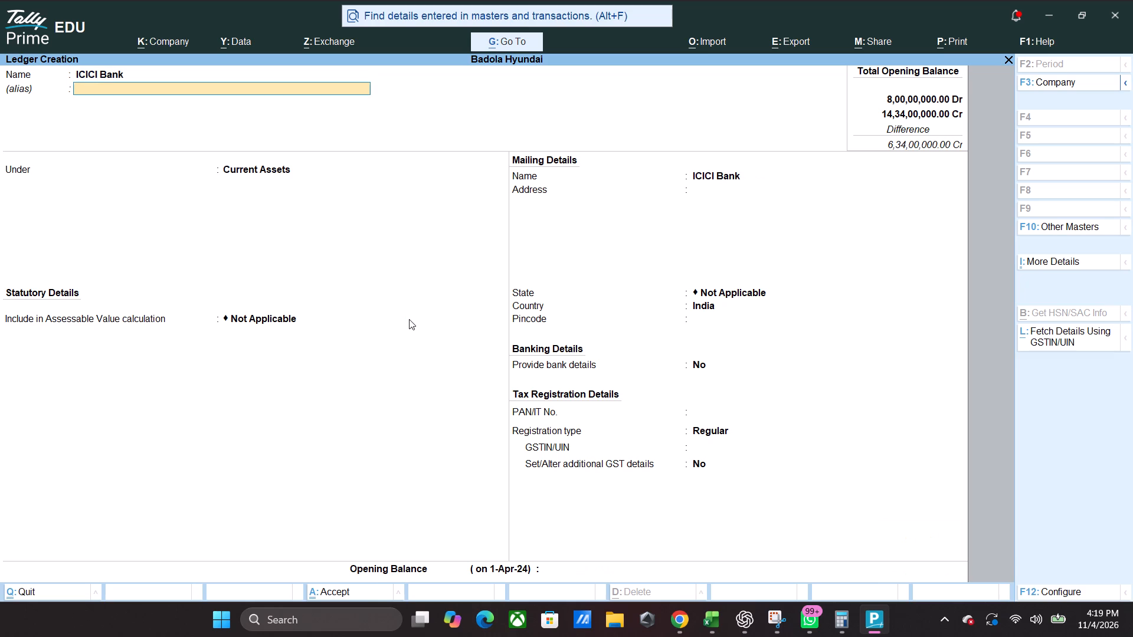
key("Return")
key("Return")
Keep ICICI Bank's default statutory, mailing, banking and tax details, set its opening balance to 1,00,00,000.00 Dr, and save the ledger.
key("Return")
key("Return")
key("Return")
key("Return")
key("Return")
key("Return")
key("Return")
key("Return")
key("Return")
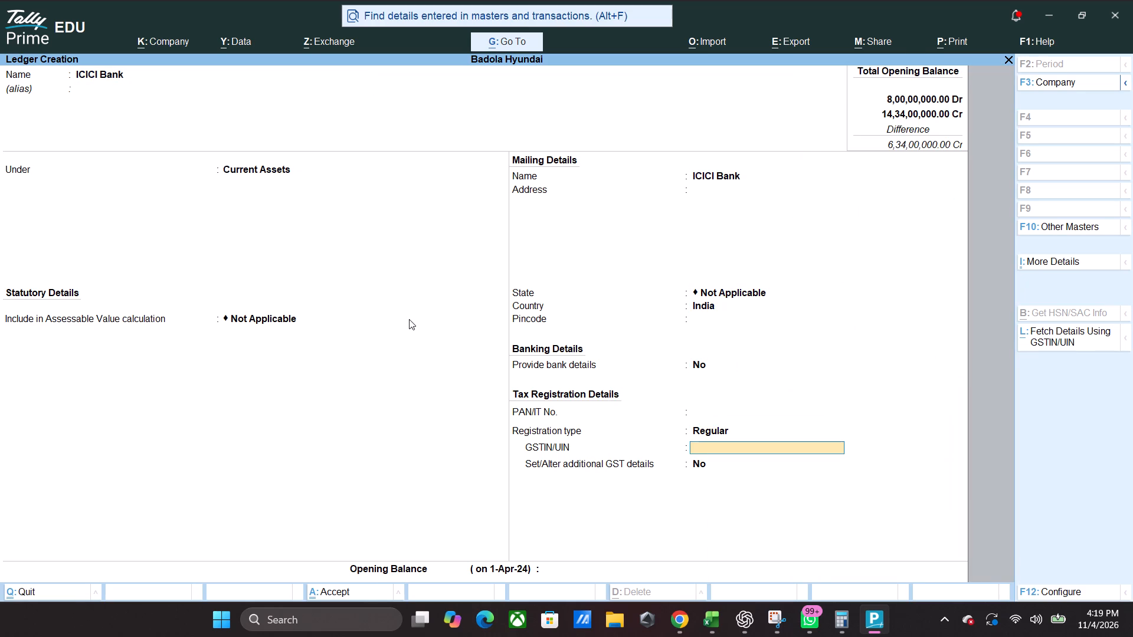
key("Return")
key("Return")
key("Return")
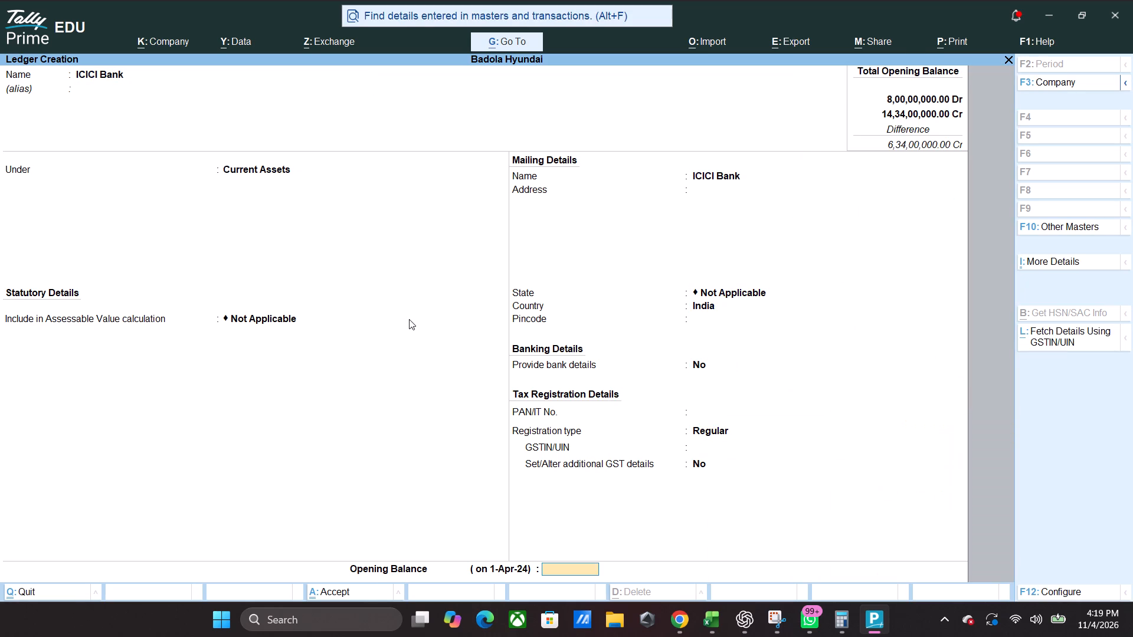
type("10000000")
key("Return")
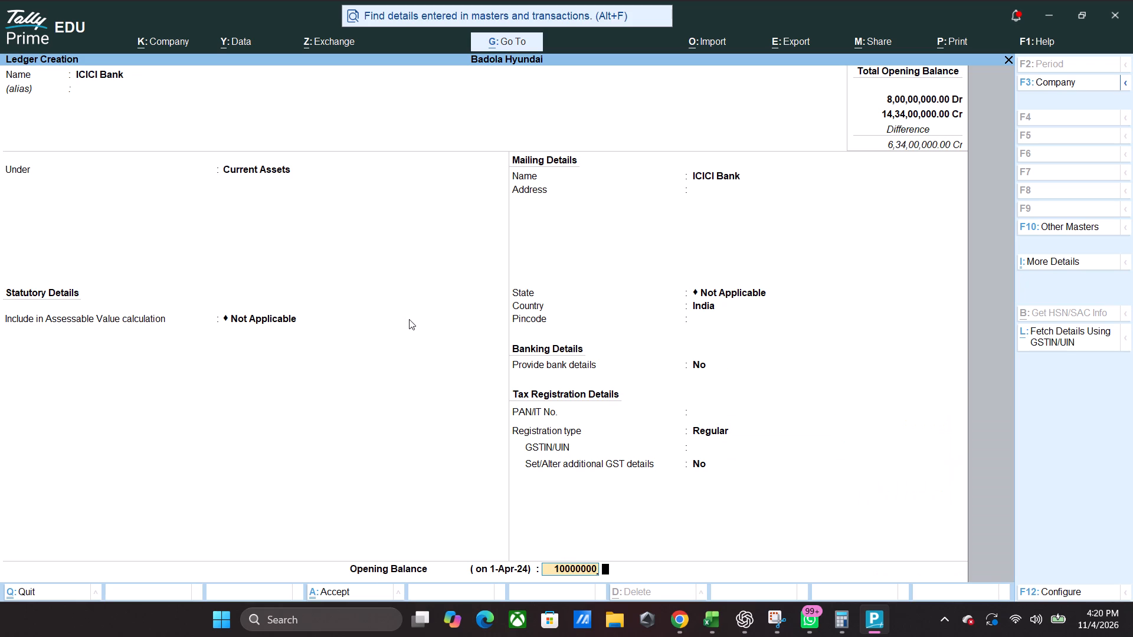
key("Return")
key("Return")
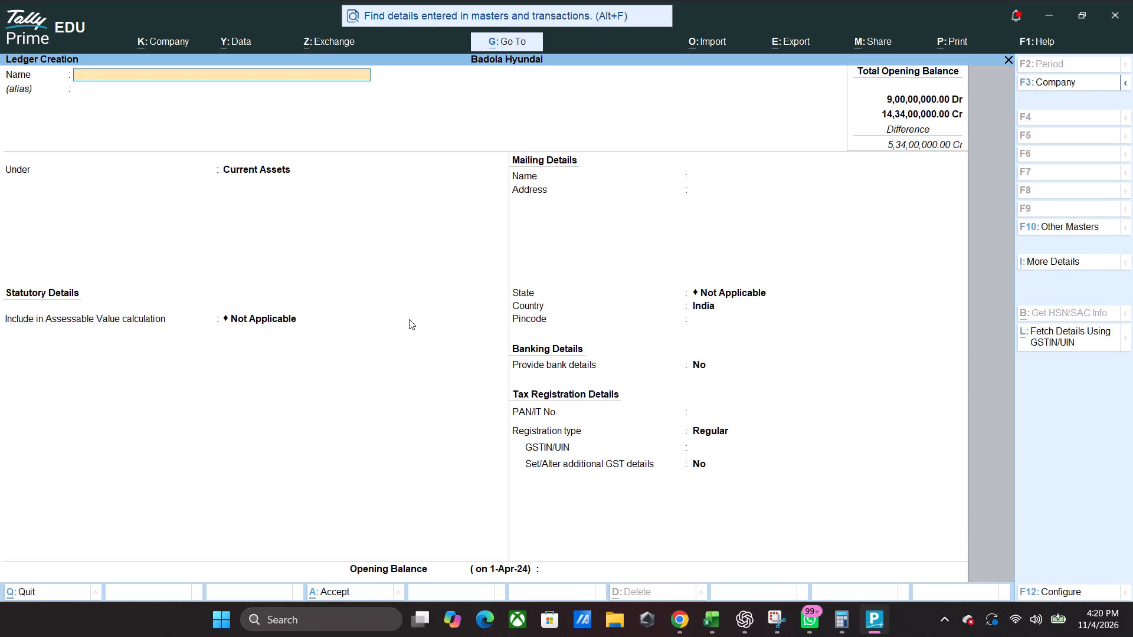
Start a ledger named SBI Bank without an alias and keep it under the Current Assets group.
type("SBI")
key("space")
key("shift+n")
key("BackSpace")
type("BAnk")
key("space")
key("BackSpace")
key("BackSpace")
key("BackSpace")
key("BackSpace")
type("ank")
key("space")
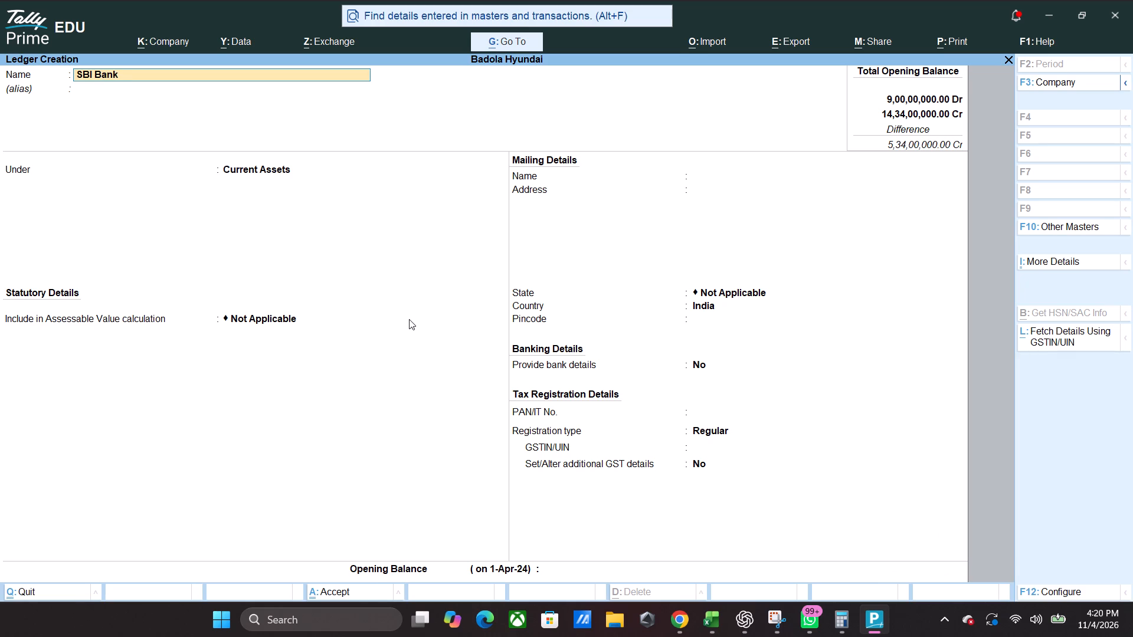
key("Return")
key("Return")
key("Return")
Keep SBI Bank's default statutory, mailing, banking and tax details, set its opening balance to 1,50,00,000.00 Dr, and save the ledger.
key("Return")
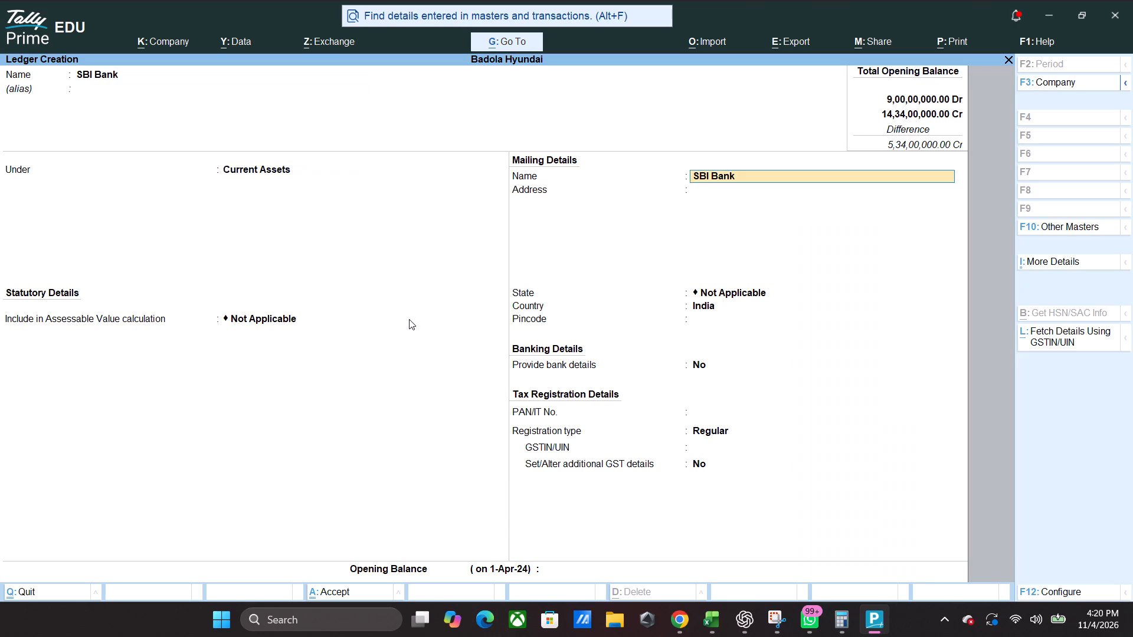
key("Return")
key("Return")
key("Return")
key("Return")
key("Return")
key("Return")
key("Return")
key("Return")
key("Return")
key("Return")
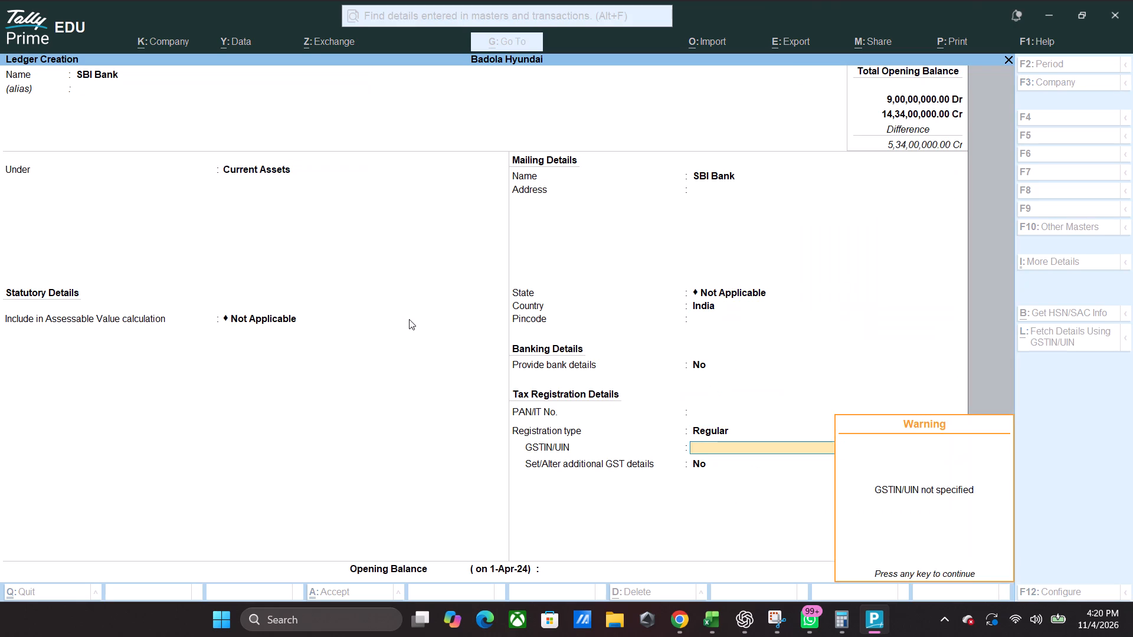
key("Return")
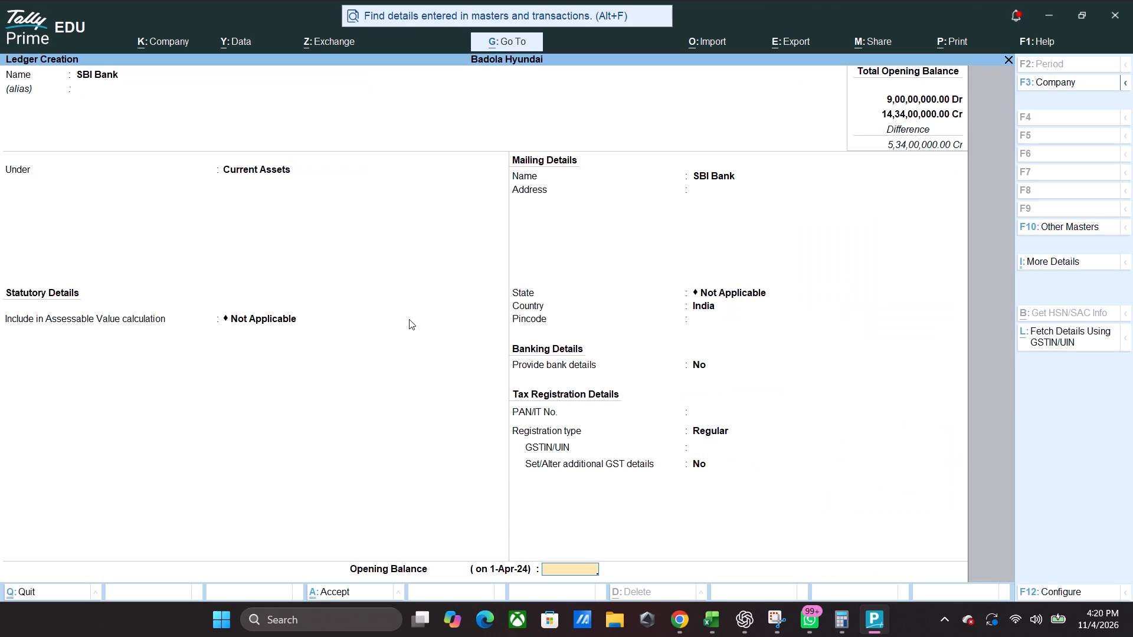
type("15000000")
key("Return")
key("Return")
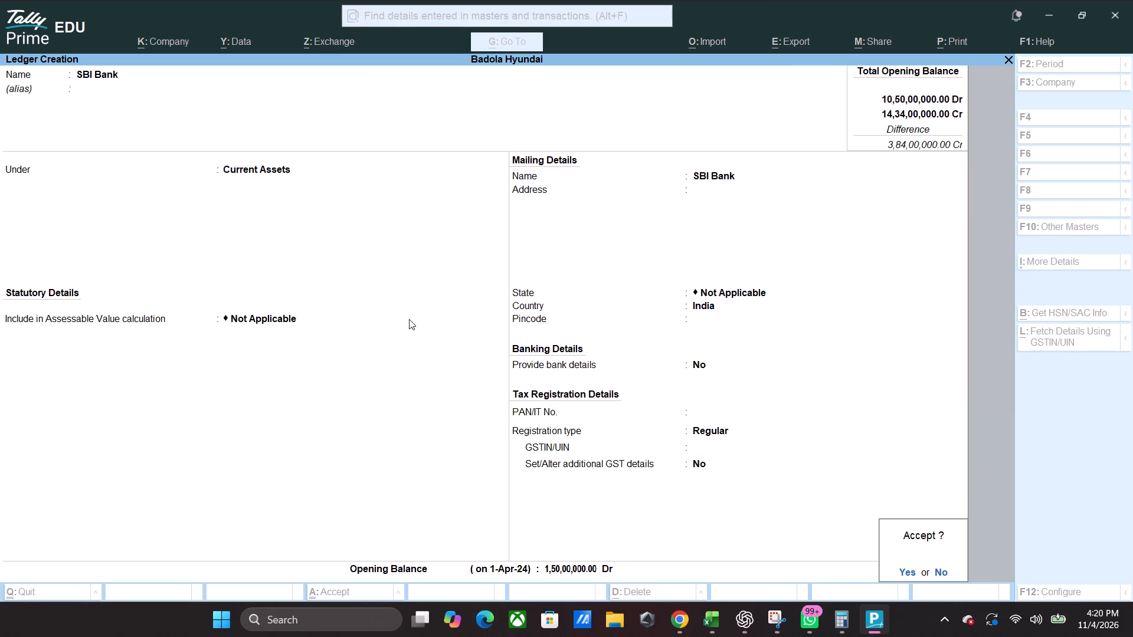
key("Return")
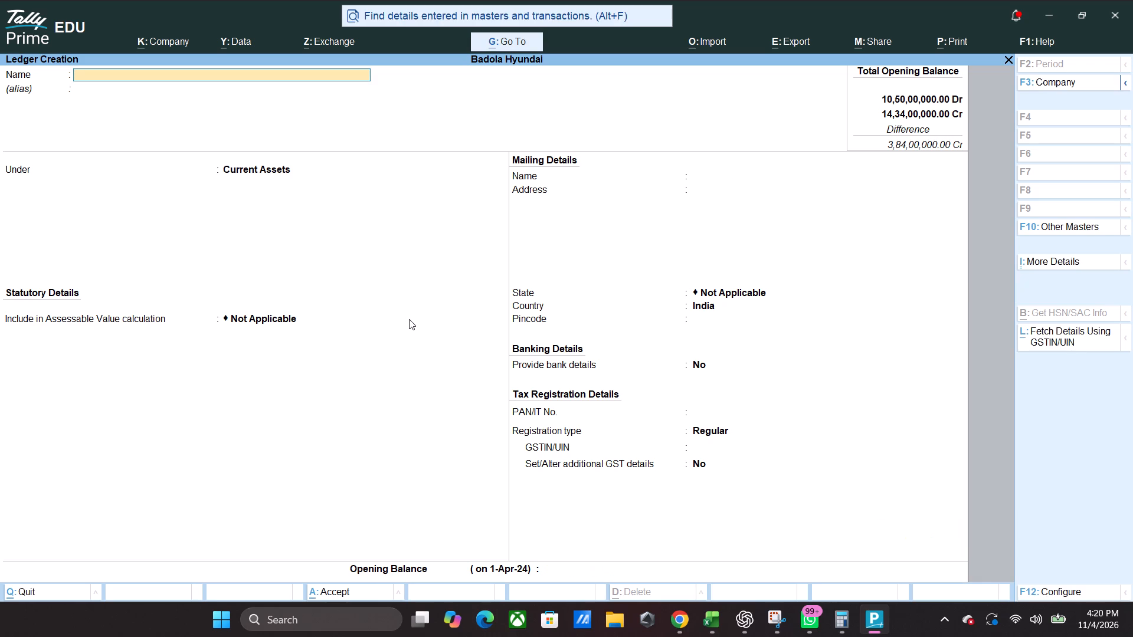
Start a ledger named Closing Balance and leave its alias empty.
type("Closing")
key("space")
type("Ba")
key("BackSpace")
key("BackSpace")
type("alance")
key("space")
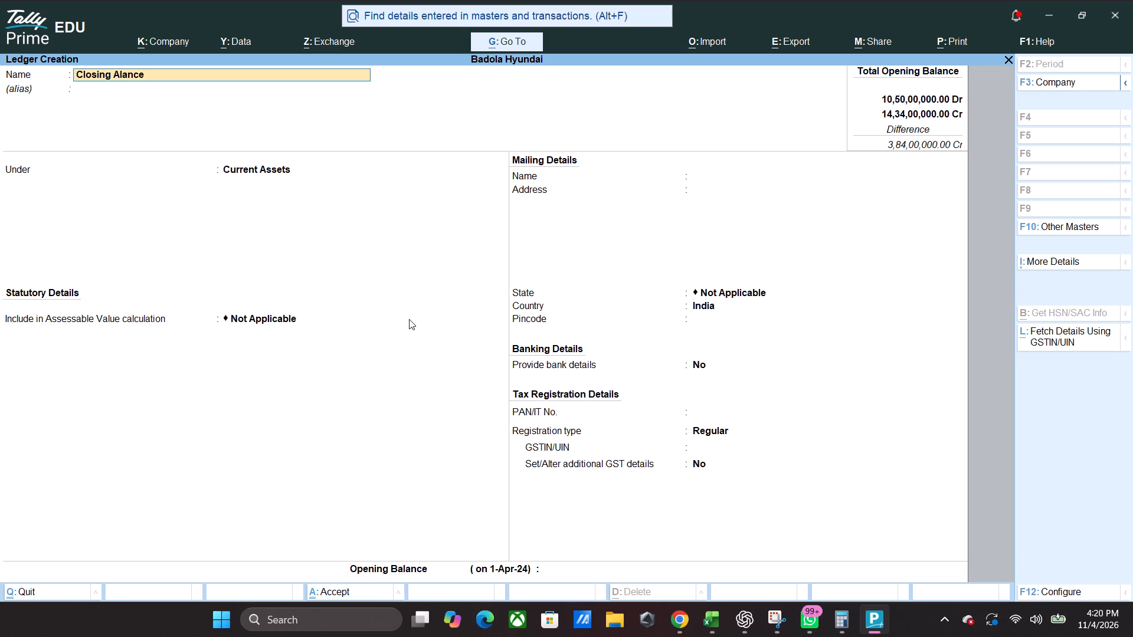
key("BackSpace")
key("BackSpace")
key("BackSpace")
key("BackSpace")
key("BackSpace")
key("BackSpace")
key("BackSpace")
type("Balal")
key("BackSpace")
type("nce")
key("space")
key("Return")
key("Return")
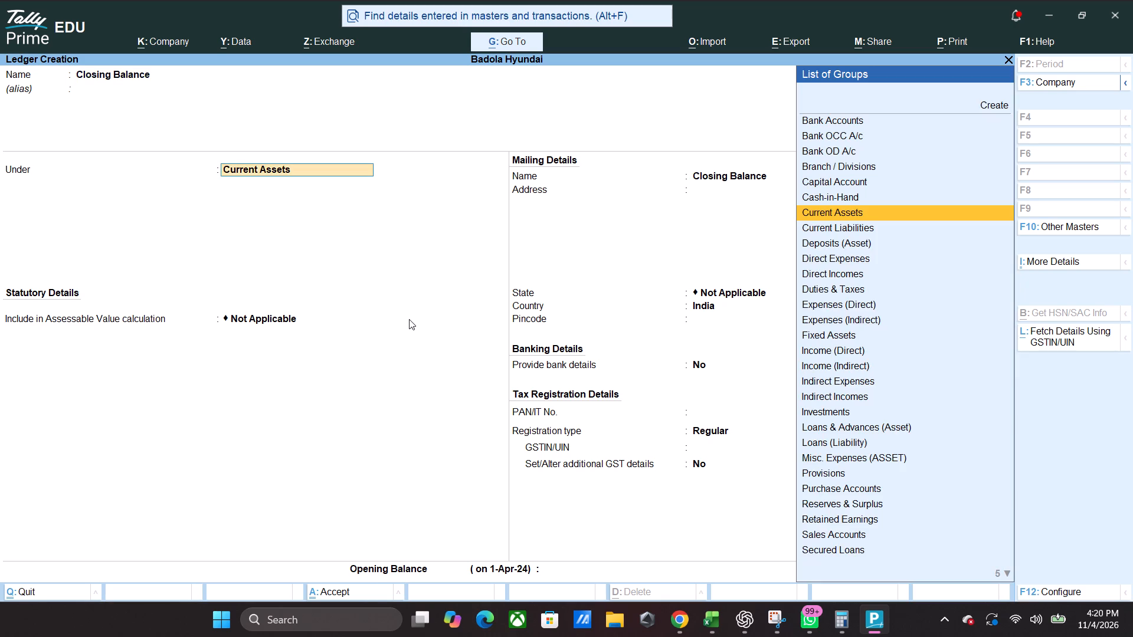
Rename the ledger being created from Closing Balance to Closing Stock, checking the tutorial's Balance Sheet, and leave the alias empty.
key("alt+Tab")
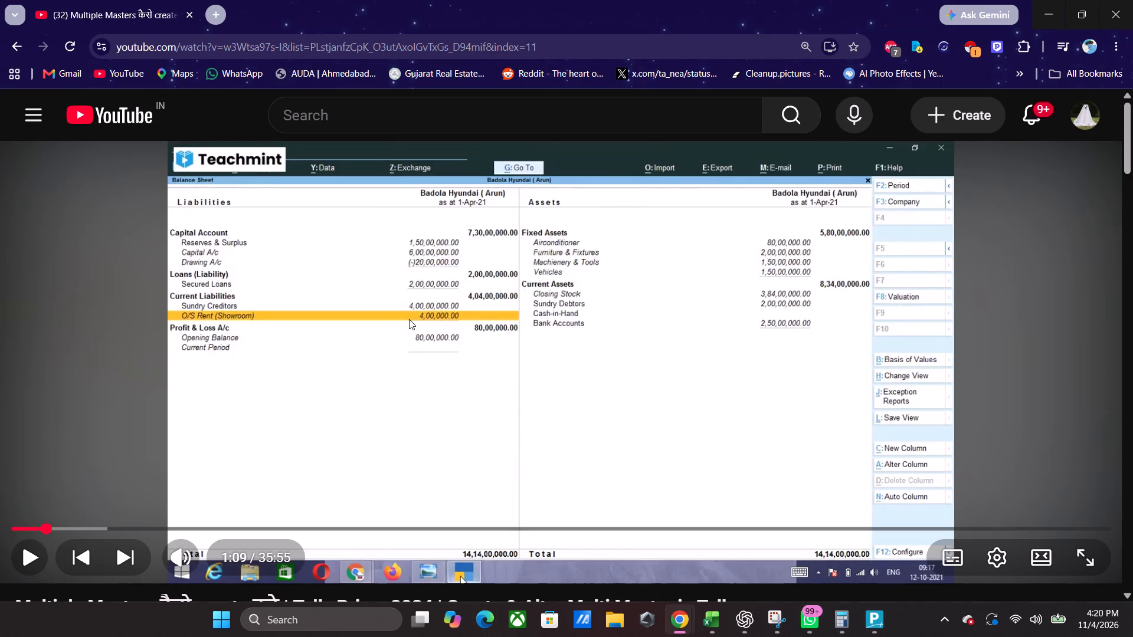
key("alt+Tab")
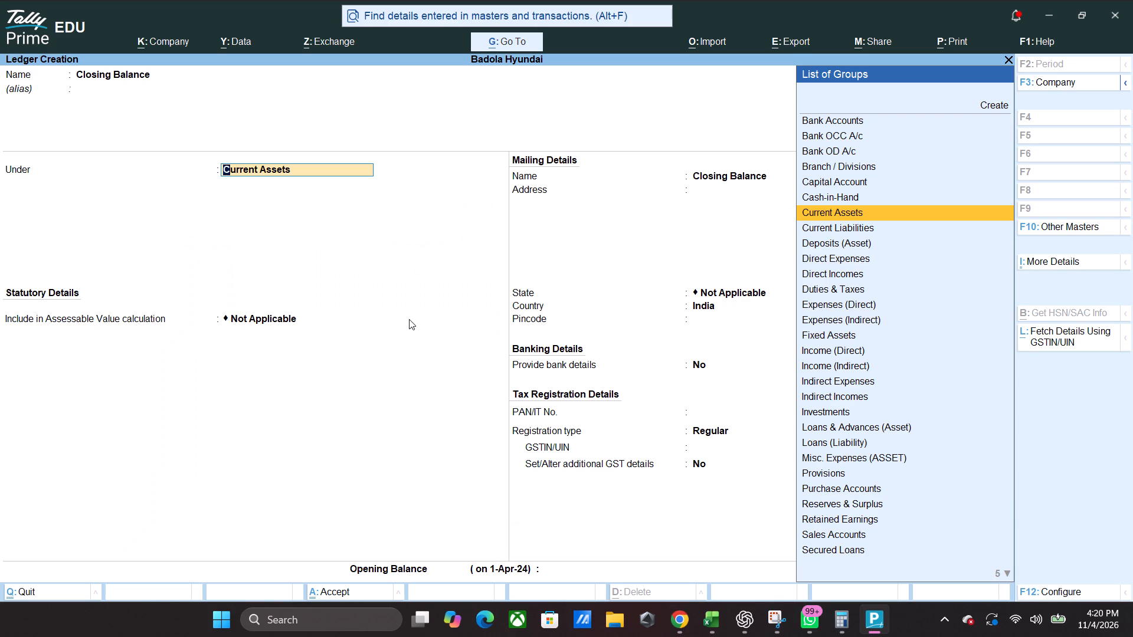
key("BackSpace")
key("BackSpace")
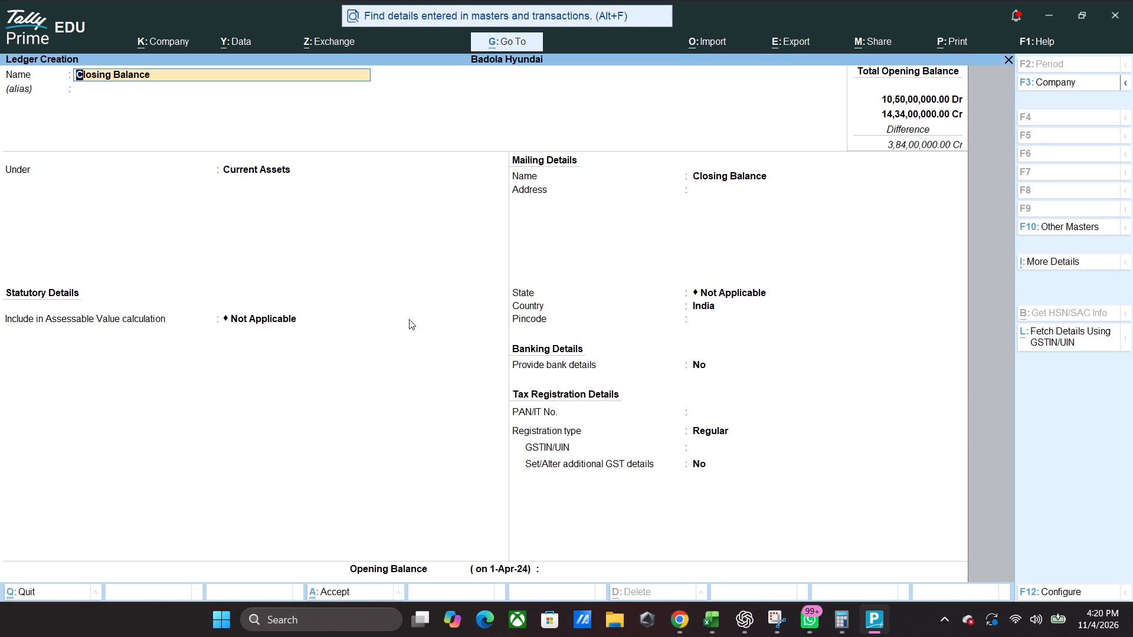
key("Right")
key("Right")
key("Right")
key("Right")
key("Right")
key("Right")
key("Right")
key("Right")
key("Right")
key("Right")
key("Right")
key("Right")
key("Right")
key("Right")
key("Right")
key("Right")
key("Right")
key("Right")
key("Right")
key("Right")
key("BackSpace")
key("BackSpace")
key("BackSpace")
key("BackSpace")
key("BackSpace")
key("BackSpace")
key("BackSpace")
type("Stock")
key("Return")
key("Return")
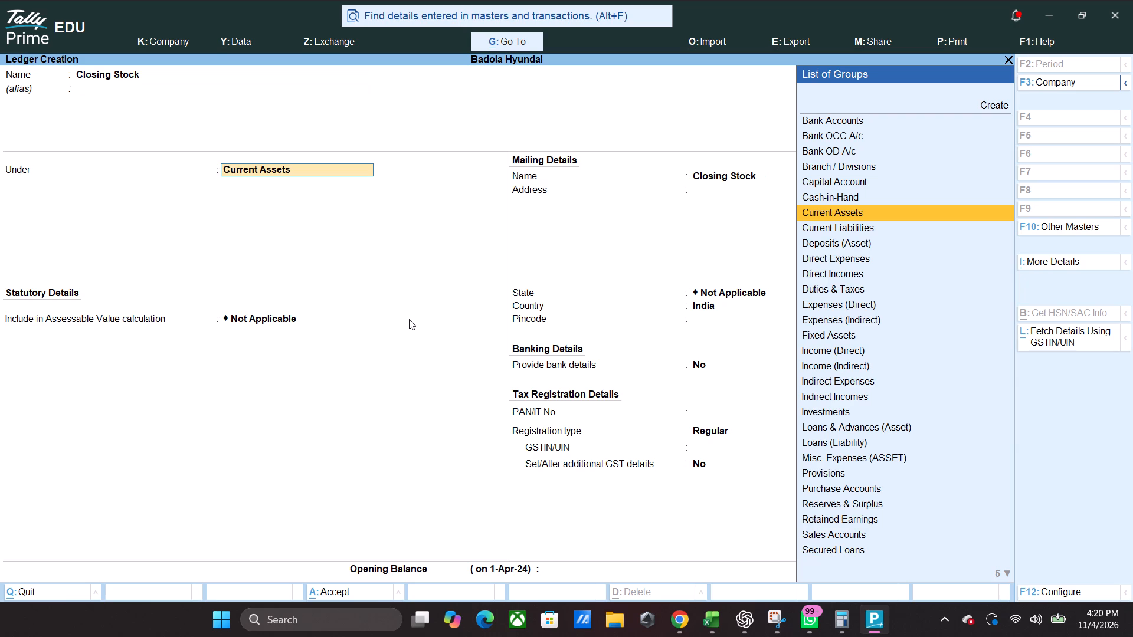
Keep Closing Stock under the Current Assets group with its default statutory, mailing, banking and tax details.
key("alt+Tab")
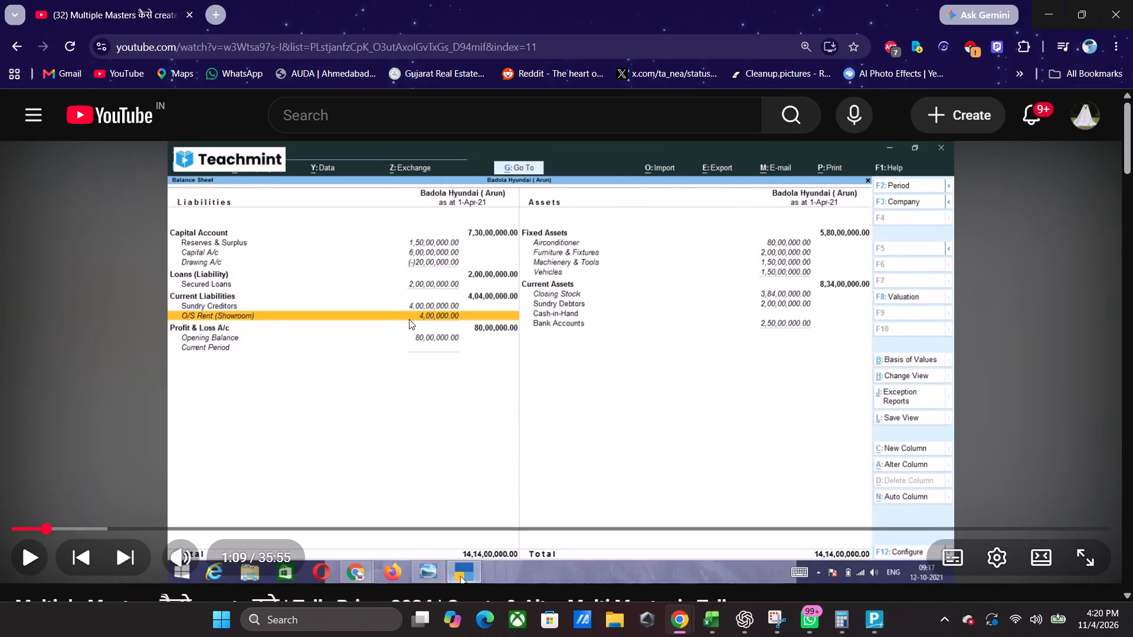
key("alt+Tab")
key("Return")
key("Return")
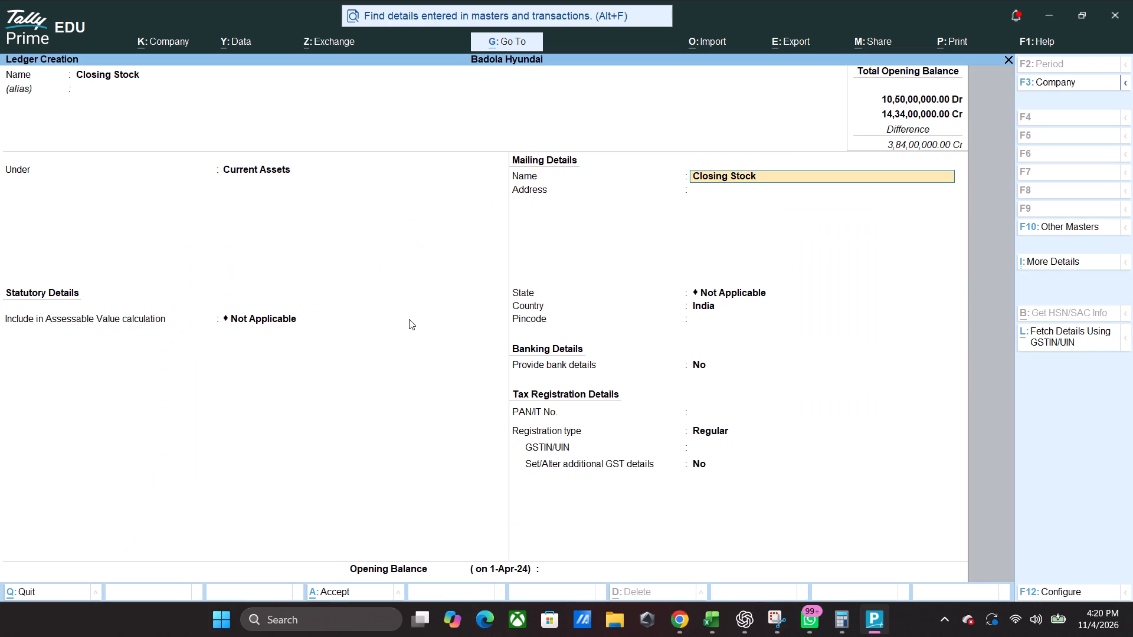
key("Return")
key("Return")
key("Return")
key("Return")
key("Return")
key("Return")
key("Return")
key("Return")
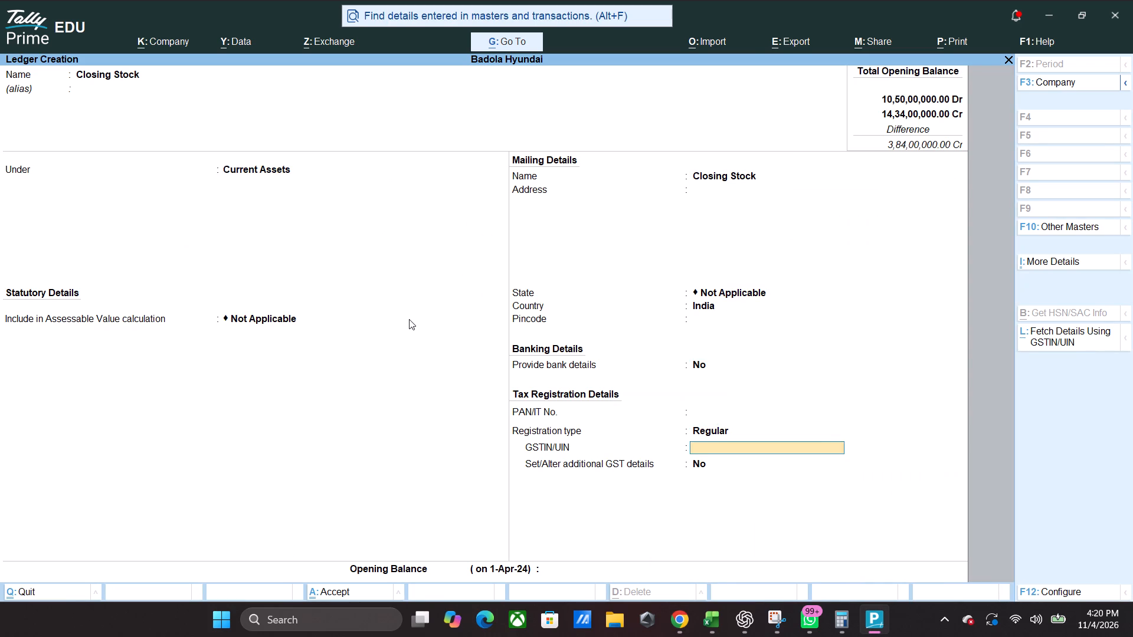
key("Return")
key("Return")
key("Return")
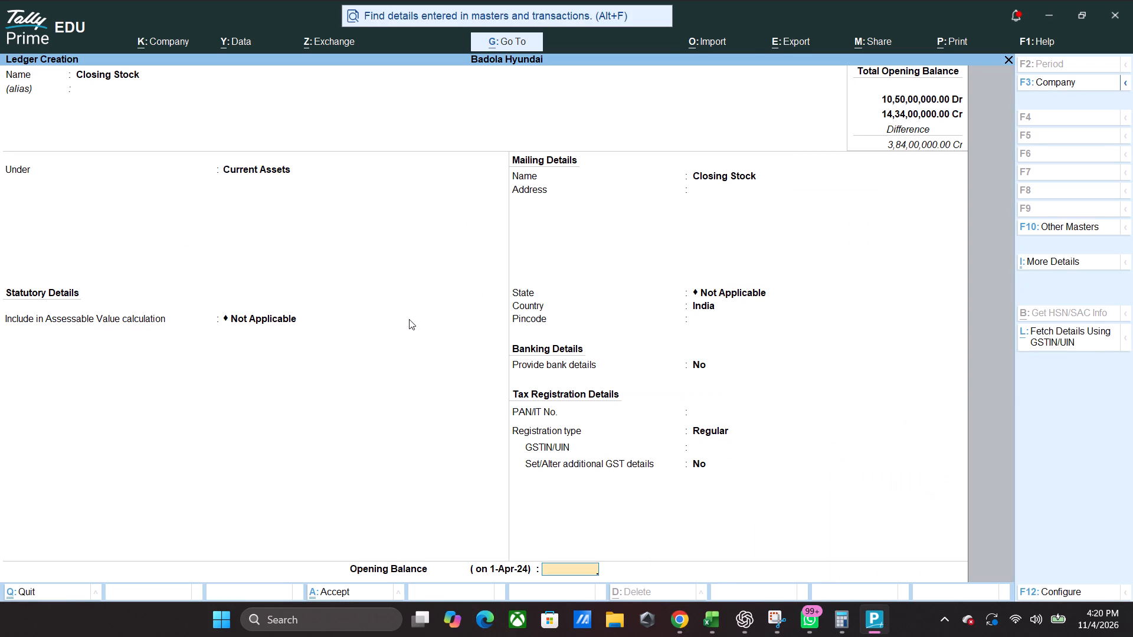
Set Closing Stock's opening balance to 3,84,00,000.00 Dr and save the ledger.
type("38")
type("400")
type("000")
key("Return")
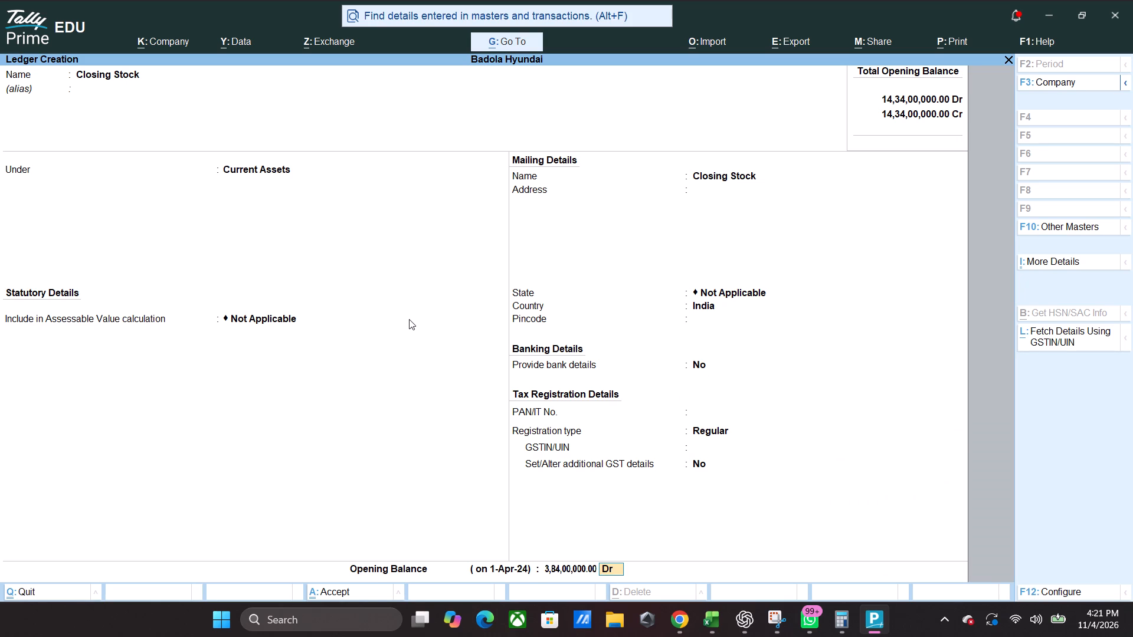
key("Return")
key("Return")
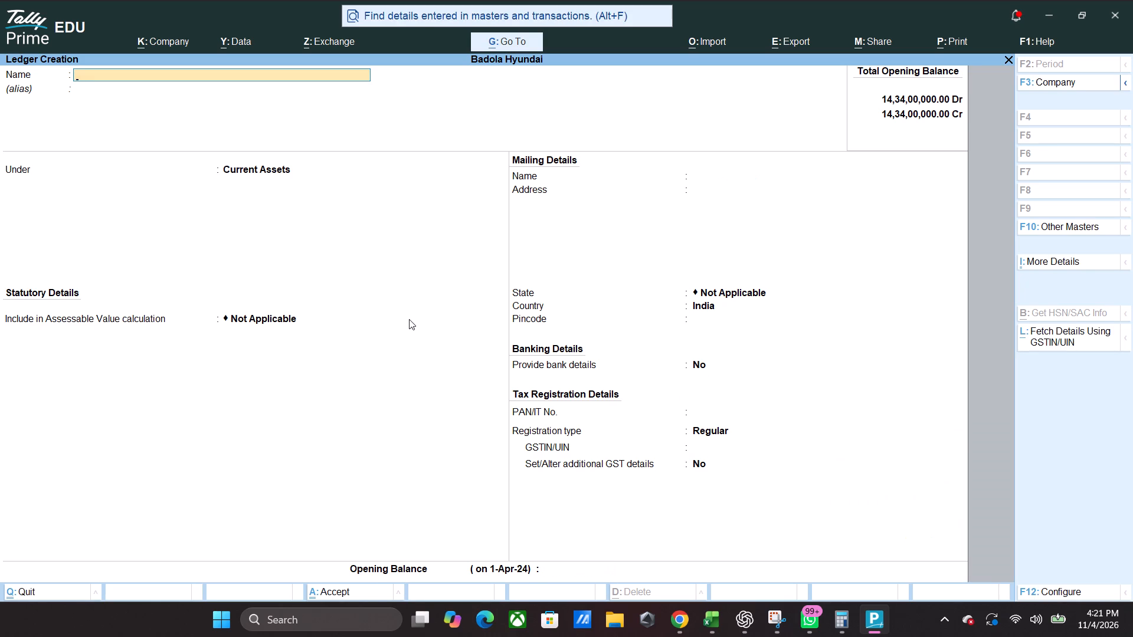
Leave ledger creation, open Badola Hyundai's Balance Sheet, look into the Capital Account, and go to Current Assets.
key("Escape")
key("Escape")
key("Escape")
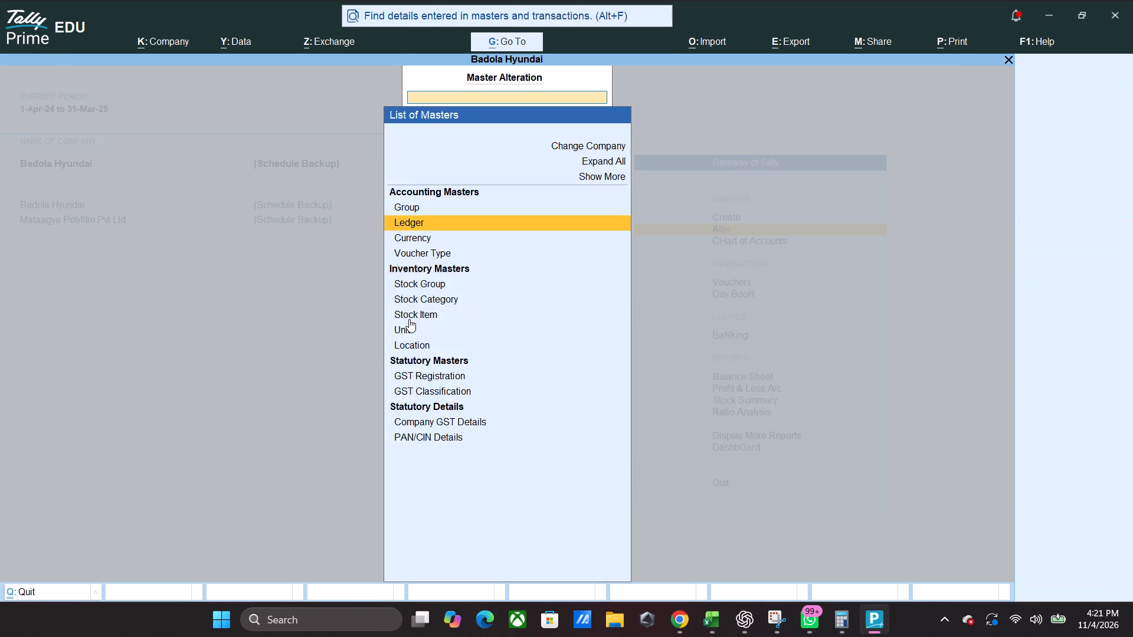
key("Escape")
key("b")
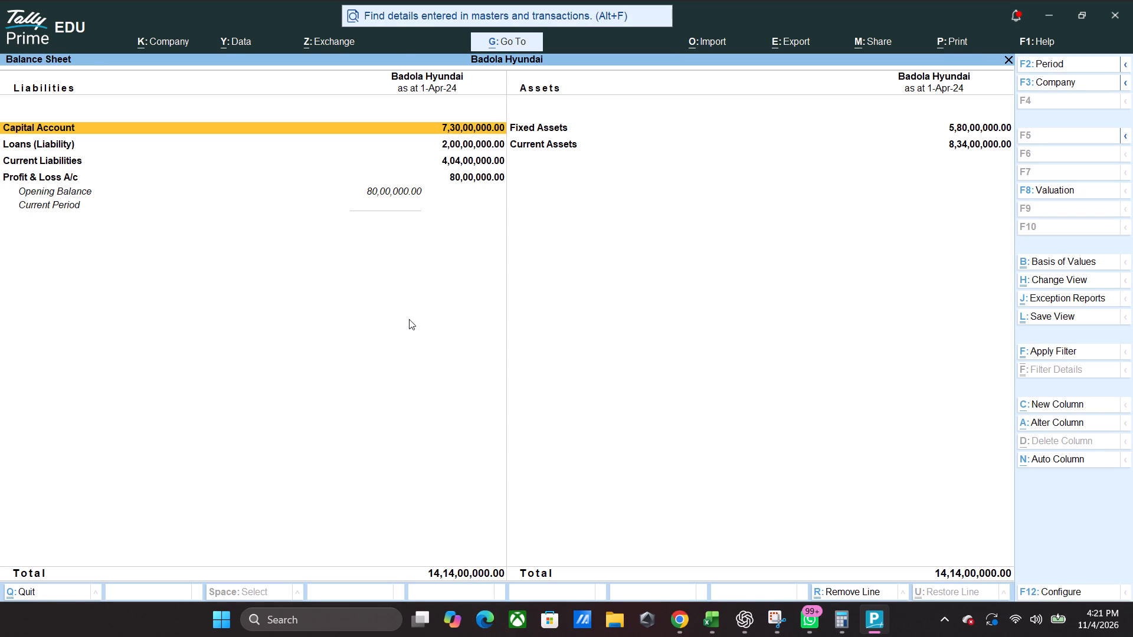
key("Return")
key("Escape")
key("Right")
key("Down")
key("Down")
Switch to the tutorial video in Chrome, resume it and skip forward to about 3:15 to follow its Balance Sheet walkthrough.
key("alt+Tab")
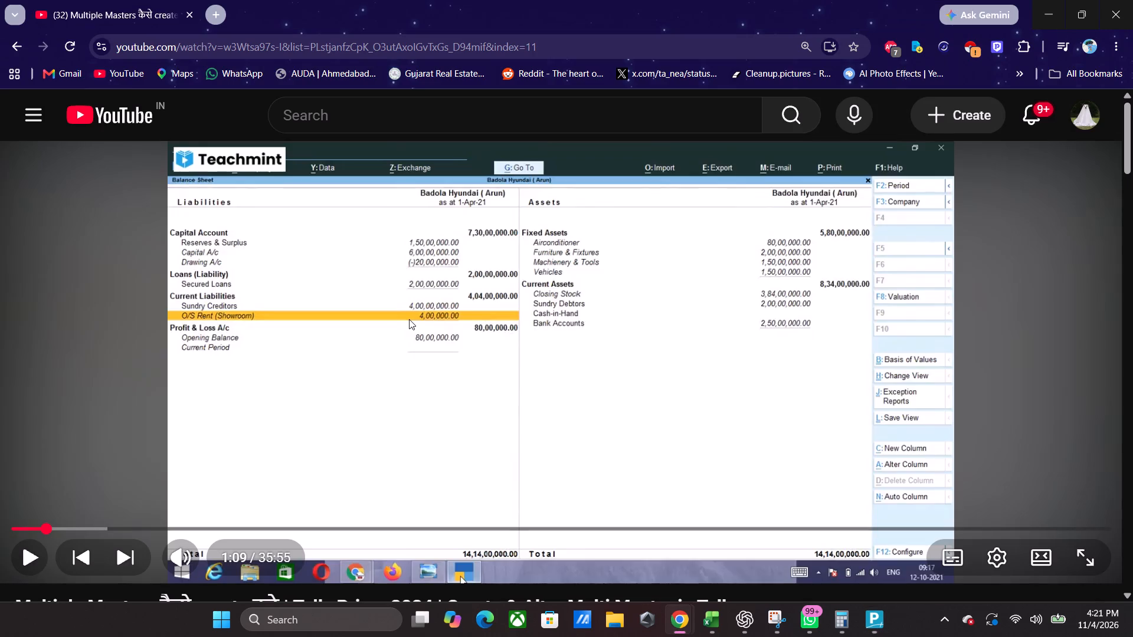
key("space")
key("Right")
key("Right")
key("Right")
key("Right")
key("Right")
key("Right")
key("Right")
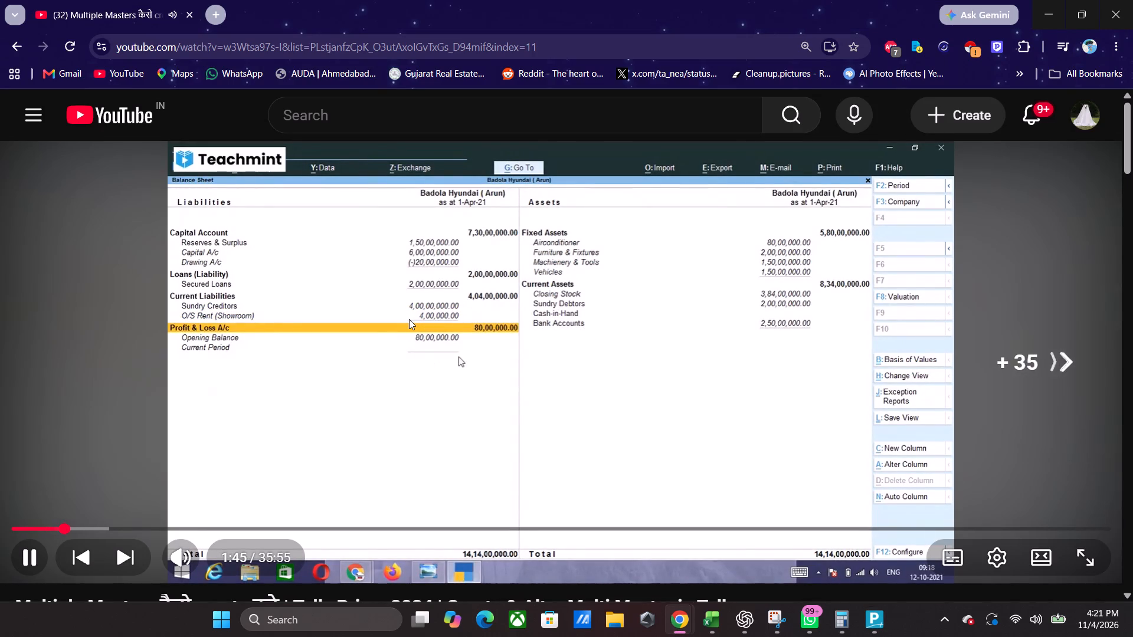
key("Right")
key("Right")
key("Right")
key("Right")
key("Right")
key("Right")
key("Right")
key("Right")
key("Right")
key("Right")
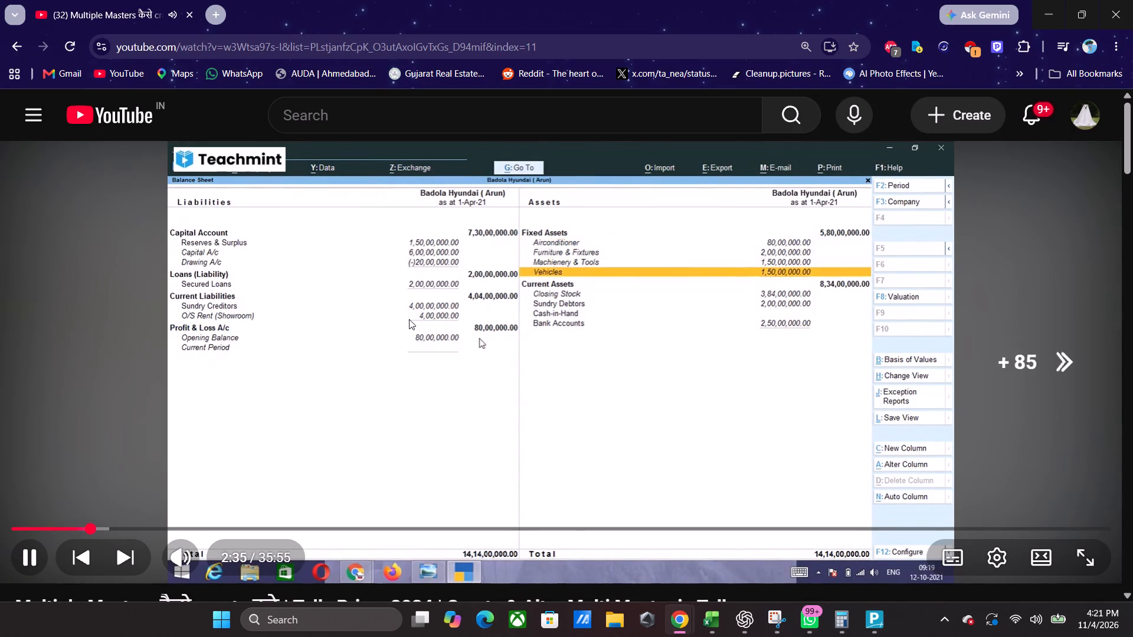
key("Right")
key("Right")
key("Right")
key("Right")
key("Right")
key("Right")
key("Right")
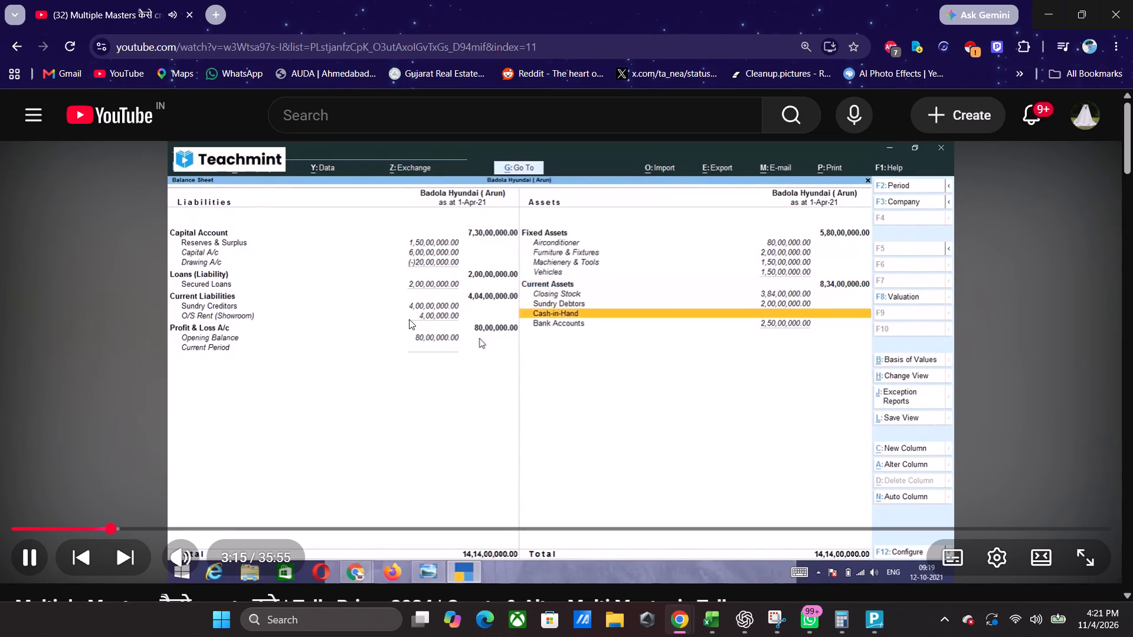
Return to Tally Prime, open the Current Assets group summary and review its ledgers and closing balances.
key("alt+Tab")
key("Return")
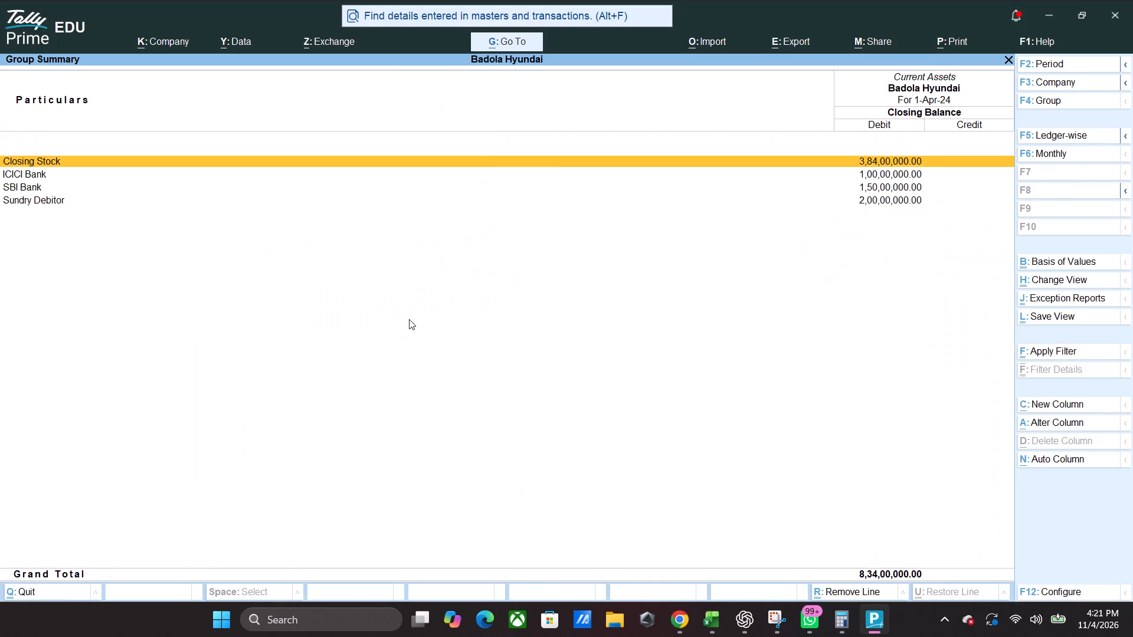
key("Down")
key("Down")
key("Down")
key("Up")
key("Up")
key("Up")
key("Down")
key("Down")
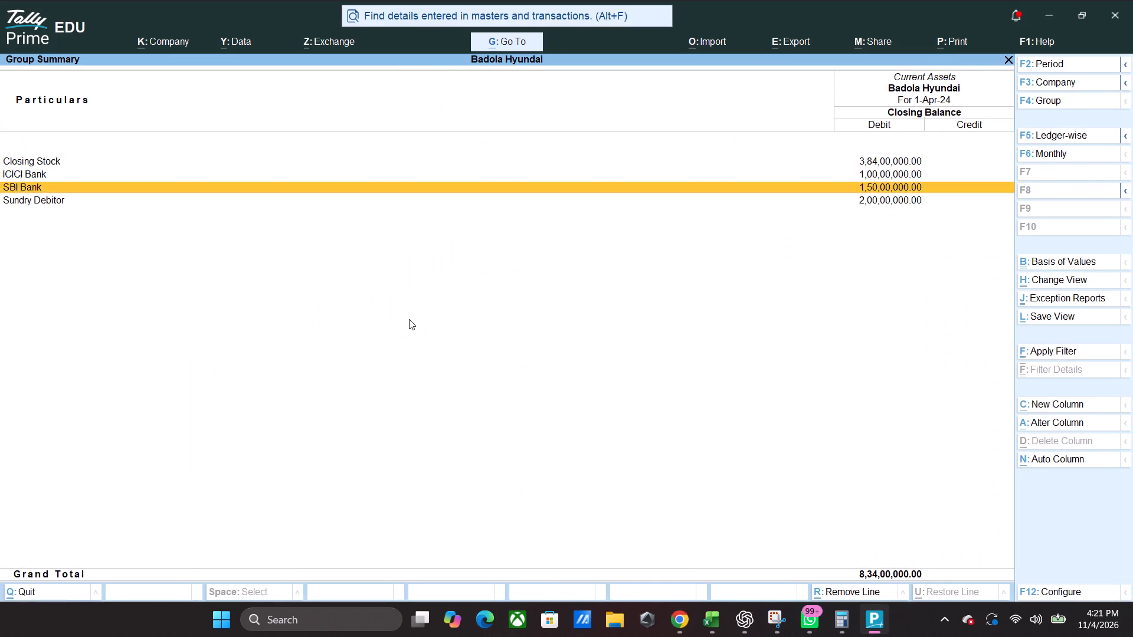
key("Down")
key("Up")
key("Up")
key("Up")
key("Down")
key("Down")
key("Down")
key("Up")
key("Up")
key("Up")
key("Tab")
Compare the Current Assets breakdown with the tutorial's Balance Sheet, reopening the group summary and returning to the video.
key("alt+Tab")
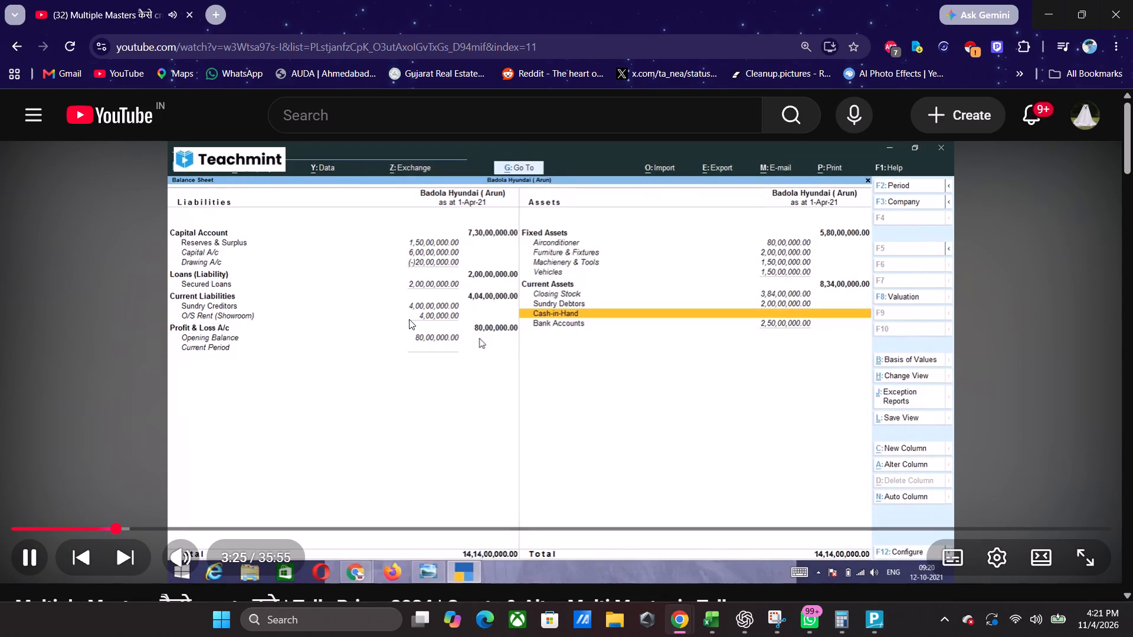
key("Tab")
key("alt+Tab")
key("Escape")
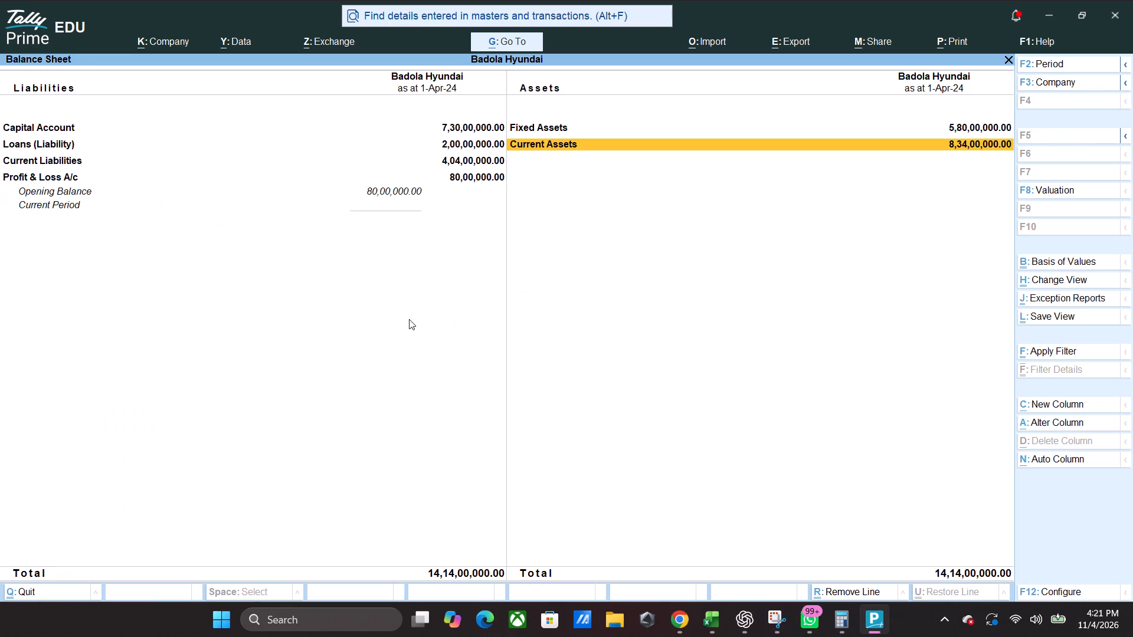
key("Return")
key("alt+Tab")
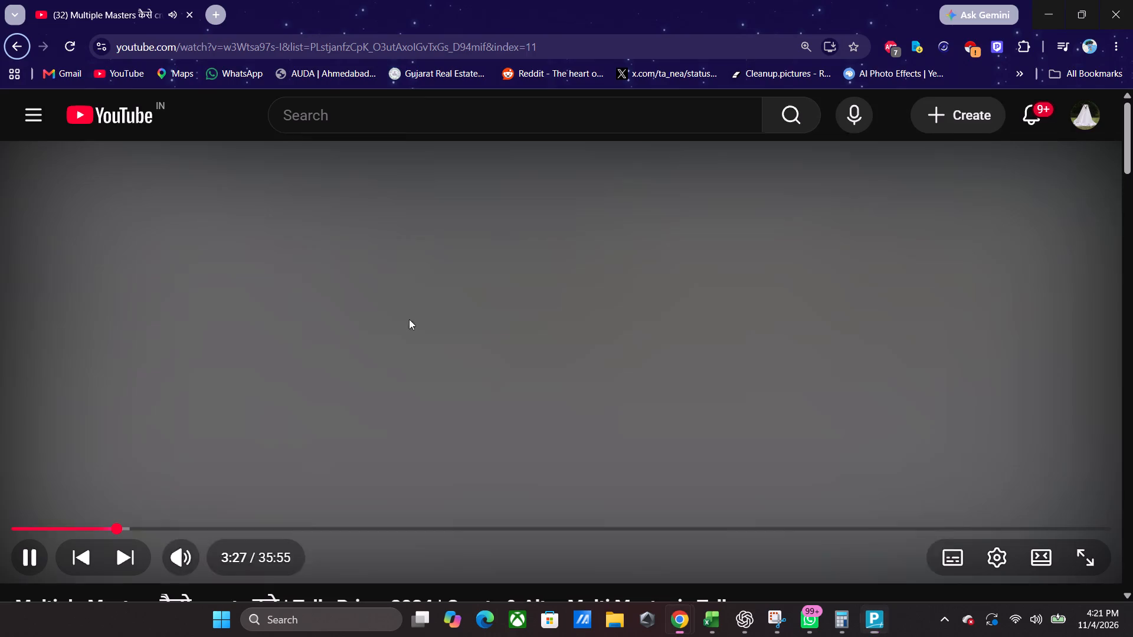
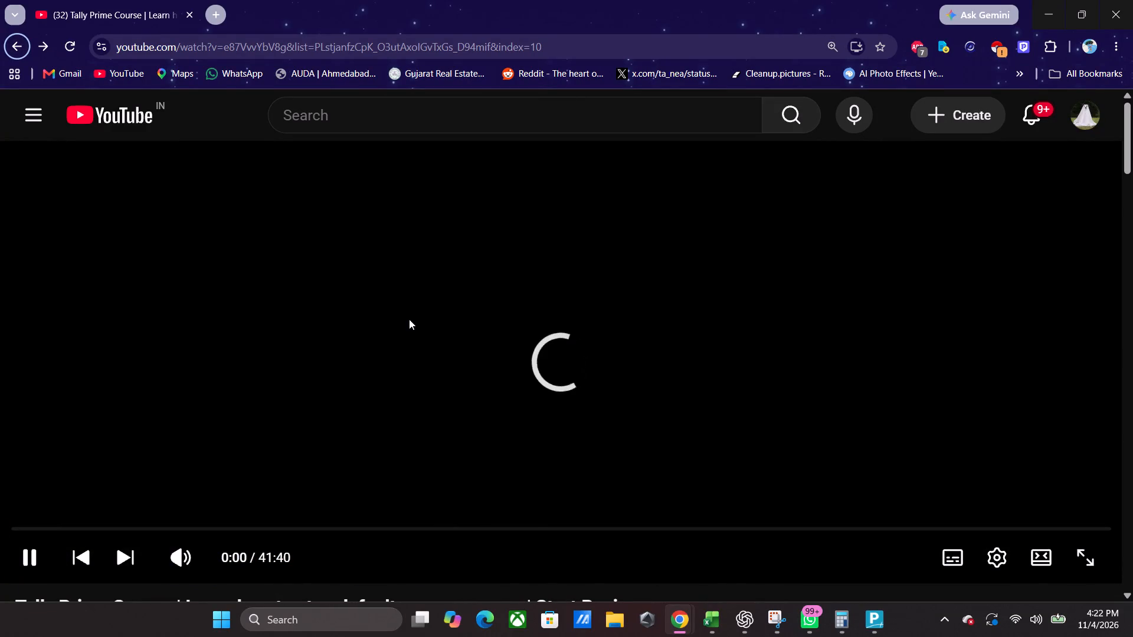
Return to the Multiple Masters tutorial video, number 11 in the Tally Prime playlist.
key("Right")
key("Return")
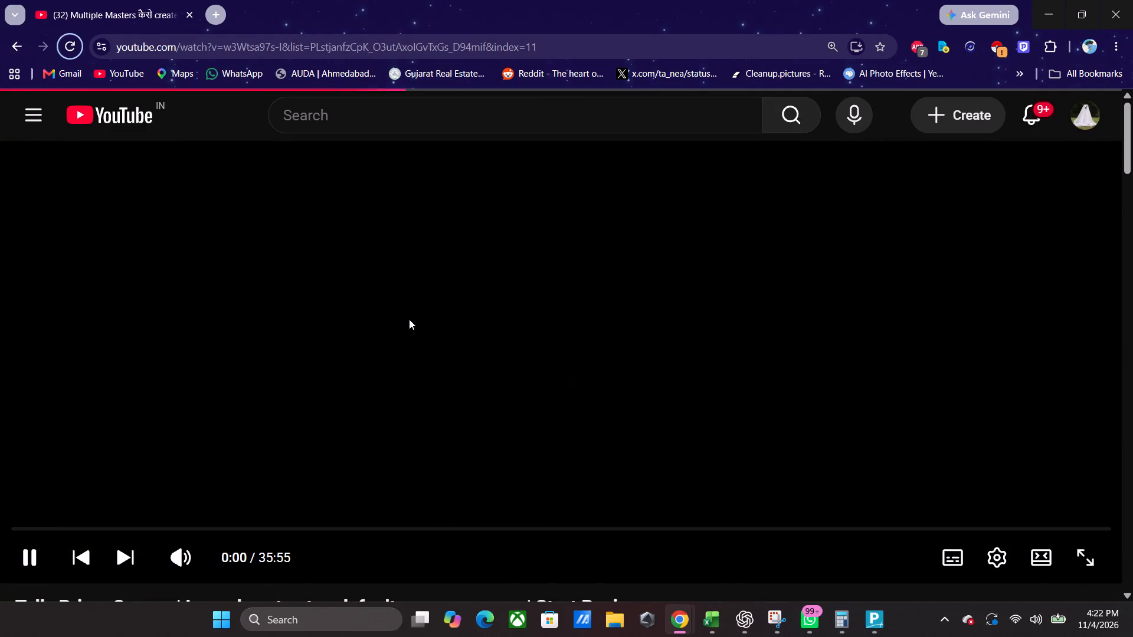
key("Right")
key("Right")
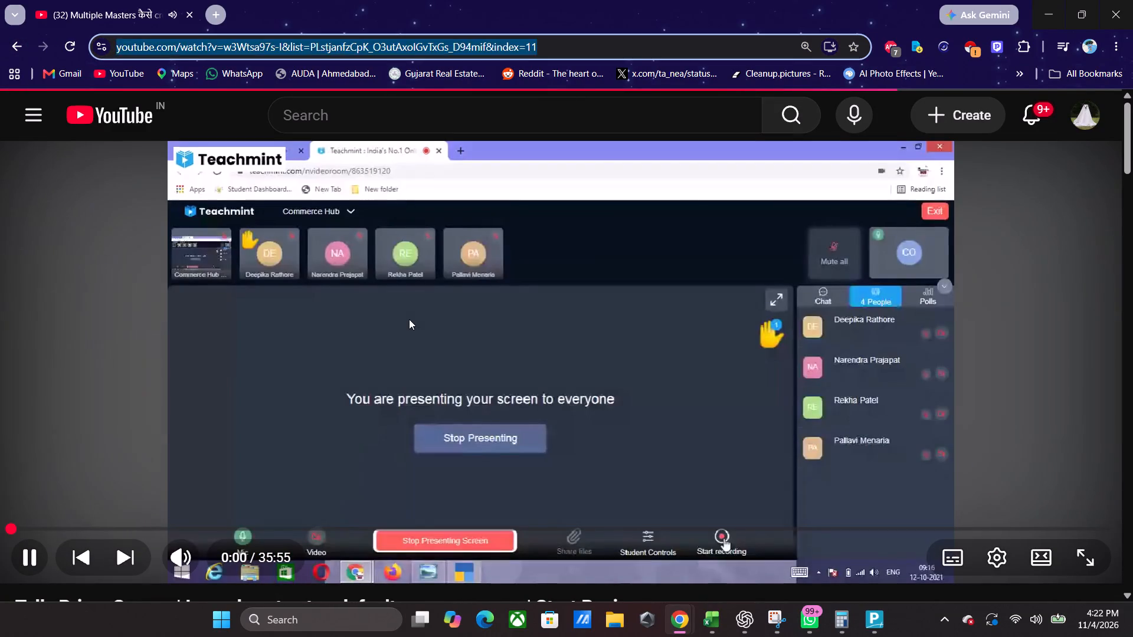
key("Right")
key("Escape")
Skip forward in the Multiple Masters video to about 2:22 to view the tutorial's Badola Hyundai Balance Sheet.
key("Right")
key("Right")
key("Right")
key("Right")
key("Right")
key("Right")
key("Right")
key("Right")
key("Right")
key("Right")
key("Right")
key("Right")
key("Right")
key("Right")
key("Right")
key("Right")
key("Right")
key("Right")
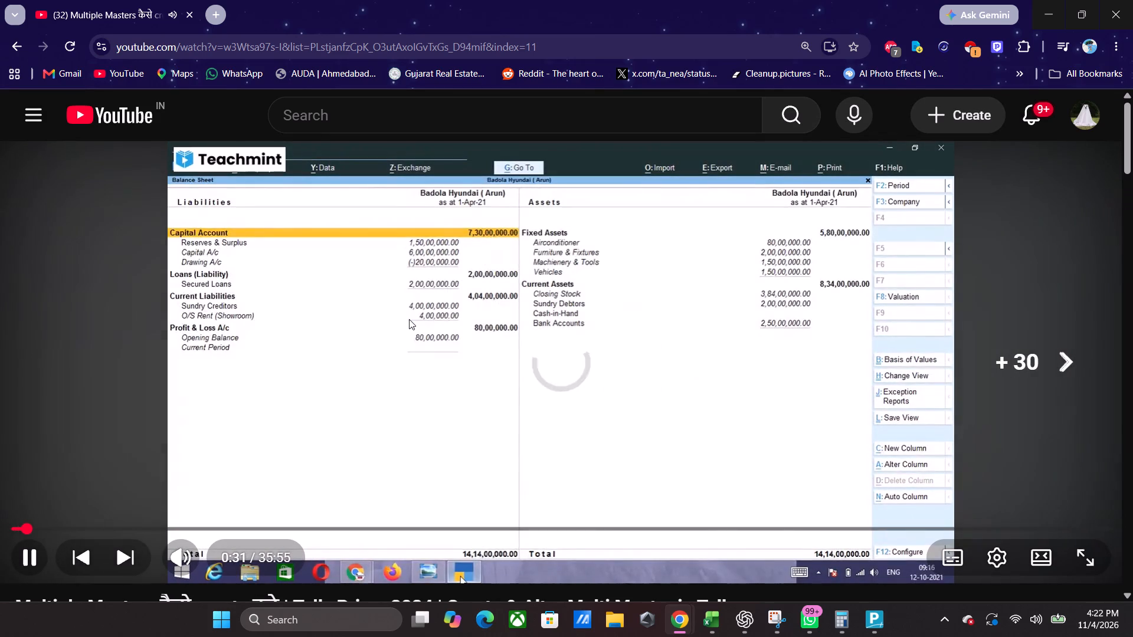
key("Right")
key("Right")
key("Right")
key("Right")
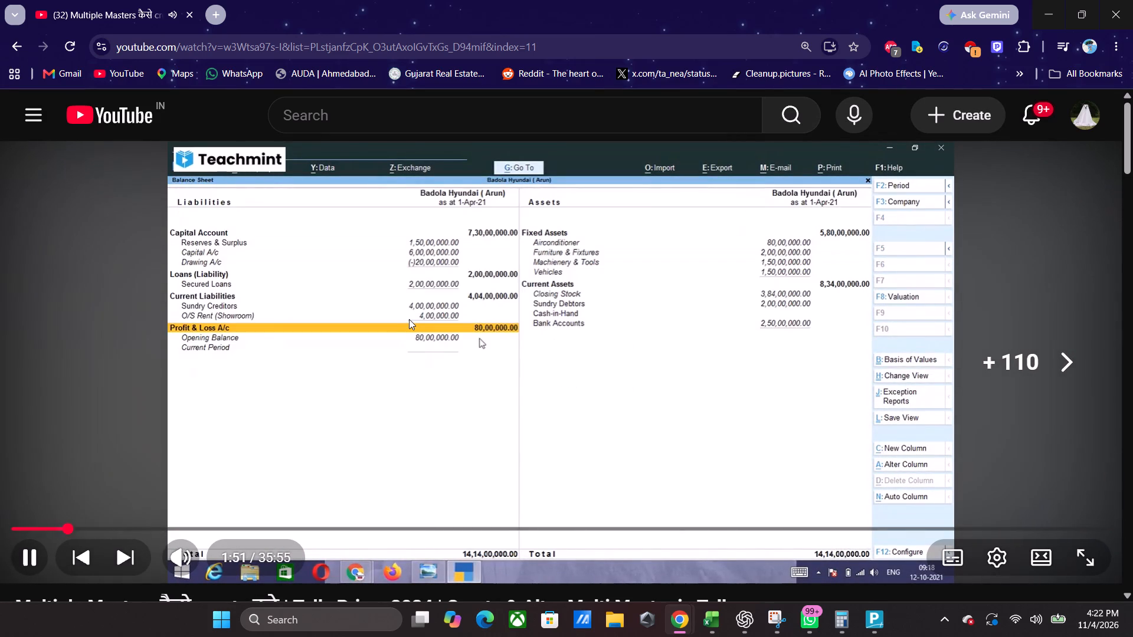
key("Right")
key("Right")
key("Right")
key("Right")
key("Right")
key("Right")
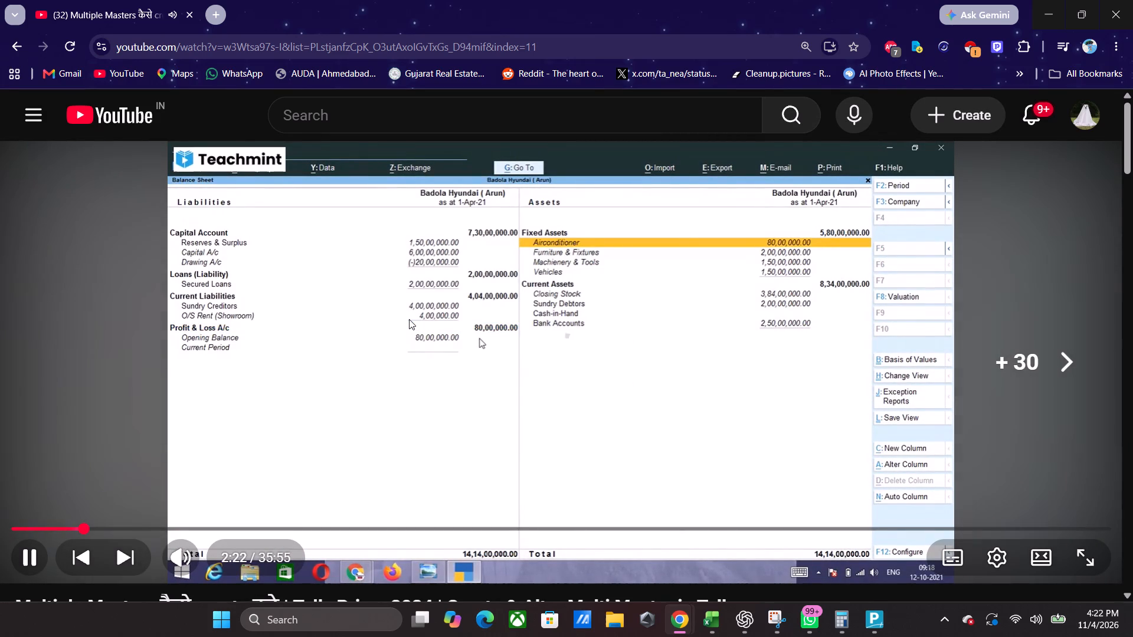
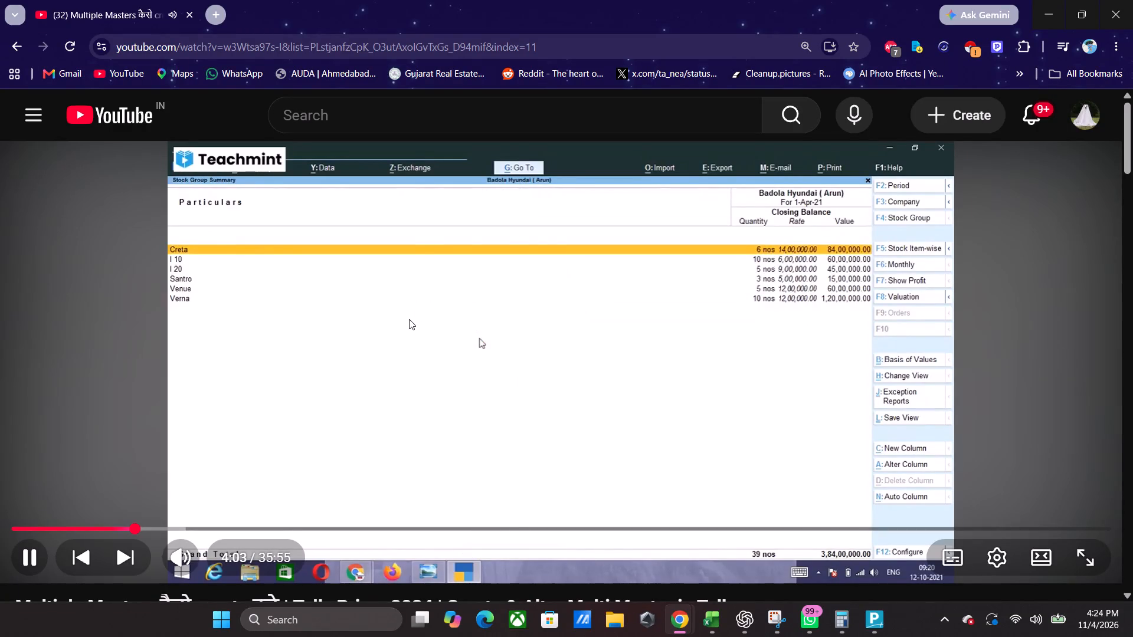
Rewind the tutorial video slightly and pause it on the Badola Hyundai Stock Group Summary at about 4:02.
key("Left")
key("space")
Switch to TallyPrime, examine the Closing Stock ledger's April vouchers, and return through the Balance Sheet to the Gateway of Tally.
key("alt+Tab")
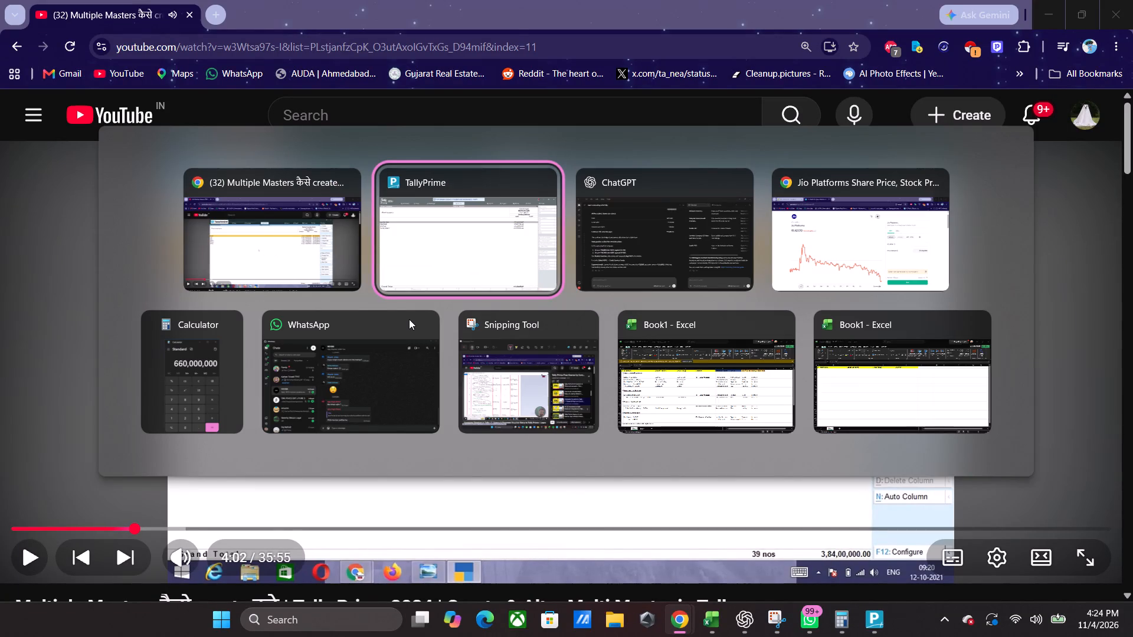
key("Return")
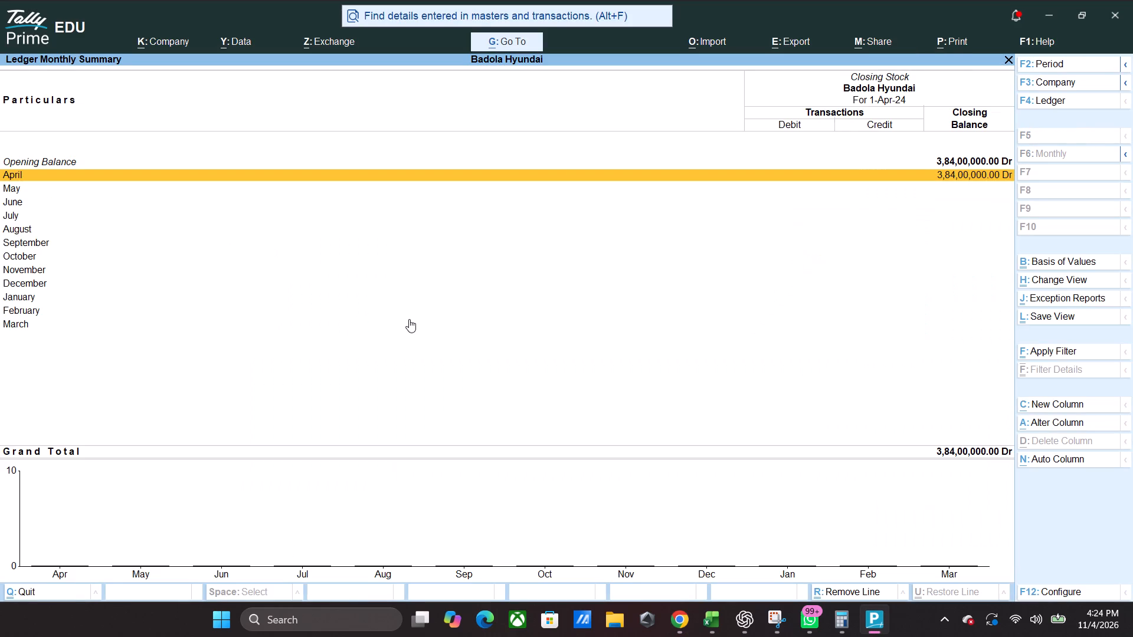
key("Return")
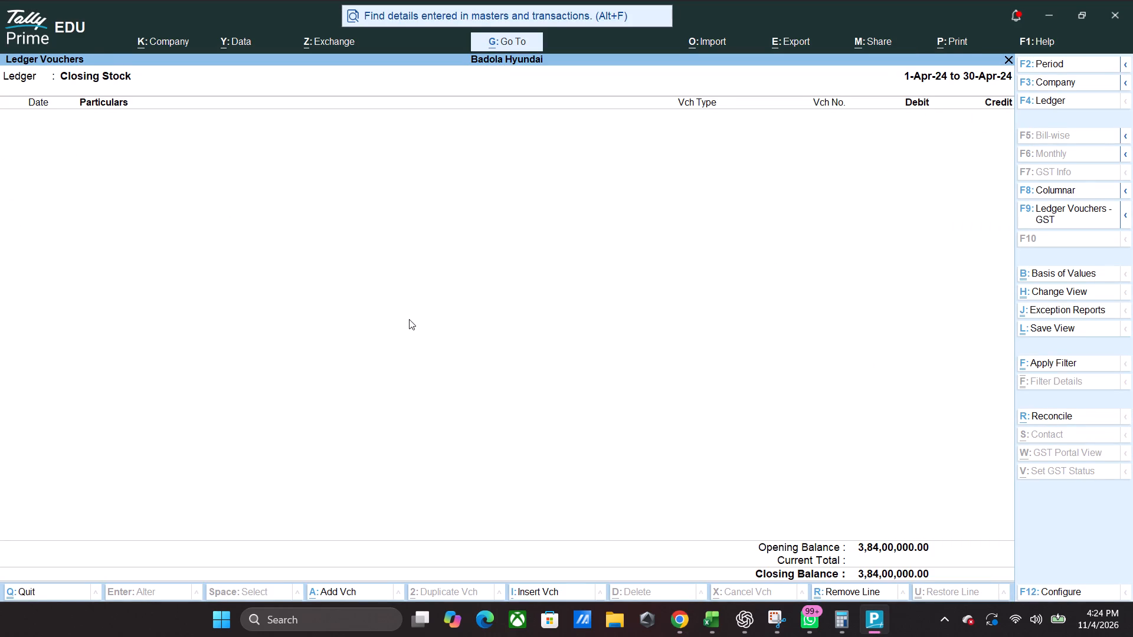
key("Escape")
key("Escape")
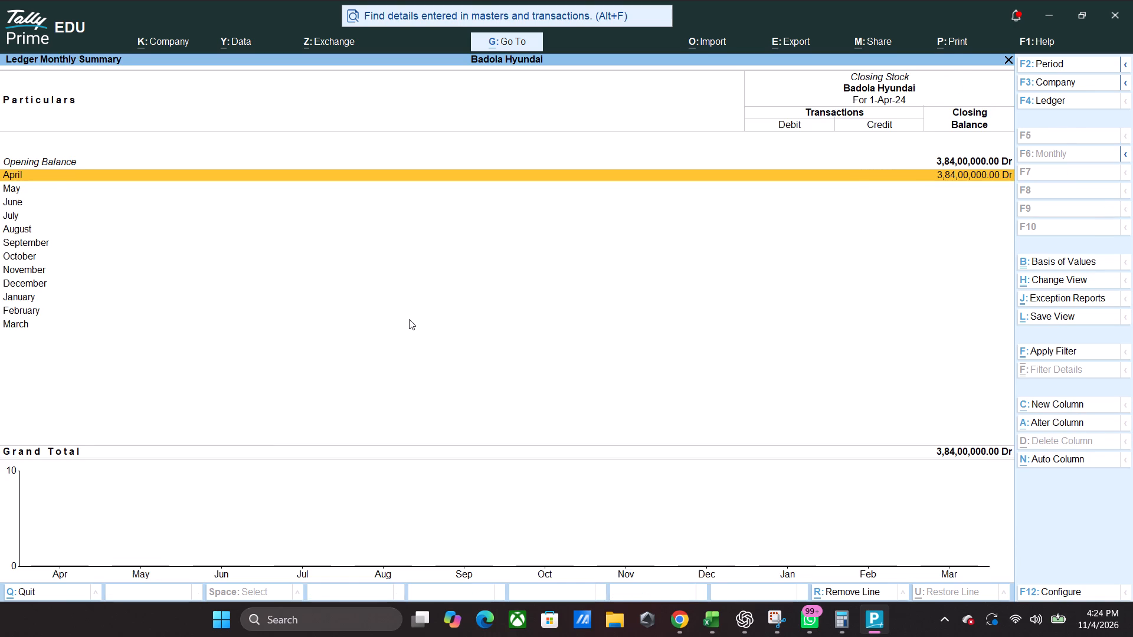
key("Escape")
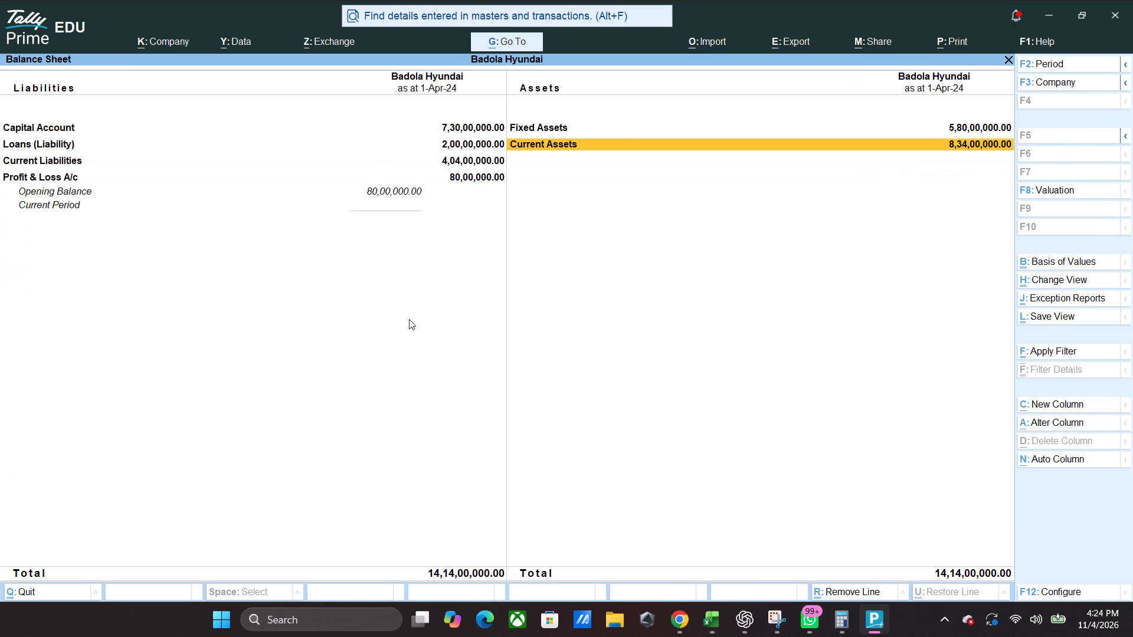
key("Escape")
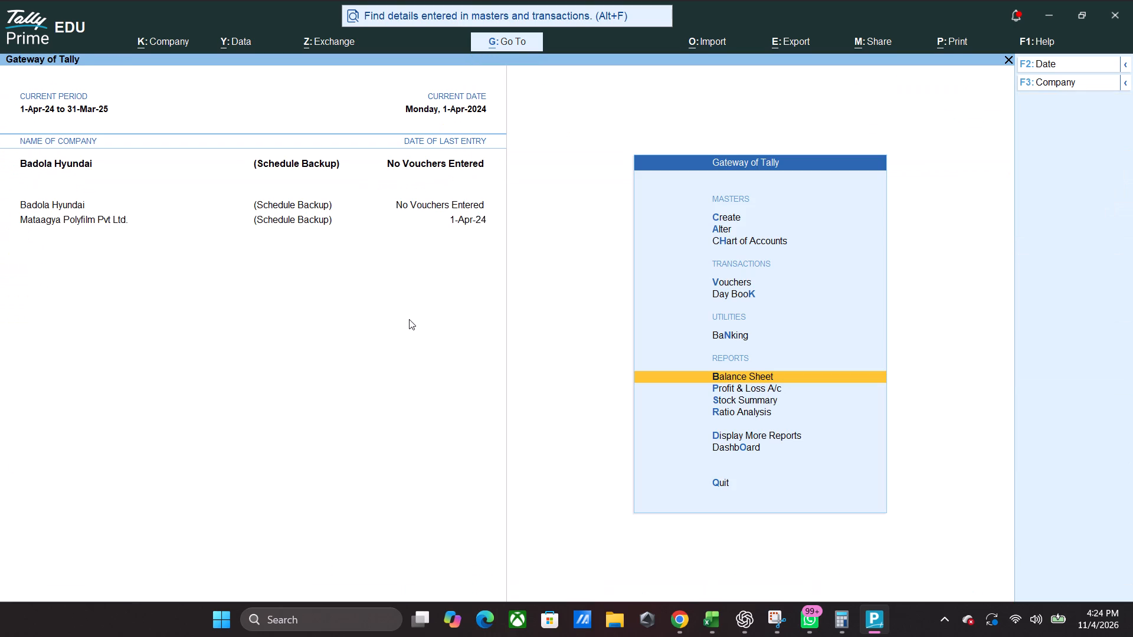
Open the Closing Stock ledger for alteration, review its group, statutory, mailing and tax details, and accept it without changes.
key("Up")
key("Up")
key("Up")
key("Up")
key("Up")
key("Up")
key("Up")
key("Up")
key("Up")
key("Down")
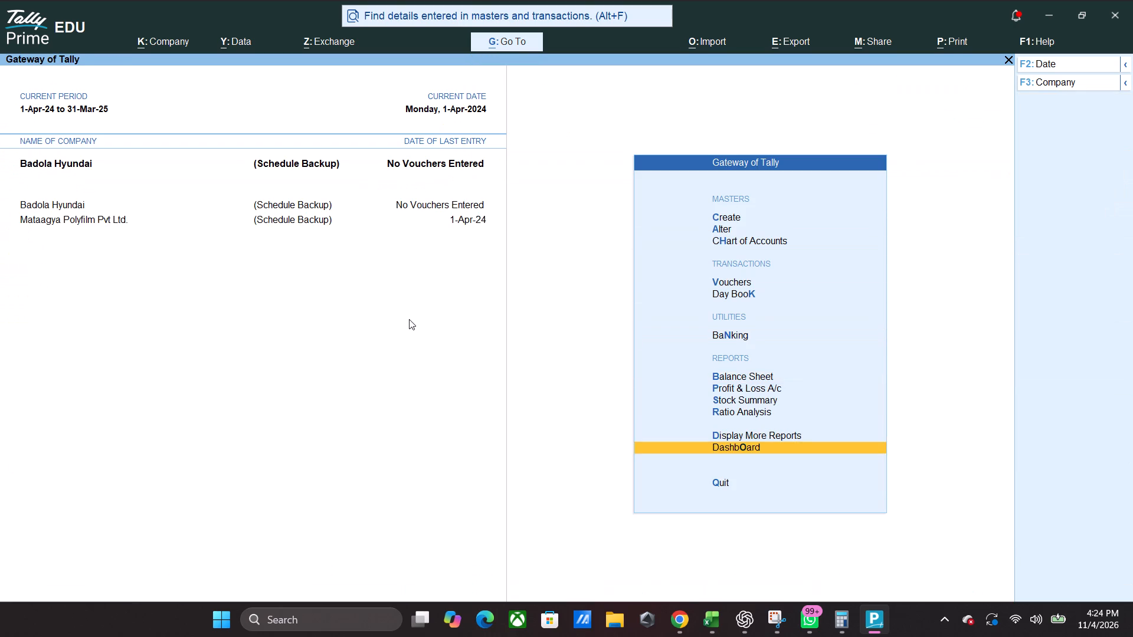
key("Down")
key("Down")
key("Down")
key("Return")
key("Down")
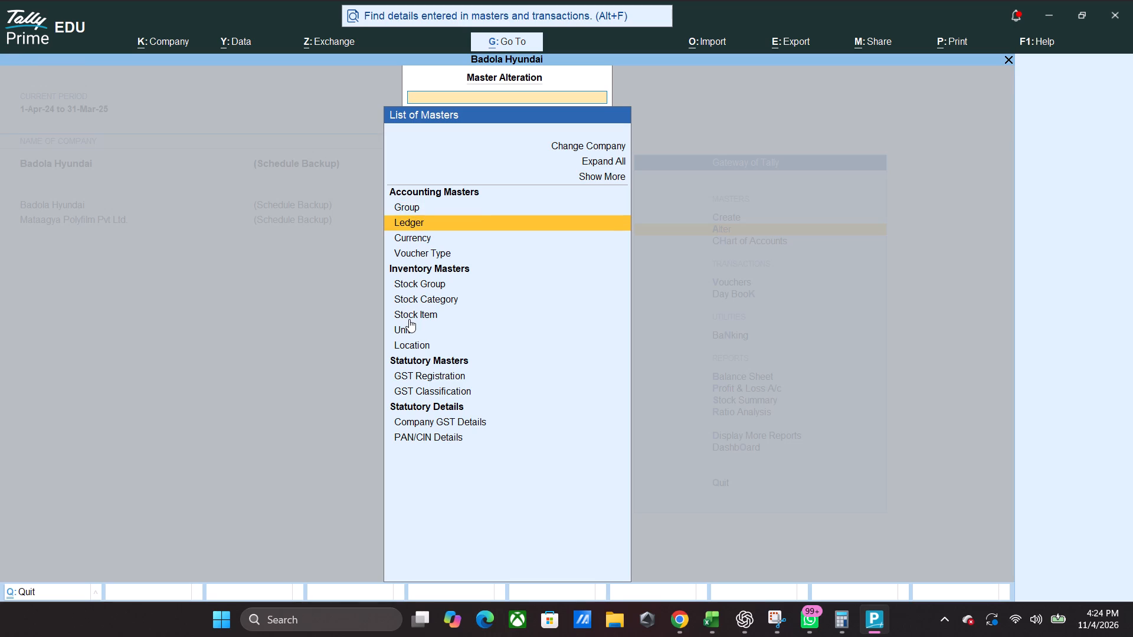
key("Return")
key("Down")
key("Down")
key("Down")
key("Down")
key("Up")
key("Return")
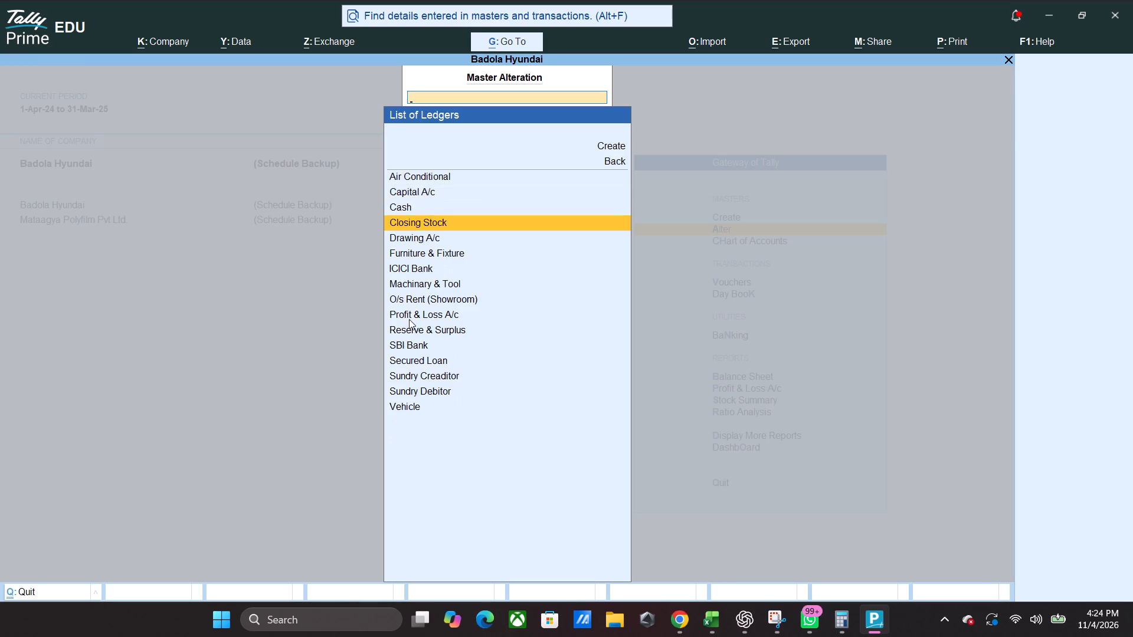
key("Return")
key("Return")
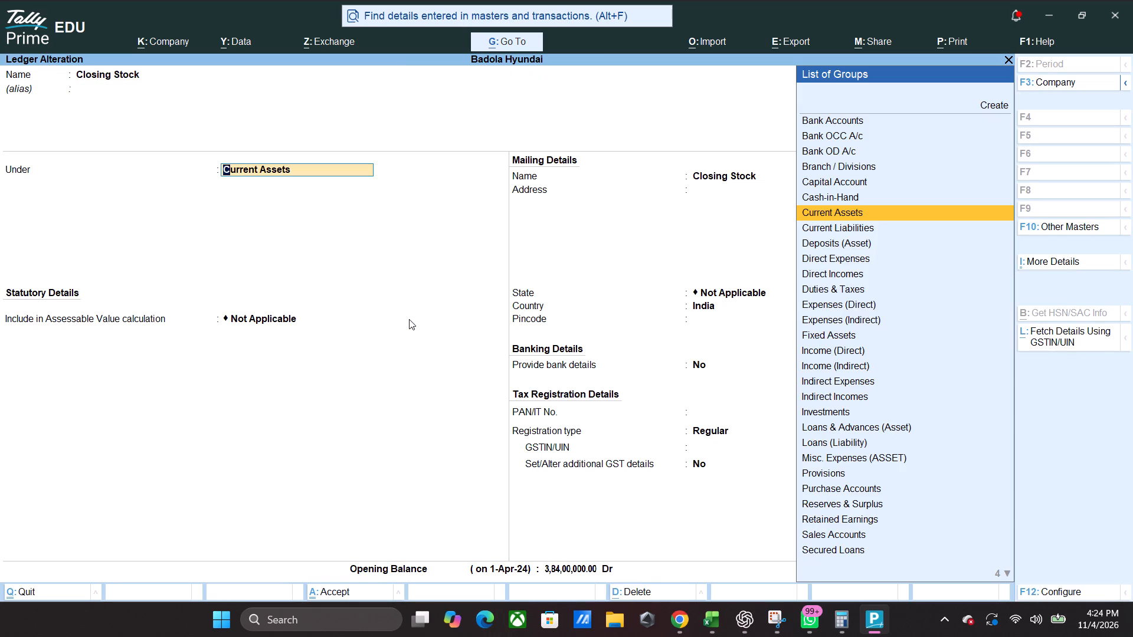
key("Return")
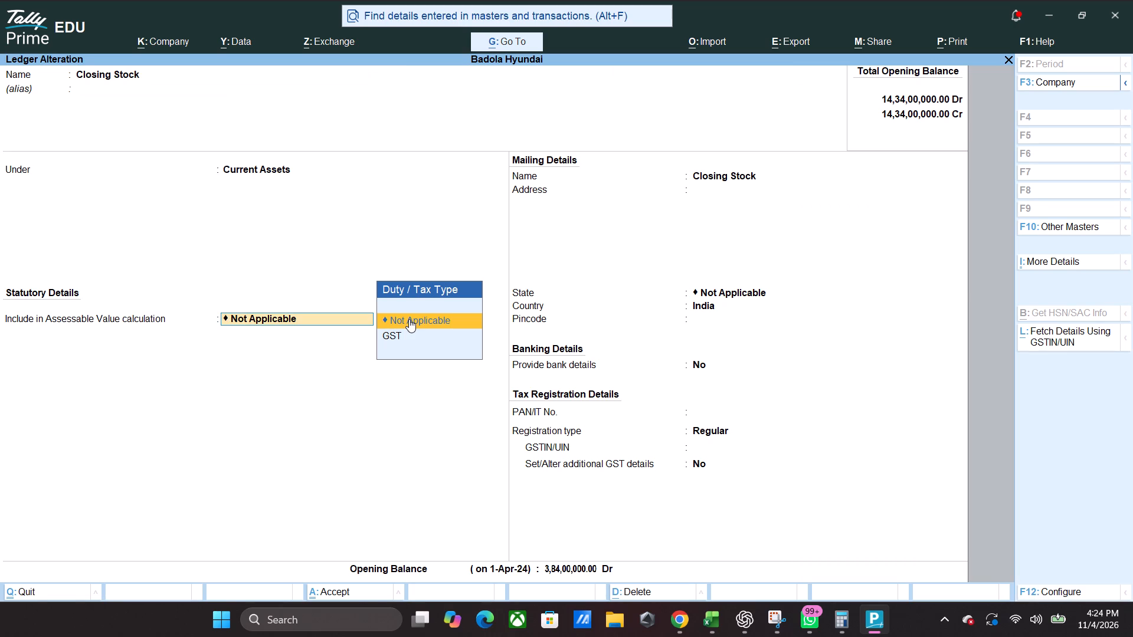
key("Return")
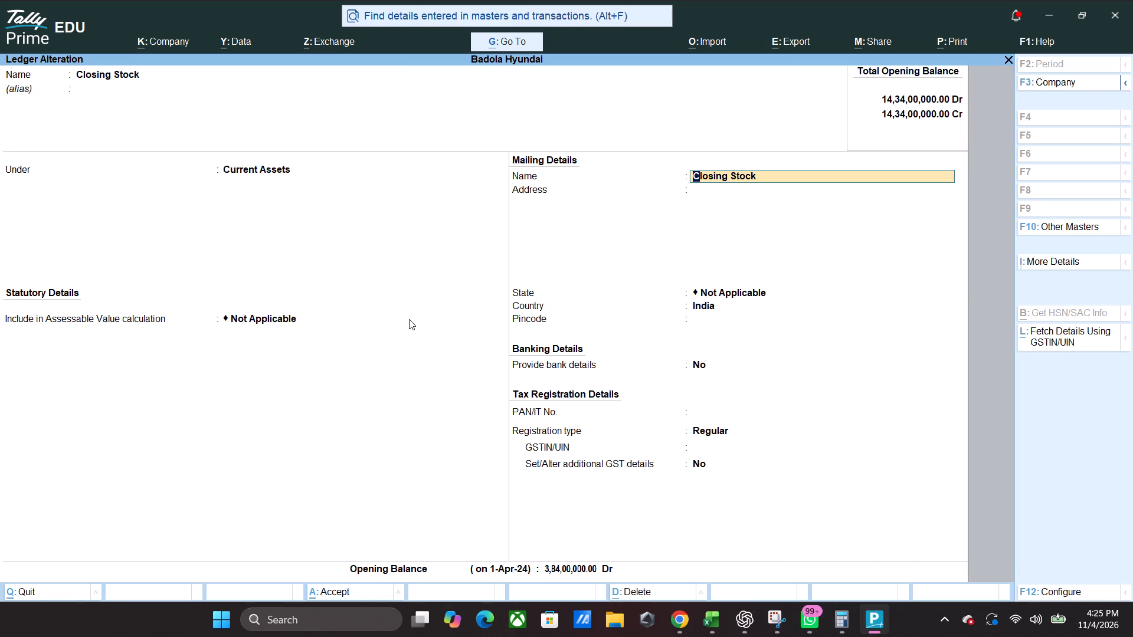
key("Return")
key("Return")
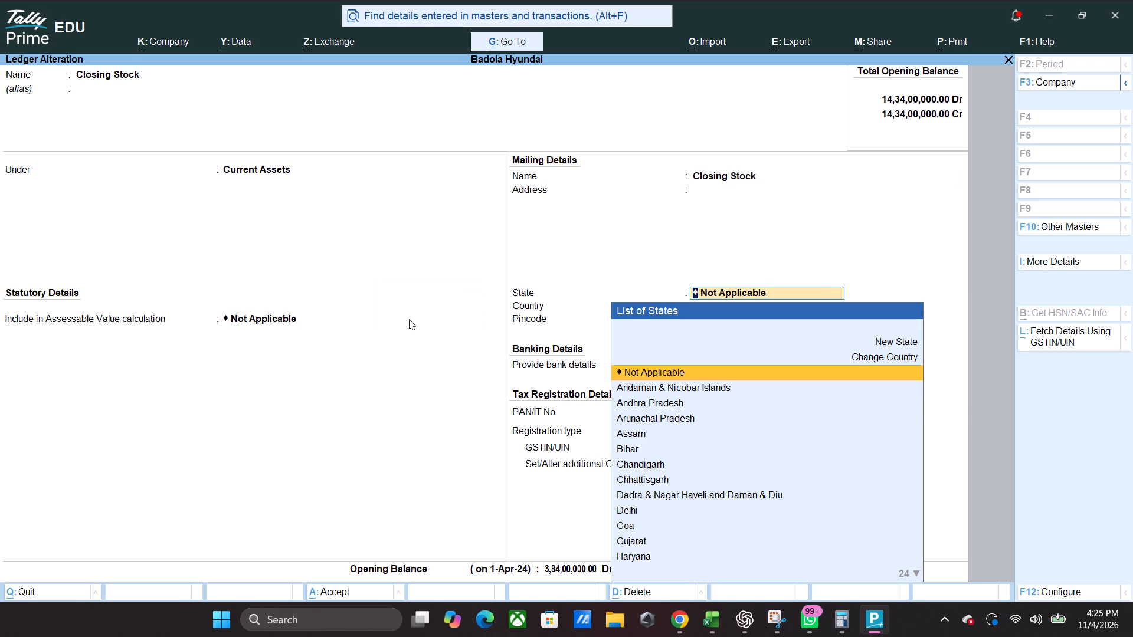
key("Return")
key("Return")
key("Return")
key("Return")
key("Return")
key("Return")
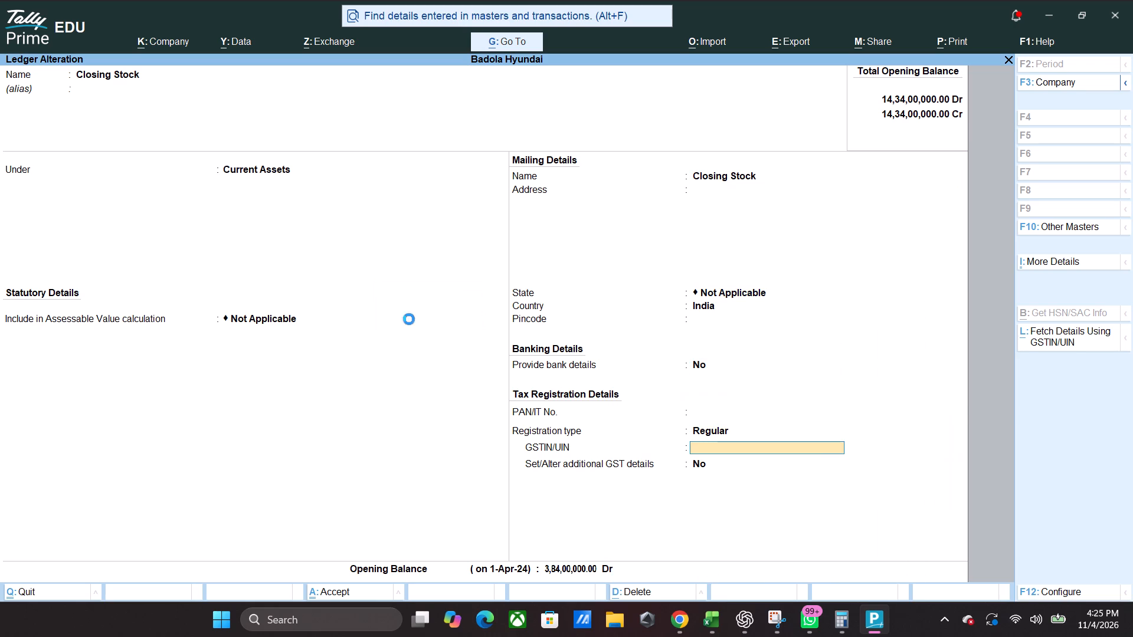
key("Return")
key("Return")
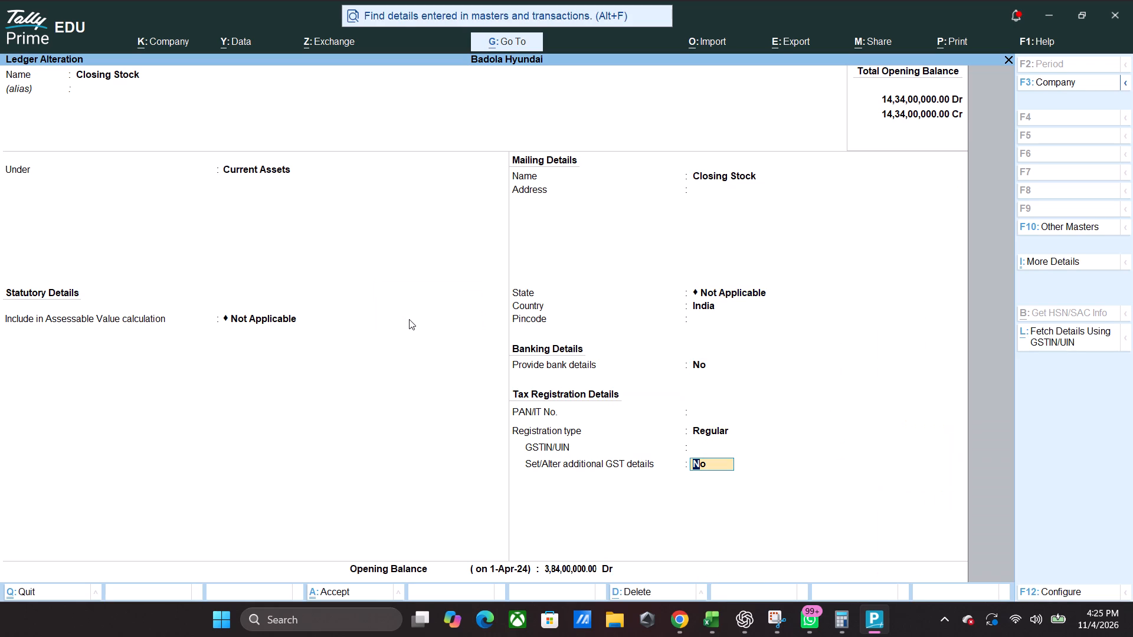
key("Return")
key("Return")
key("Return")
key("Return")
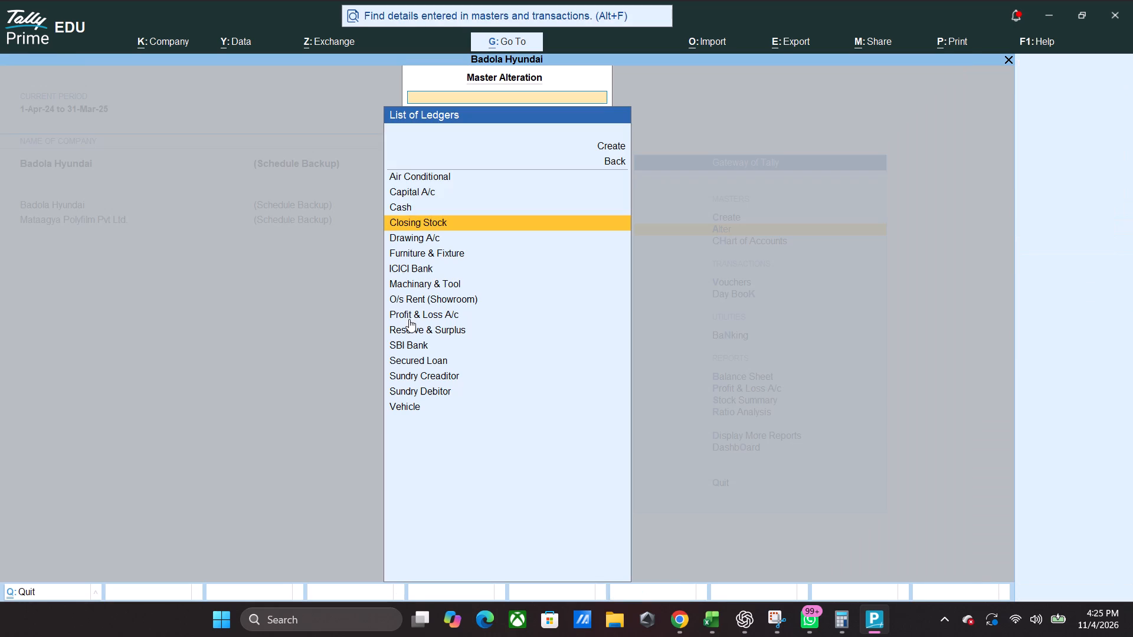
key("Escape")
key("Escape")
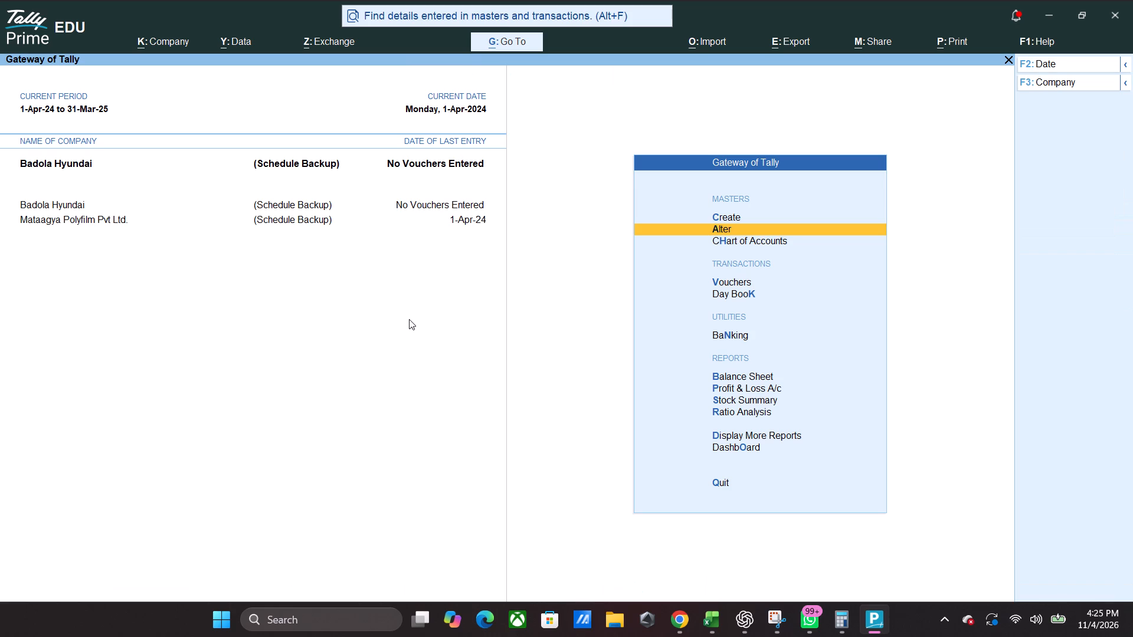
Examine the group-wise list of ledgers in the Chart of Accounts, especially the entries under Current Assets.
key("Down")
key("Return")
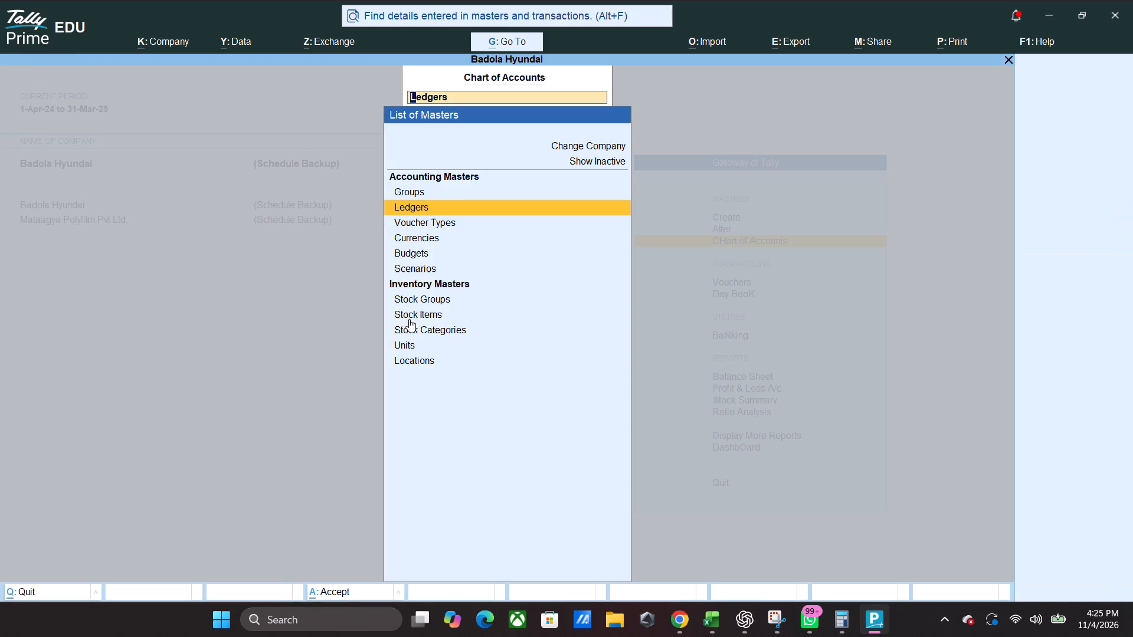
key("Return")
key("Down")
key("Down")
key("Down")
key("Down")
key("Down")
key("Down")
key("Down")
key("Down")
key("Down")
key("Down")
key("Up")
key("Up")
key("Up")
key("Up")
key("Up")
key("Up")
key("Up")
key("Up")
key("Down")
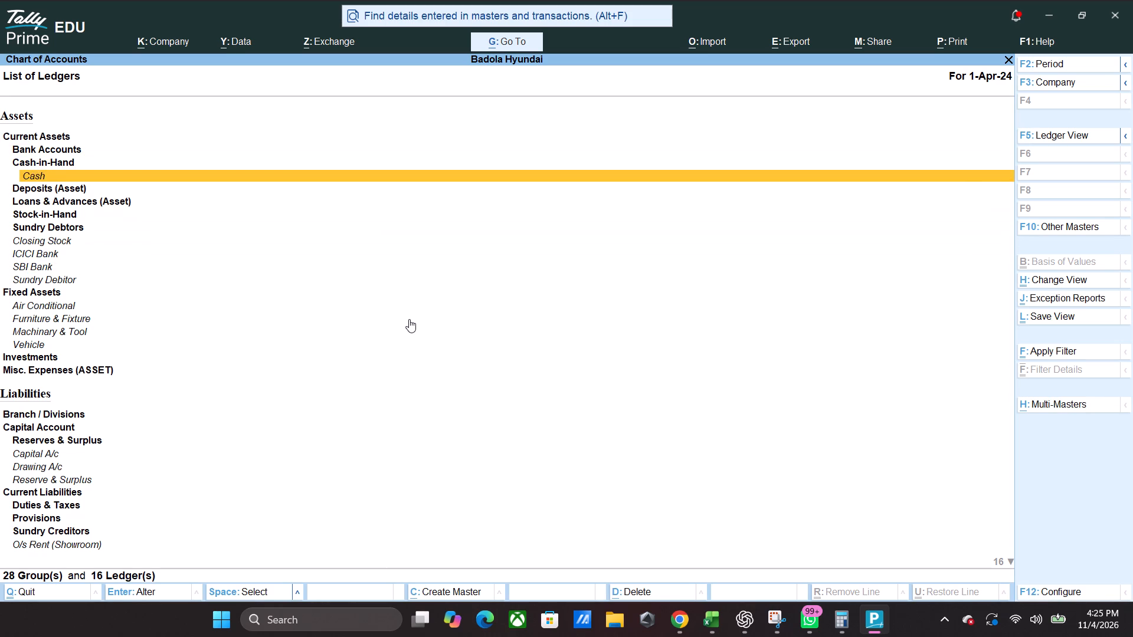
key("Down")
key("Down")
key("Down")
key("Down")
key("Down")
key("Down")
key("Down")
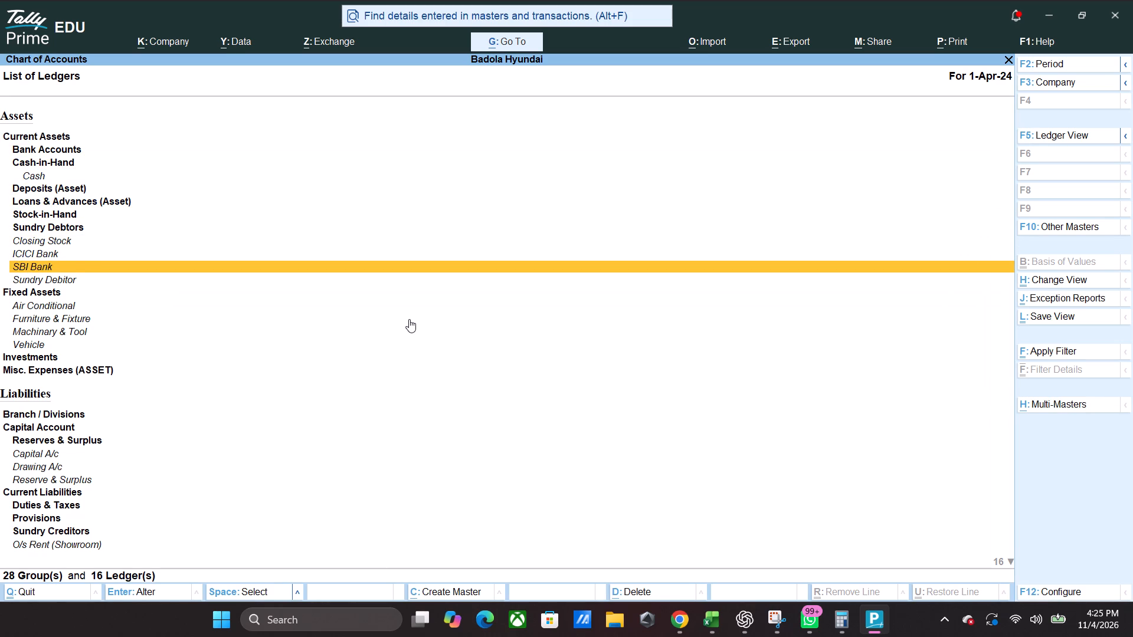
key("Down")
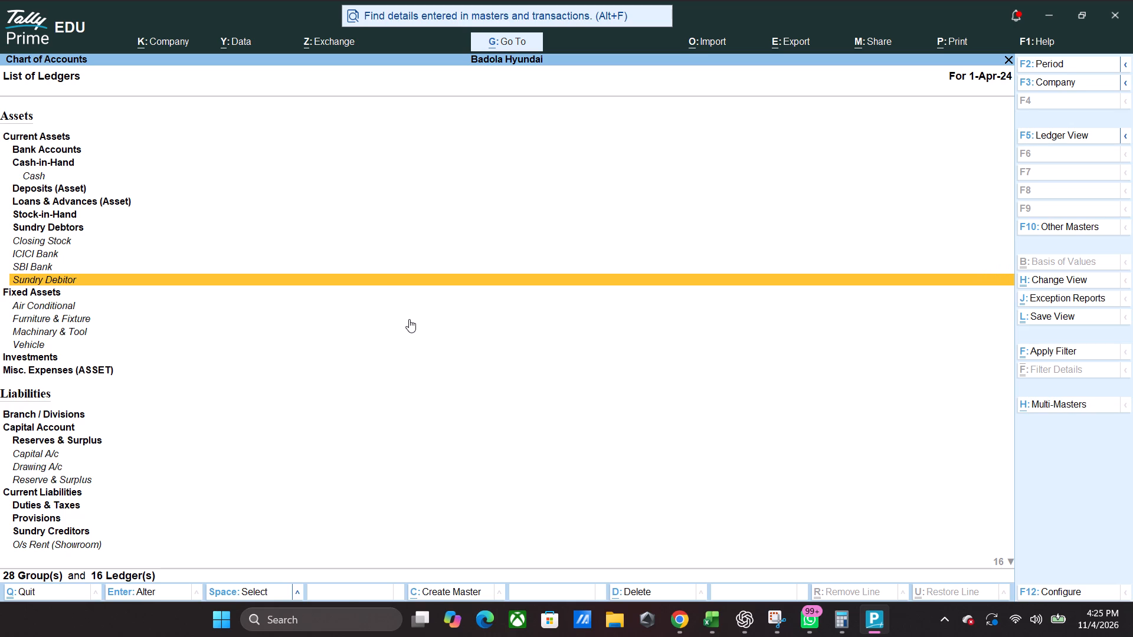
View the Chart of Accounts ledger list in the Ledger-wise and Ledger GST Details views, then leave the list.
key("ctrl+h")
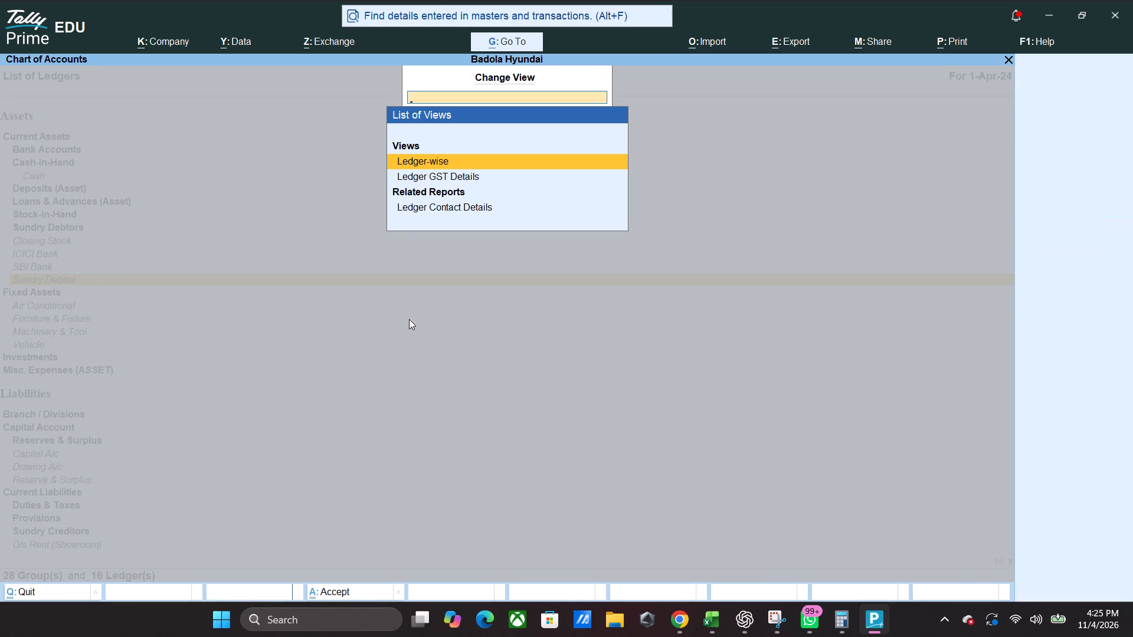
key("Return")
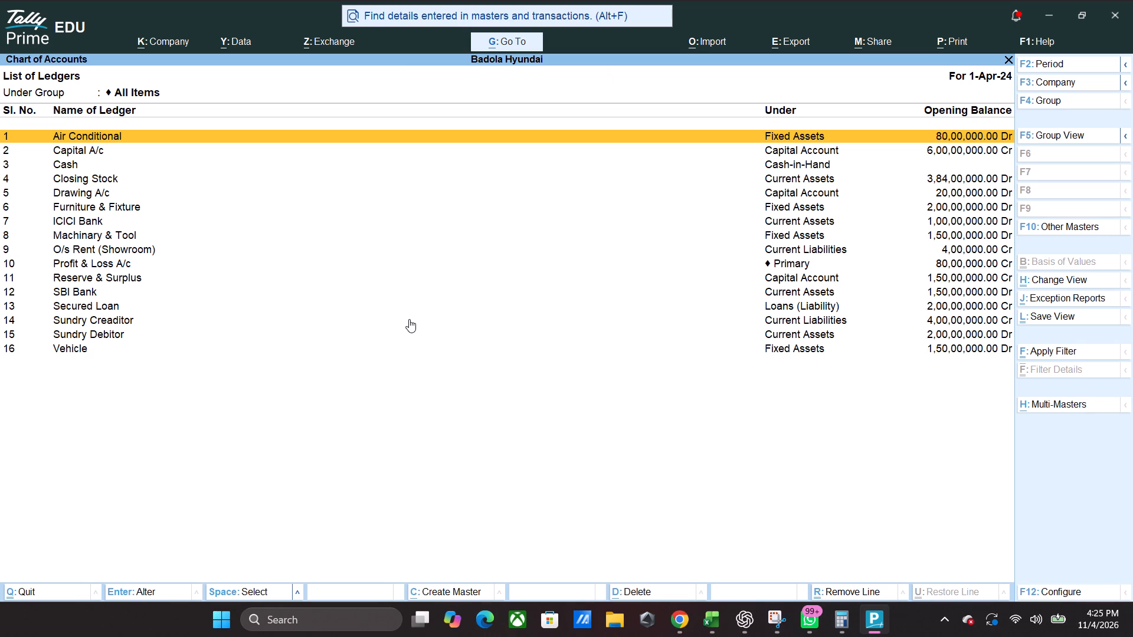
key("ctrl+h")
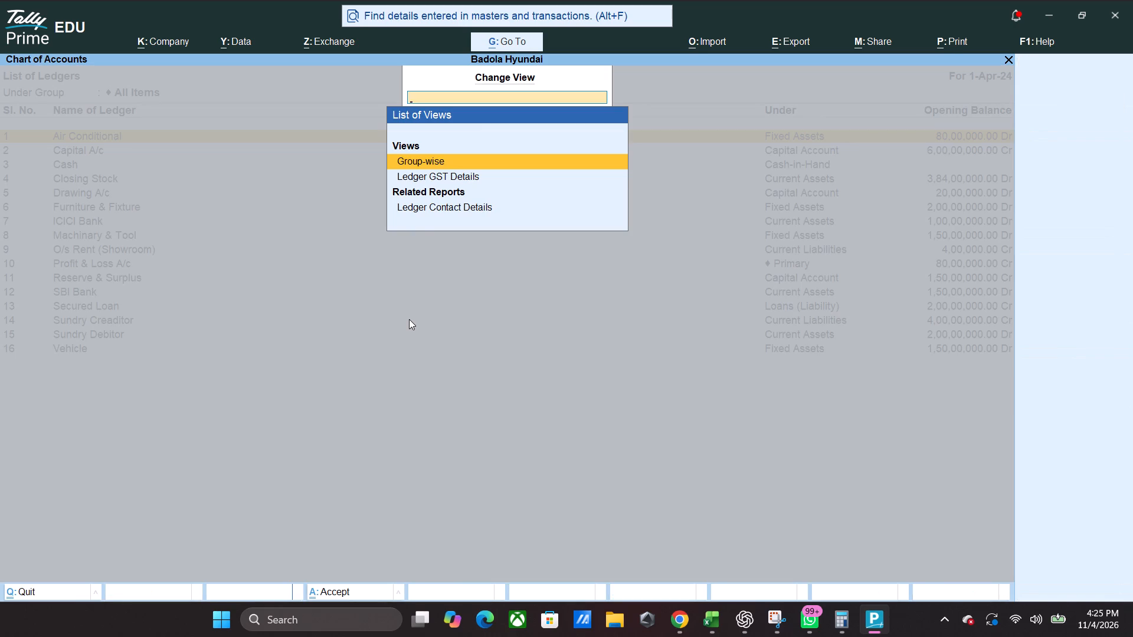
key("Down")
key("Return")
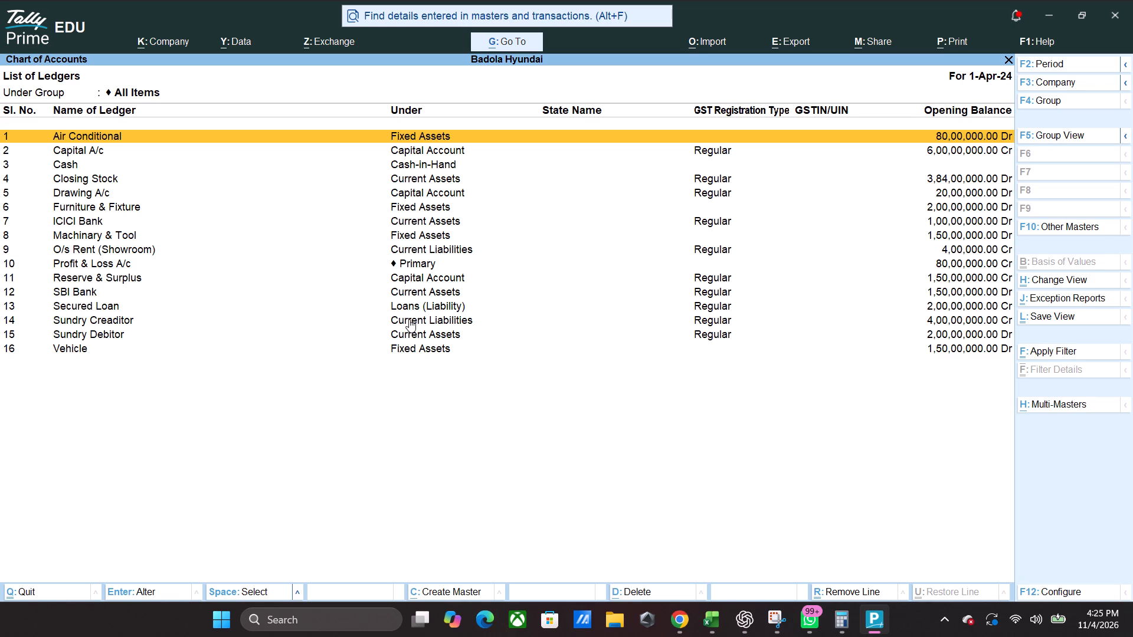
key("Escape")
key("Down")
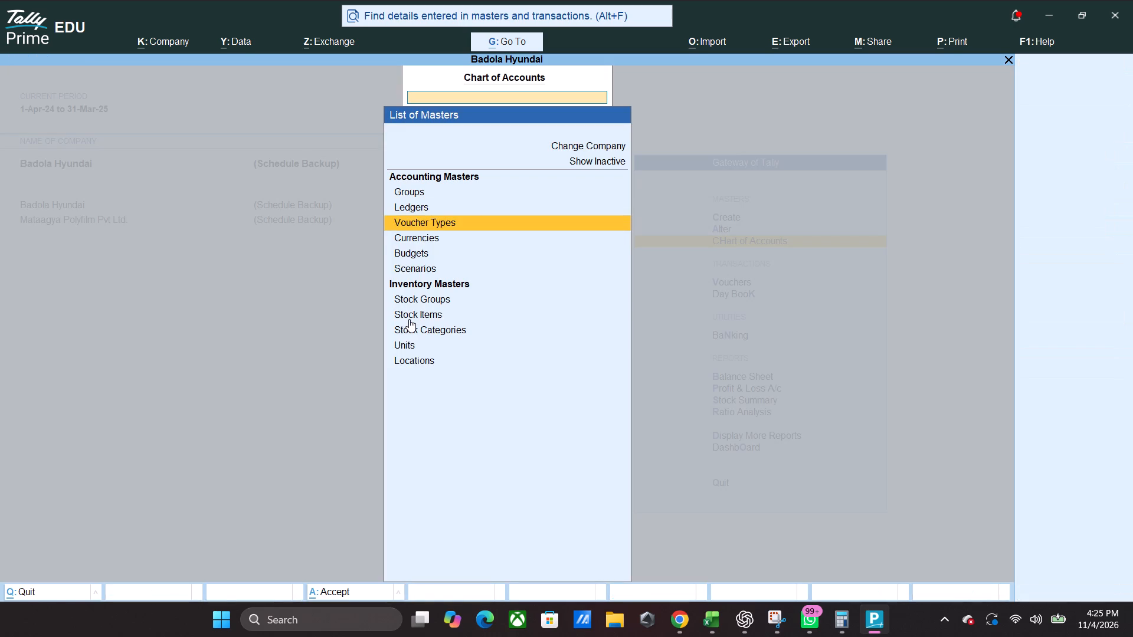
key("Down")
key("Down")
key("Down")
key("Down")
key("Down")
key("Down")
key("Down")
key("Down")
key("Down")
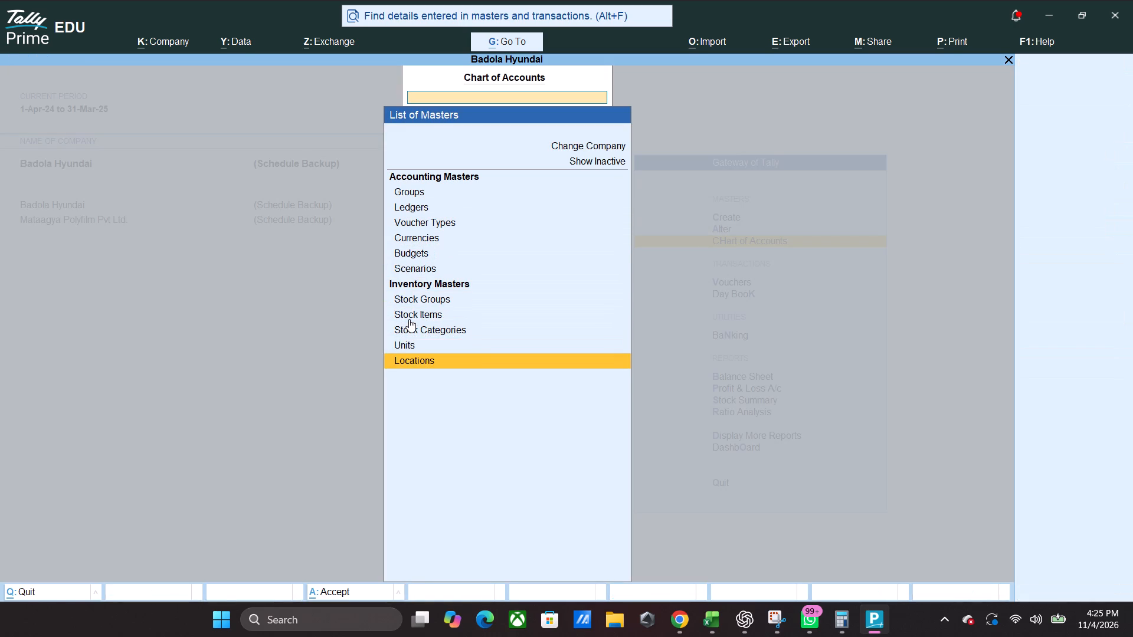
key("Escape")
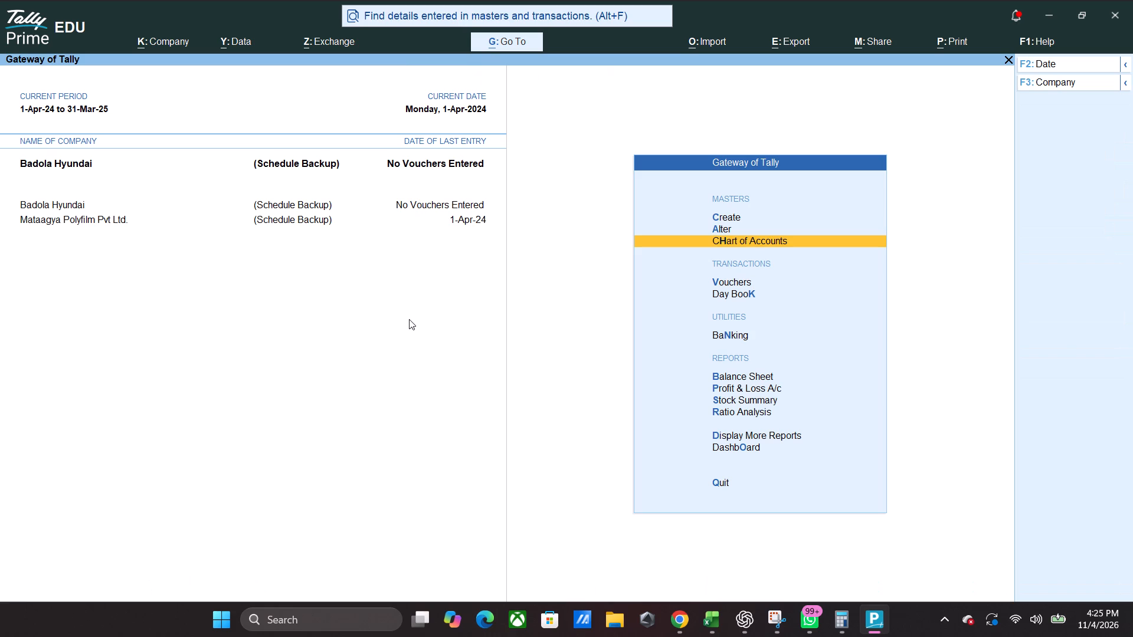
Switch back to the tutorial video and capture a rectangular screenshot covering its Stock Group Summary.
key("alt+Tab")
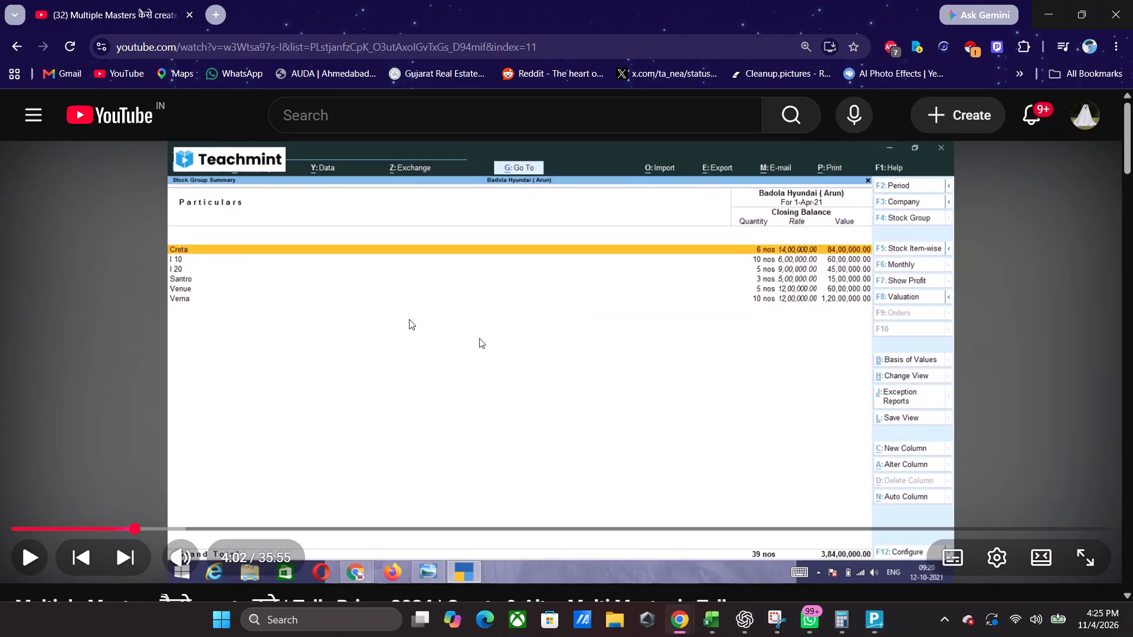
key("shift+super+s")
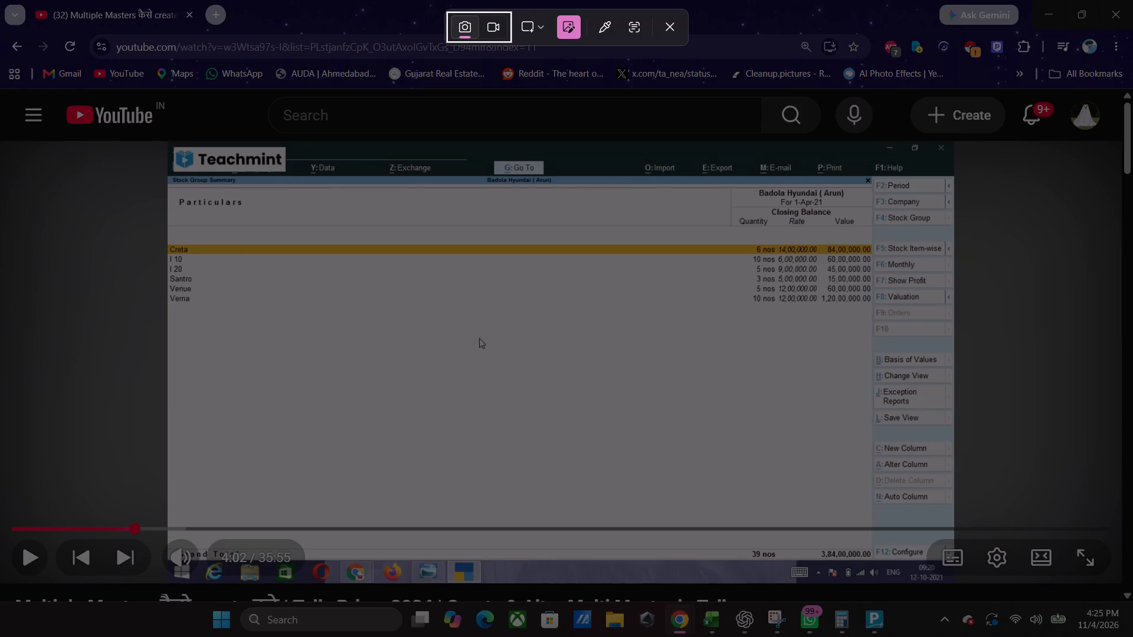
key("ctrl+super+F24")
left_click_drag(4, 62, 873, 505)
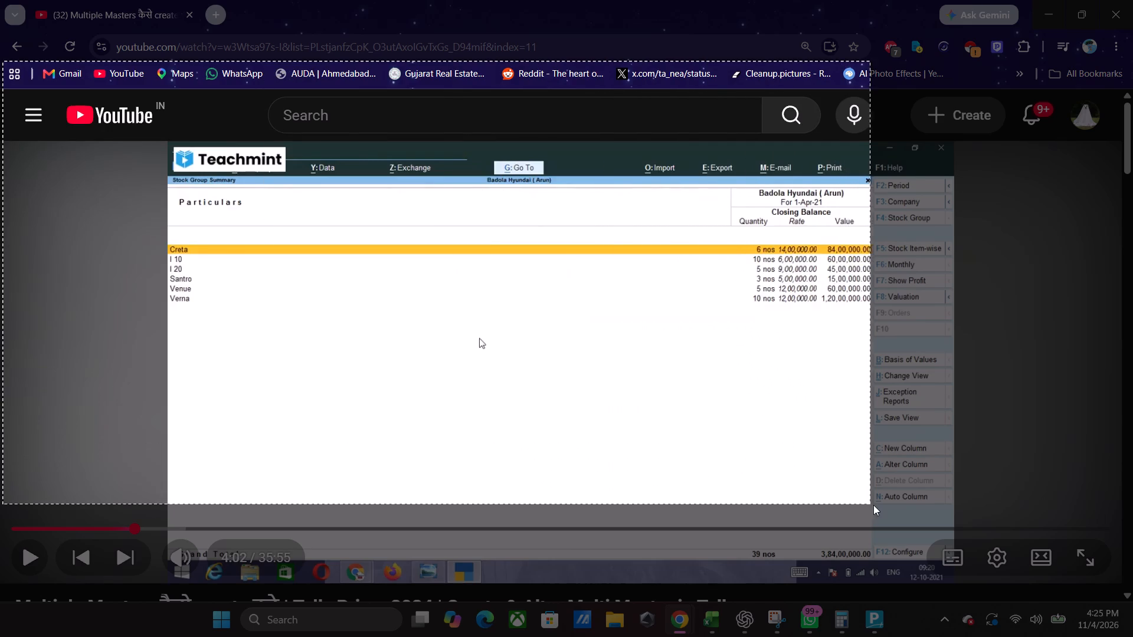
left_click_drag(873, 505, 1111, 587)
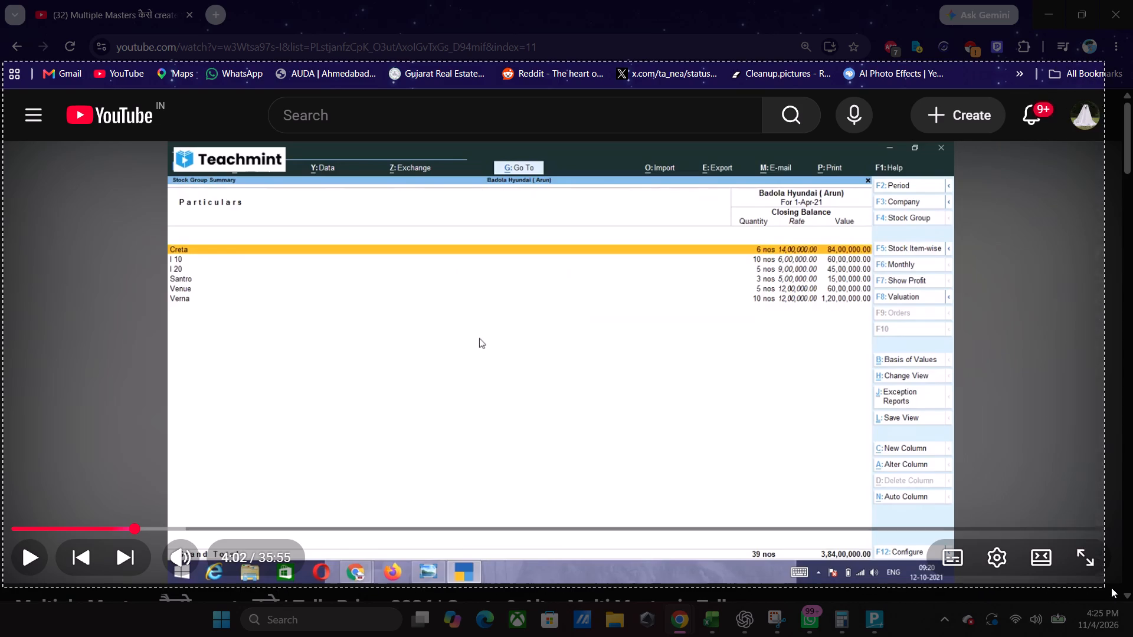
left_click_drag(1111, 587, 1129, 599)
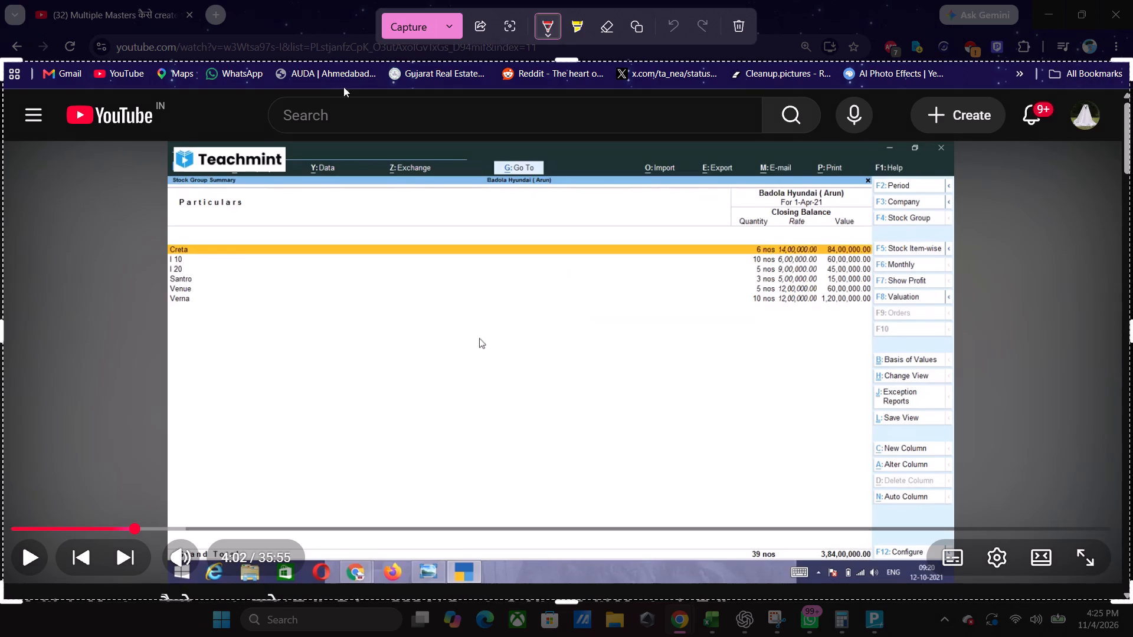
left_click(453, 30)
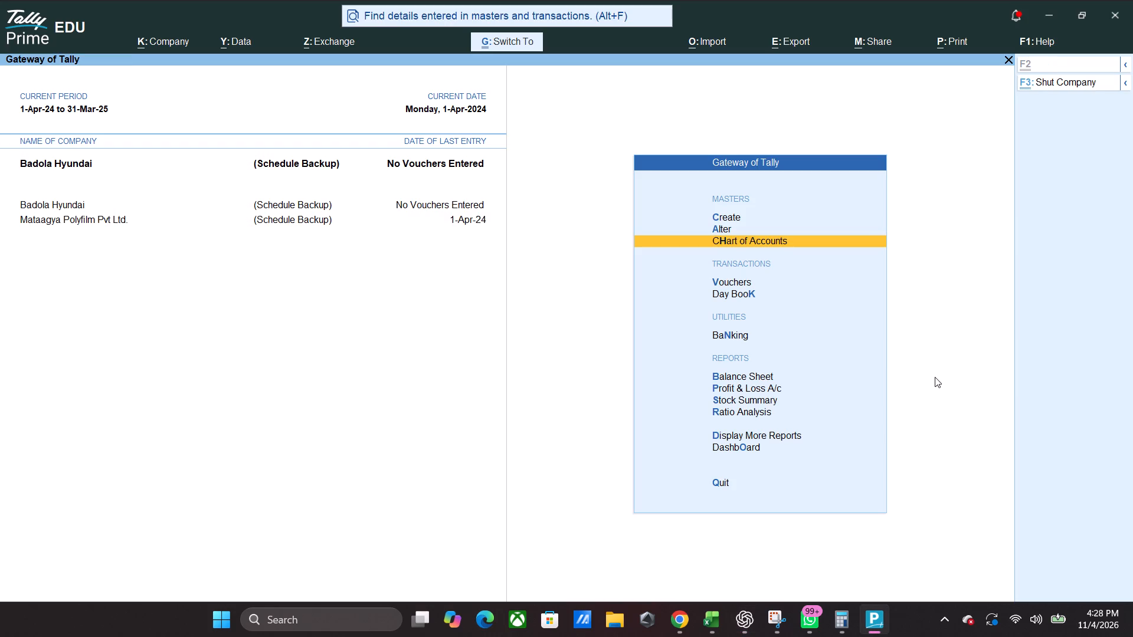
key("ctrl+g")
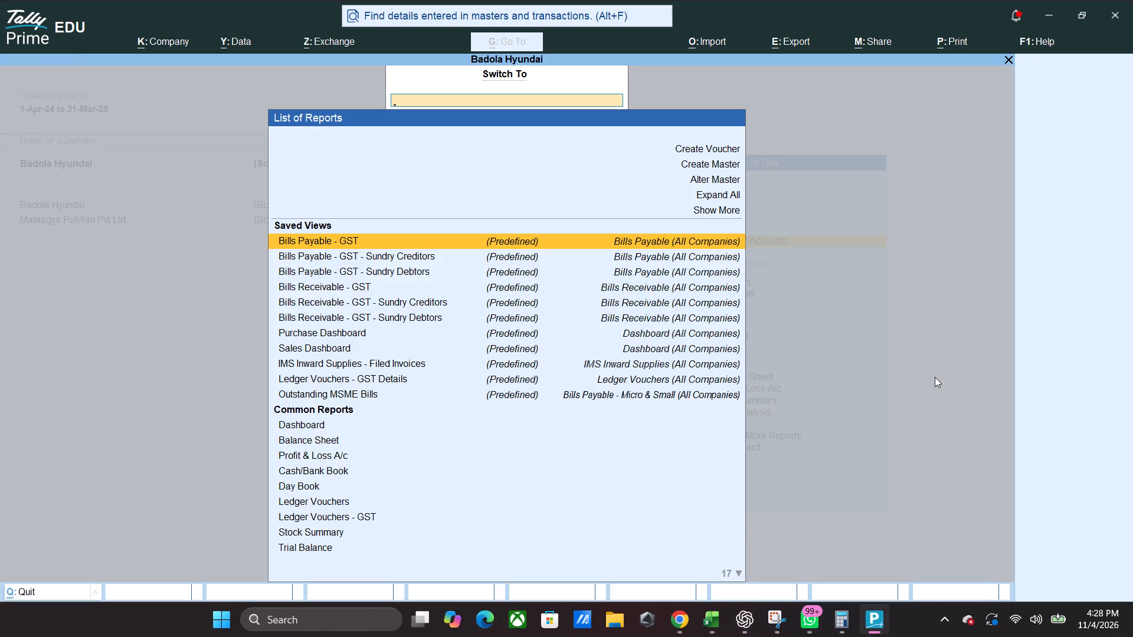
key("alt+Tab")
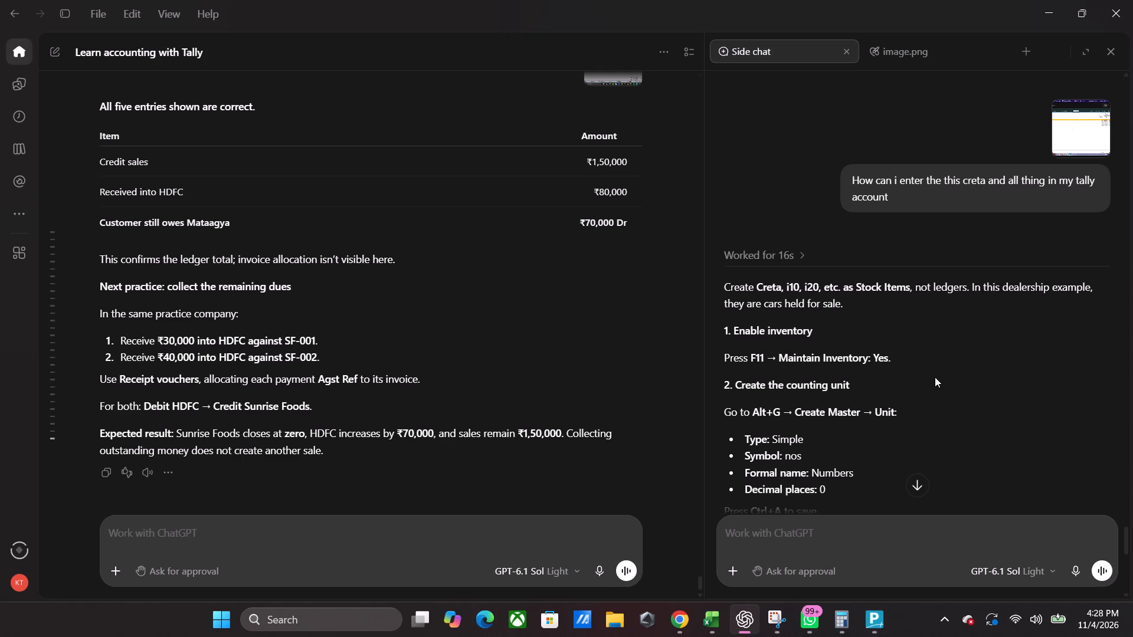
key("alt+Tab")
key("Down")
key("Down")
key("Down")
key("Down")
key("Down")
key("Down")
key("Down")
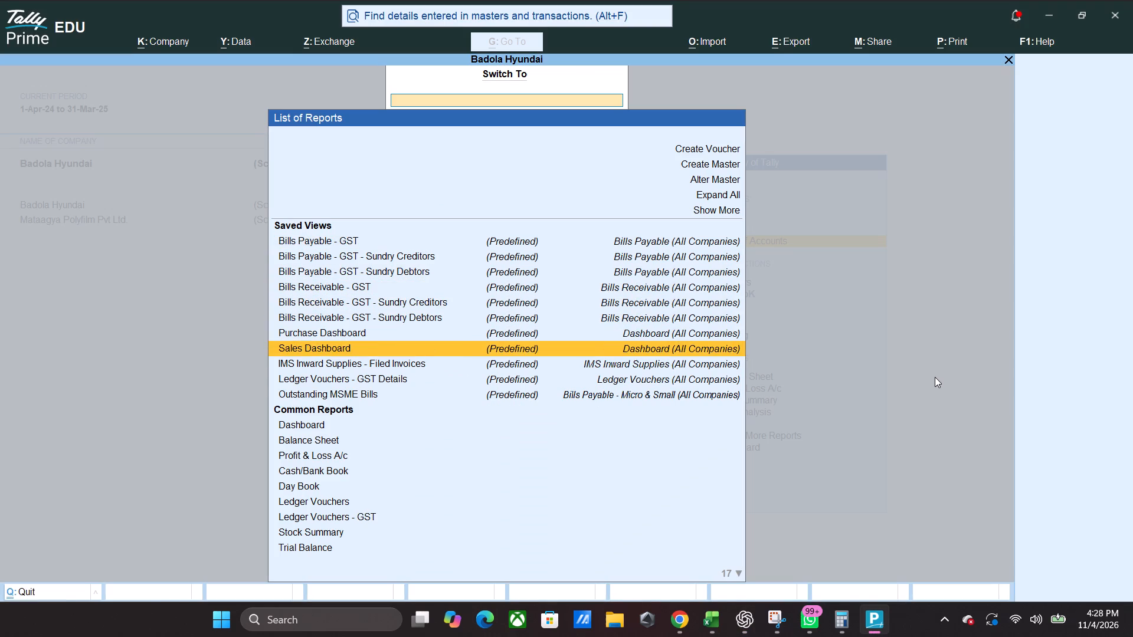
key("Down")
key("Down")
key("Down")
key("Down")
key("Down")
key("Down")
key("Down")
key("Down")
key("Down")
key("Down")
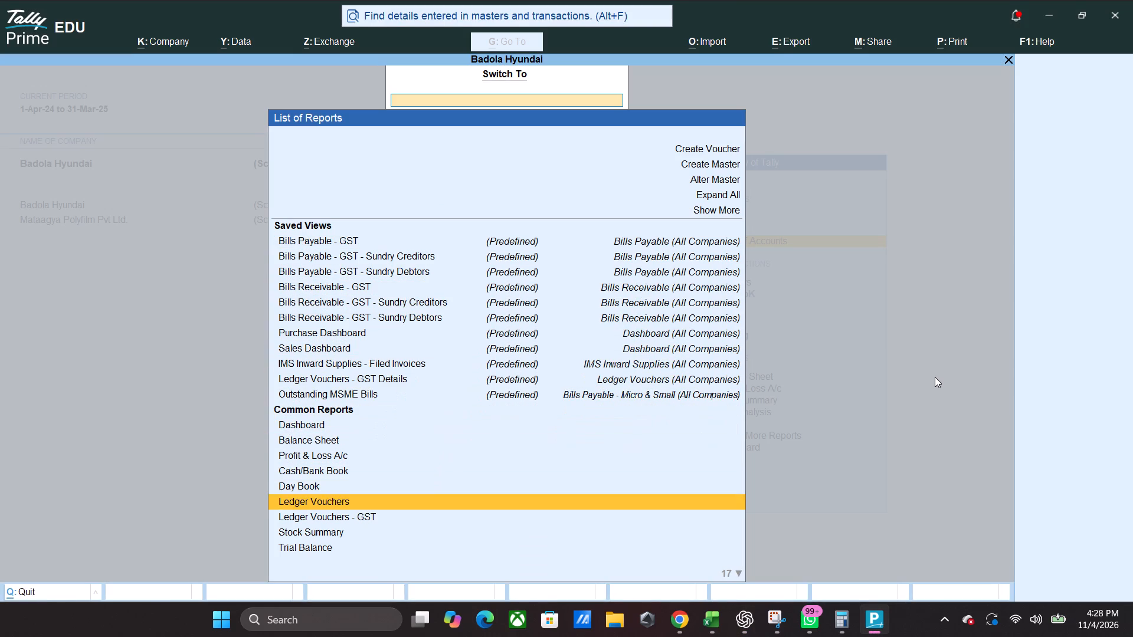
key("Down")
key("Up")
key("Up")
key("Up")
key("Up")
key("Up")
key("Up")
key("alt+Tab")
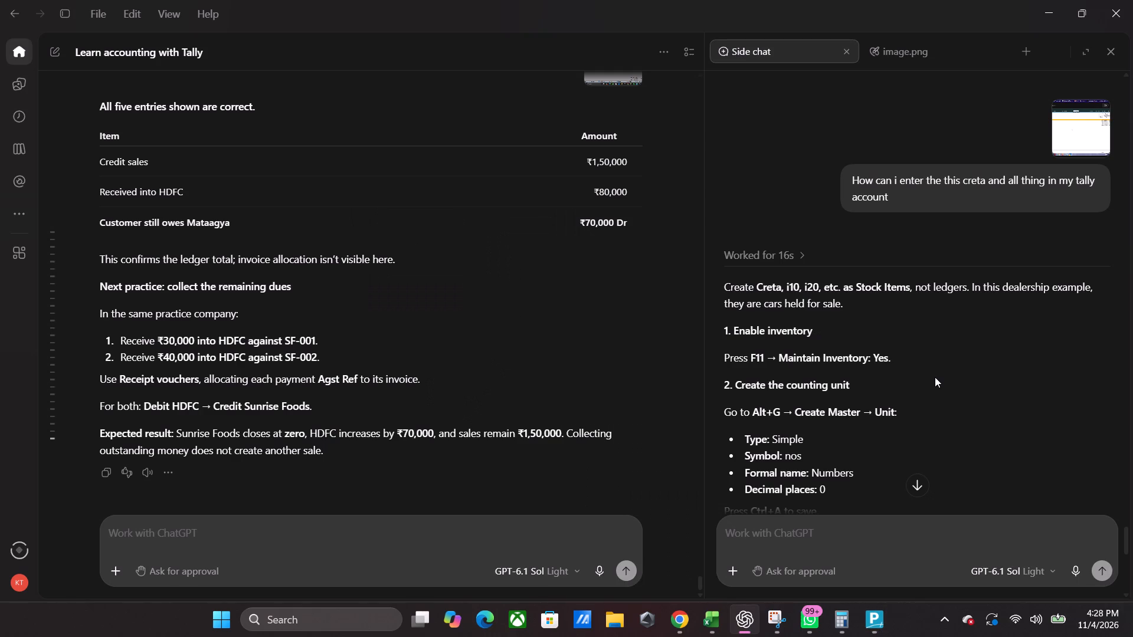
key("alt+Tab")
key("Up")
key("Up")
key("Up")
key("Up")
key("Up")
key("Up")
key("Up")
key("Up")
key("Up")
key("Up")
key("Up")
key("Up")
key("Up")
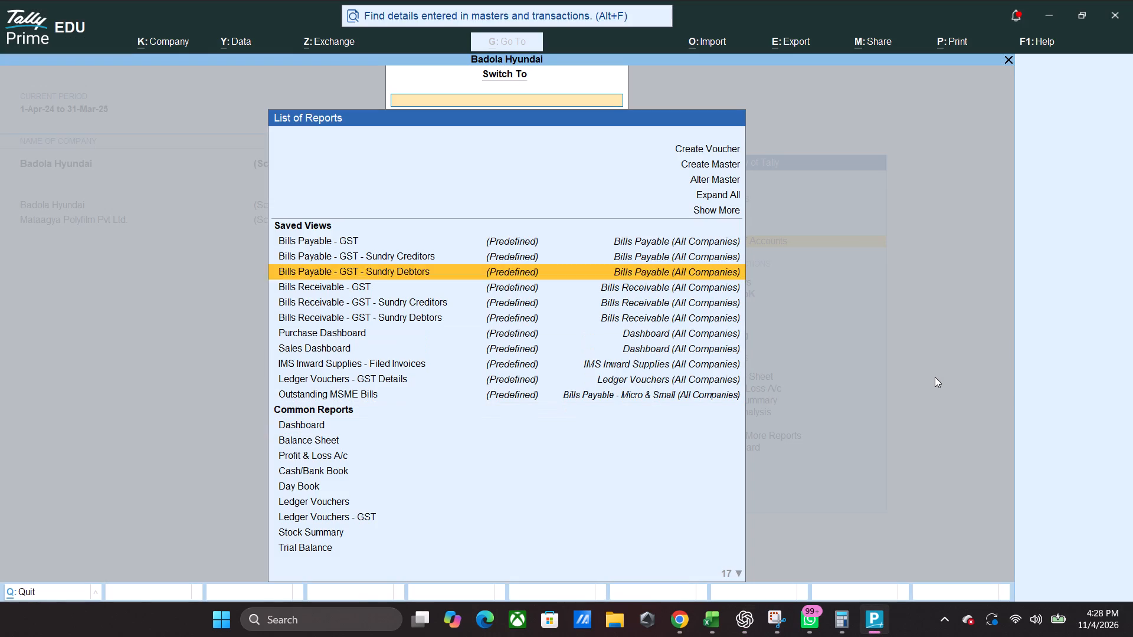
key("Up")
key("Up")
key("Up")
key("Up")
key("Return")
Choose Unit under the Inventory Masters to open a new unit creation form.
key("alt+Tab")
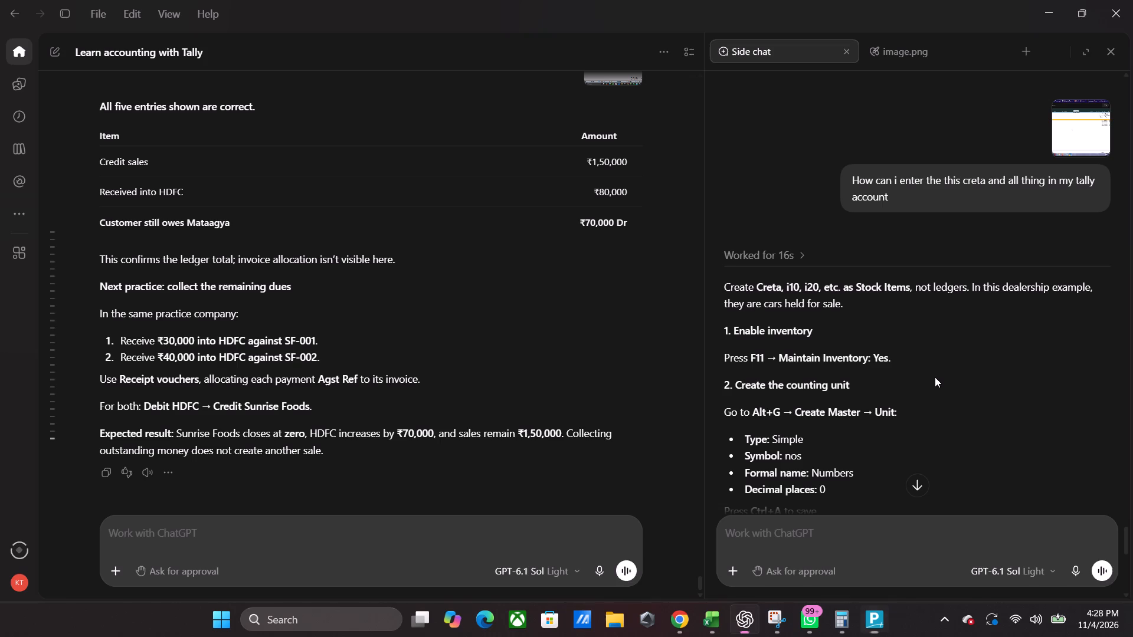
key("alt+Tab")
key("Down")
key("Down")
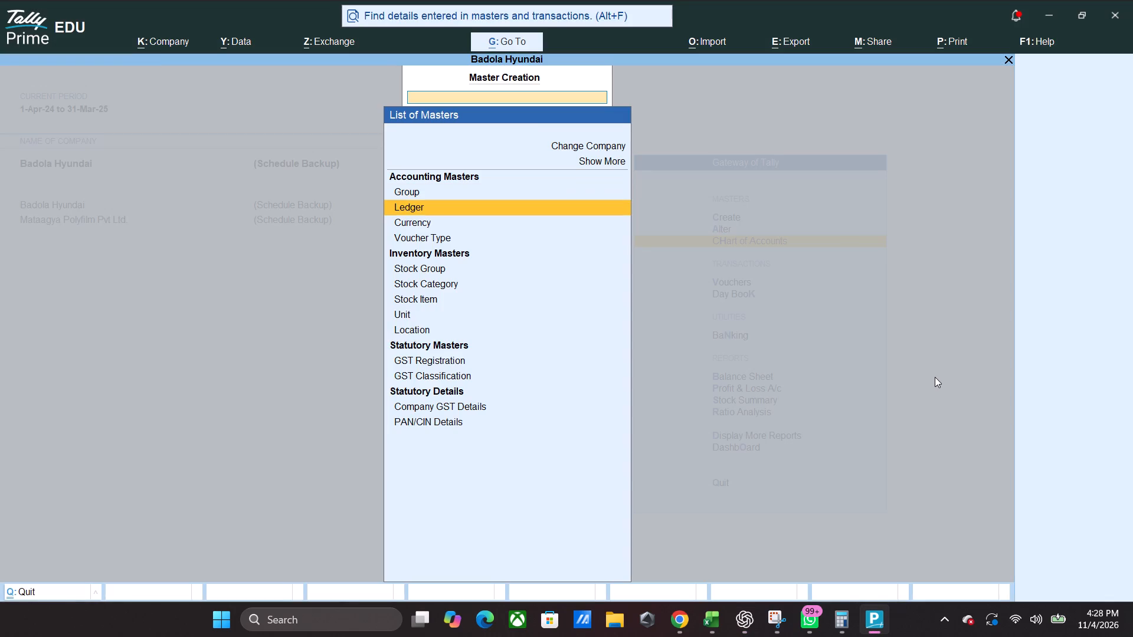
key("Down")
key("Down")
key("Down")
key("Down")
key("Down")
key("Down")
key("Return")
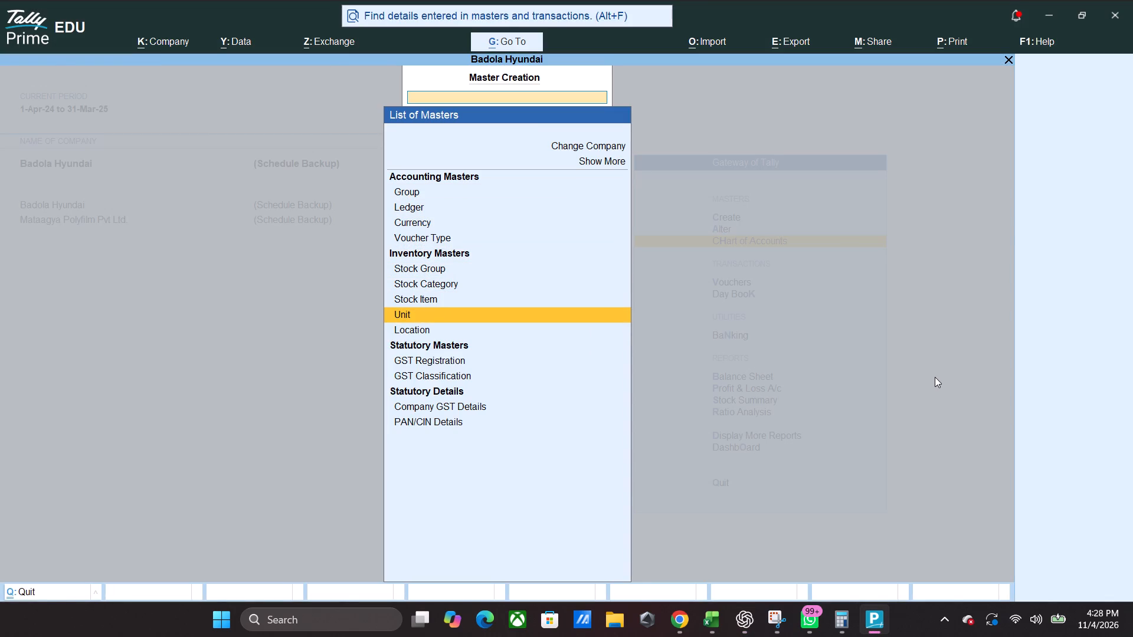
Following the chat's unit details, enter "nos" as the new simple unit's symbol and "Number" as its formal name.
key("alt+Tab")
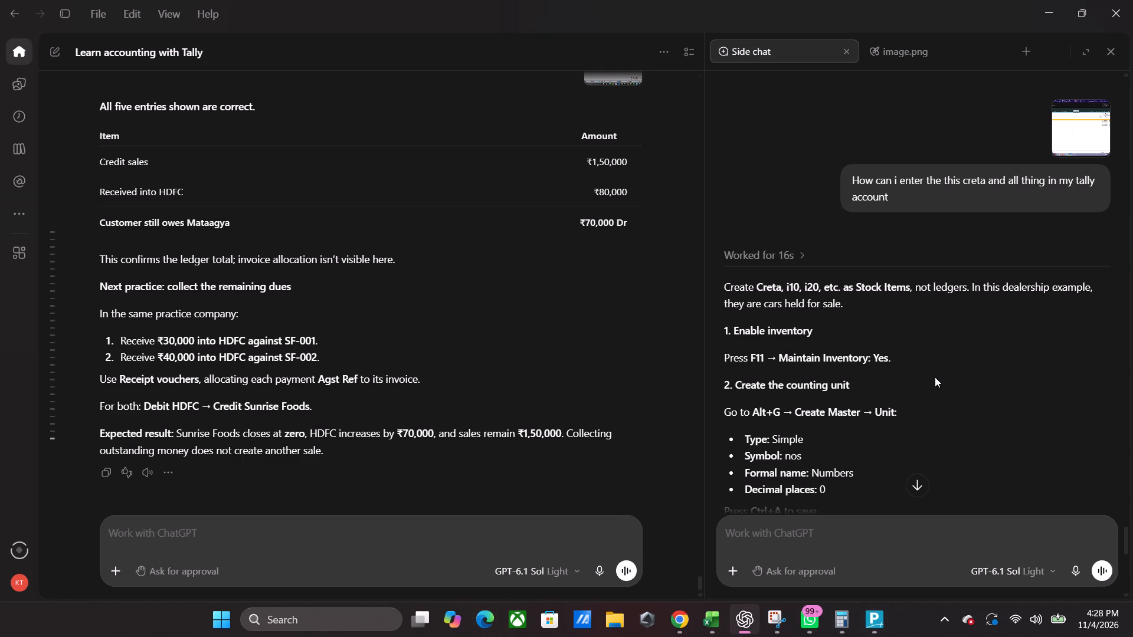
key("alt+Tab")
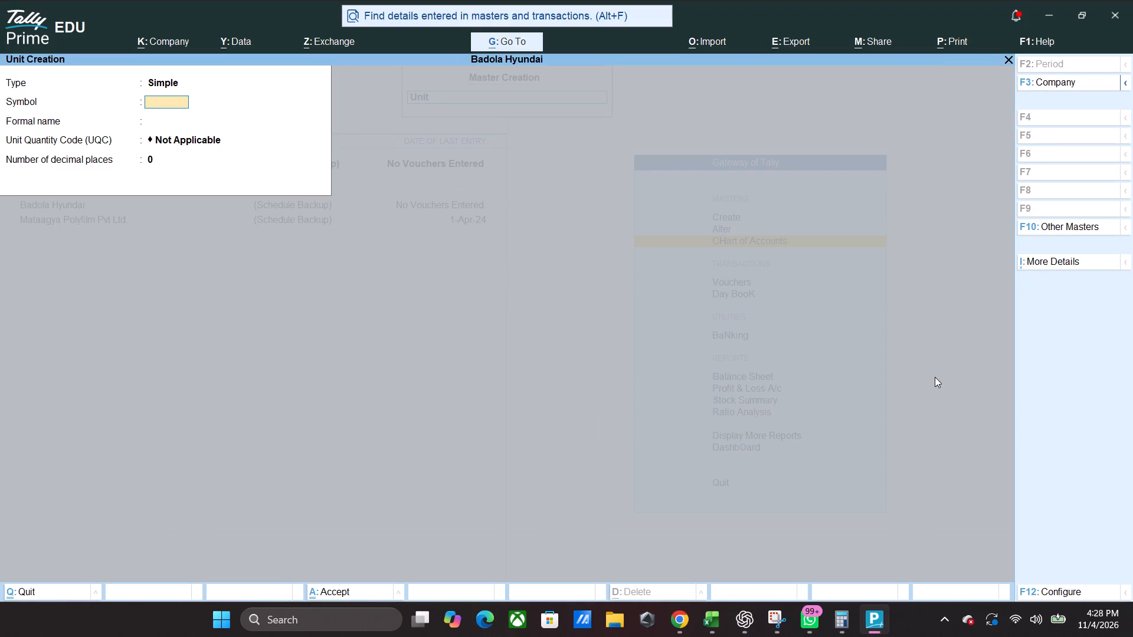
type("nos")
key("Return")
key("alt+Tab")
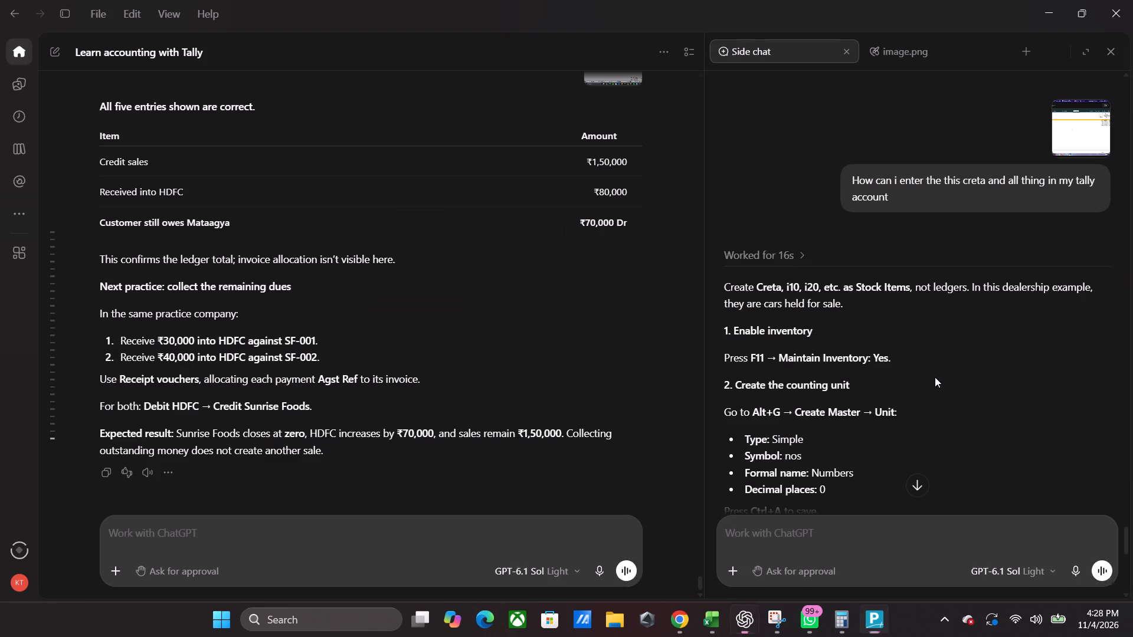
key("alt+Tab")
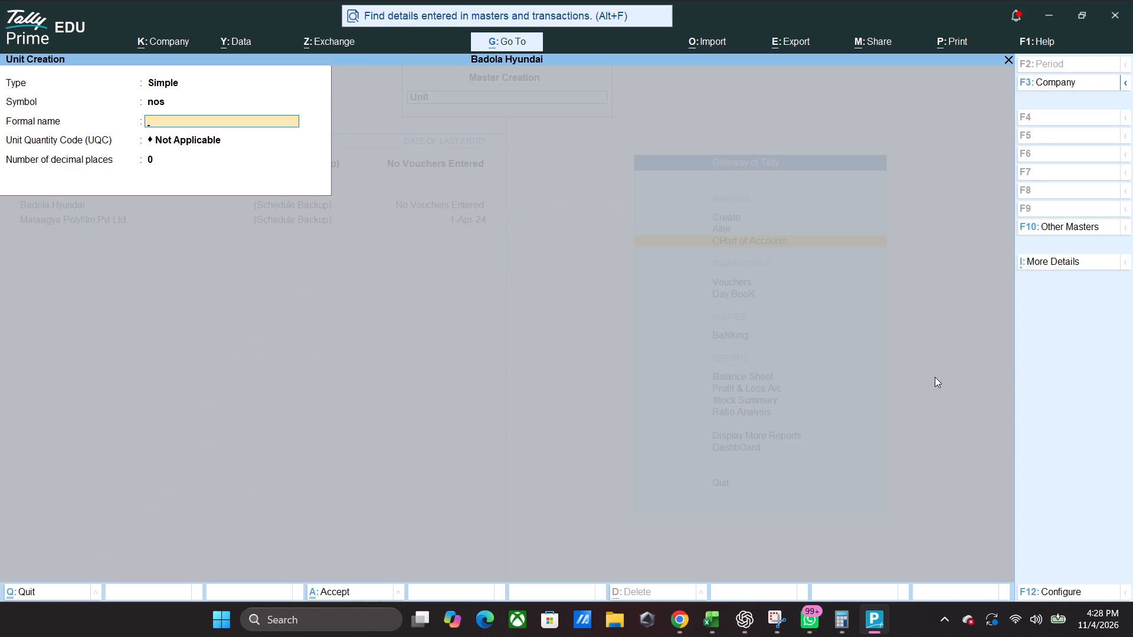
type("Number")
key("Return")
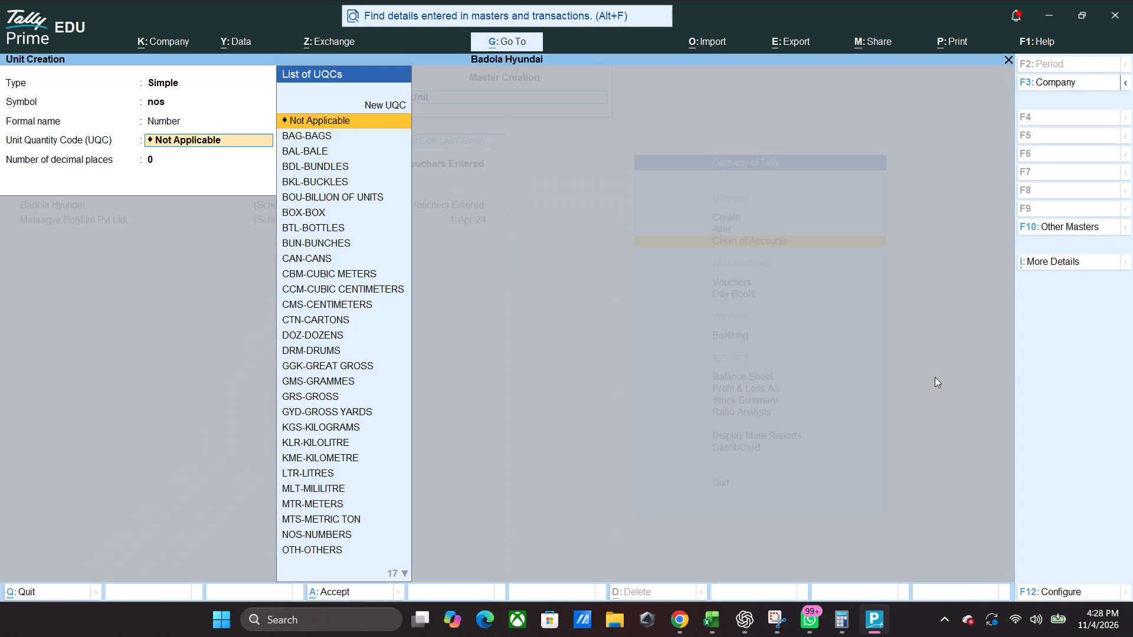
key("alt+Tab")
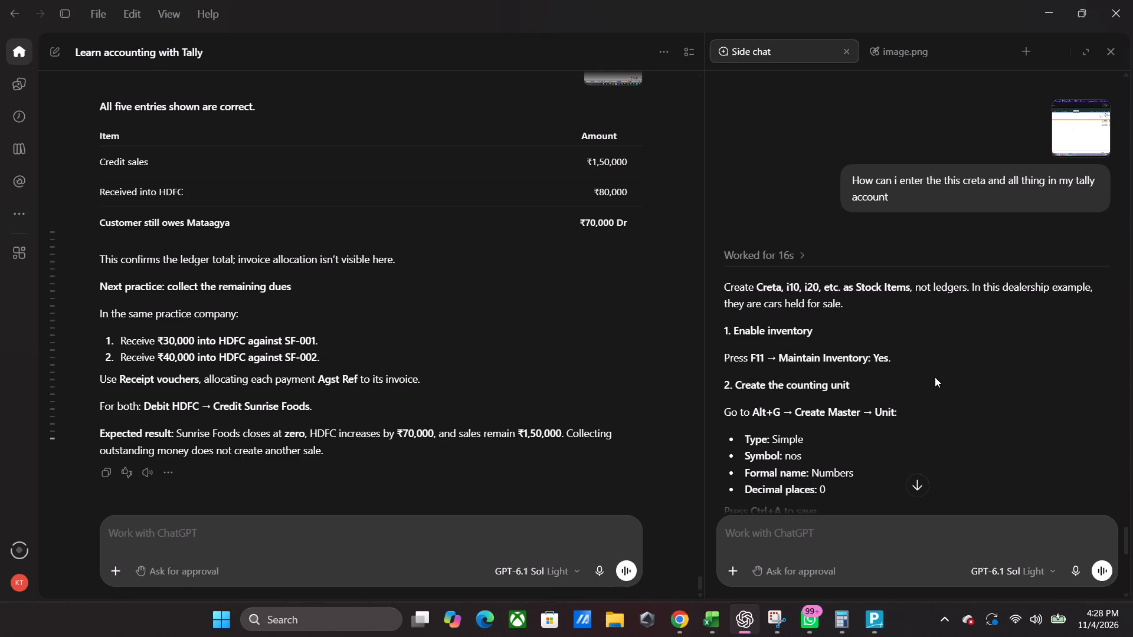
key("alt+Tab")
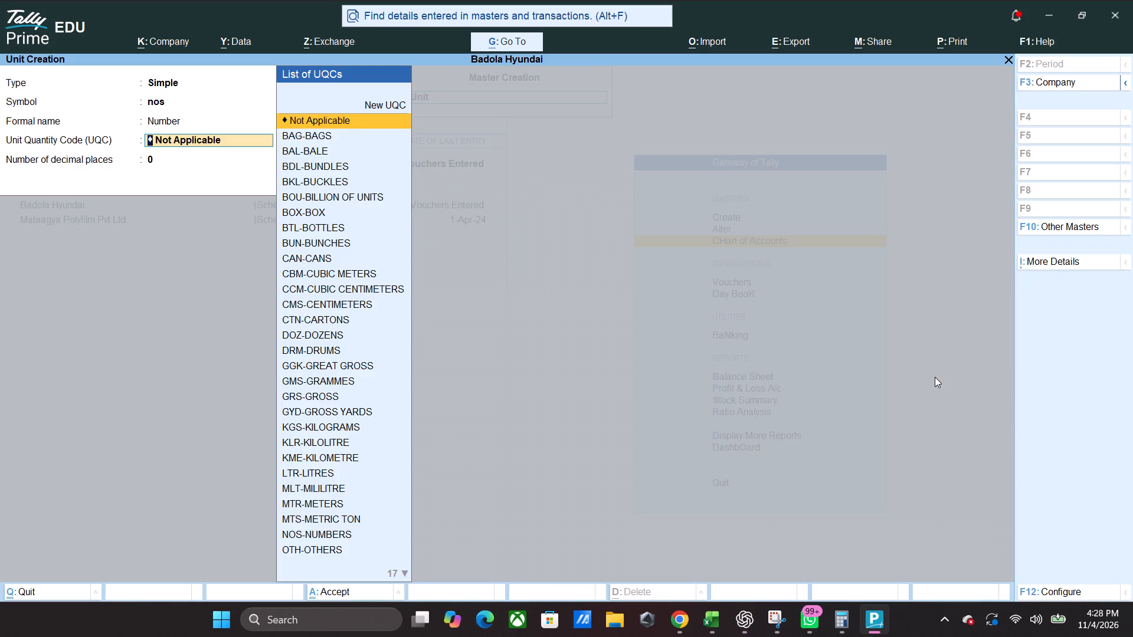
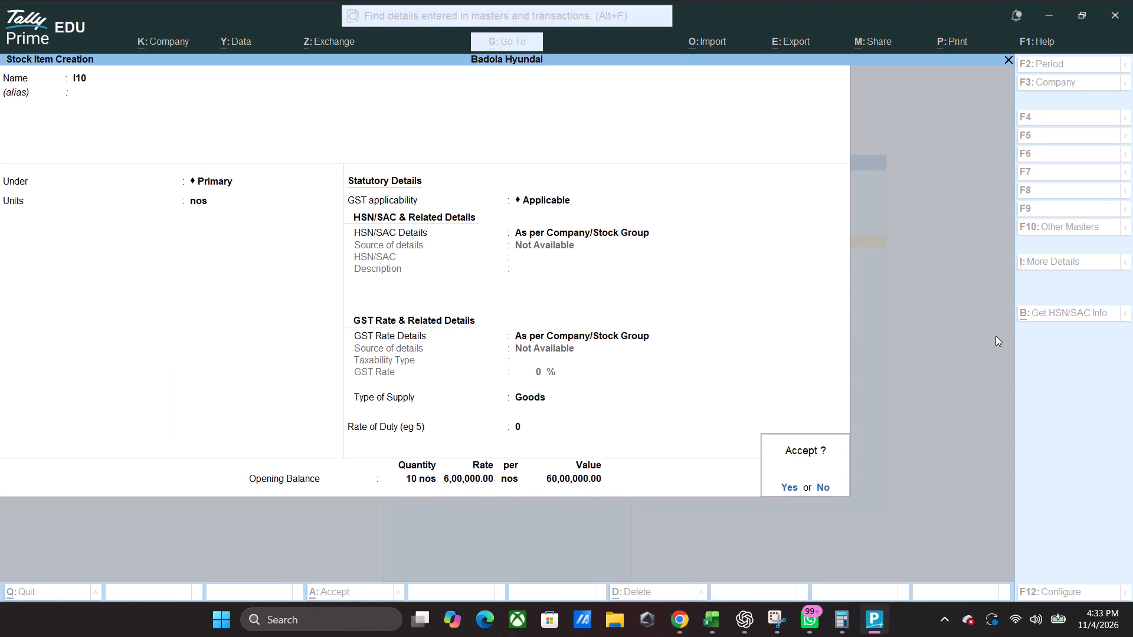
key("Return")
Check the next car in the chat's stock list and start stock item I20 under Primary.
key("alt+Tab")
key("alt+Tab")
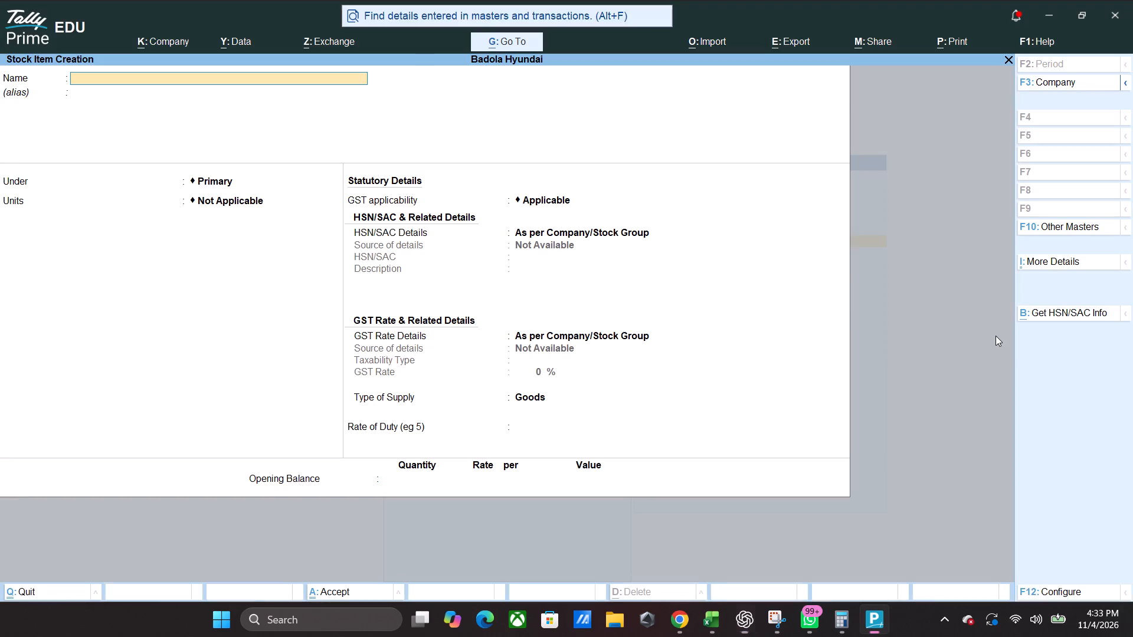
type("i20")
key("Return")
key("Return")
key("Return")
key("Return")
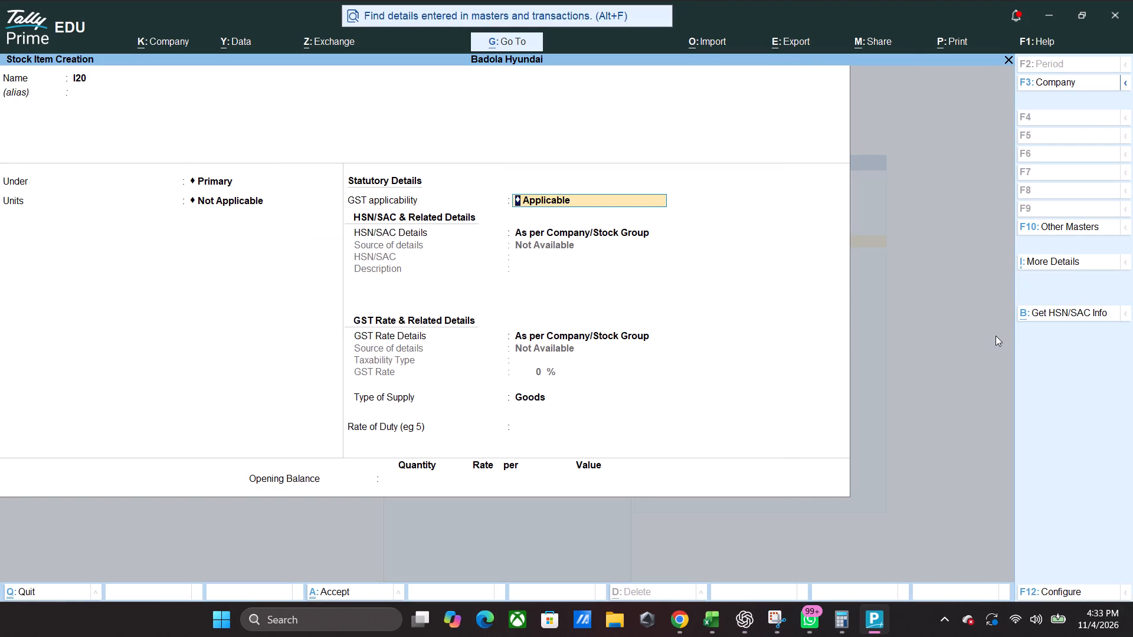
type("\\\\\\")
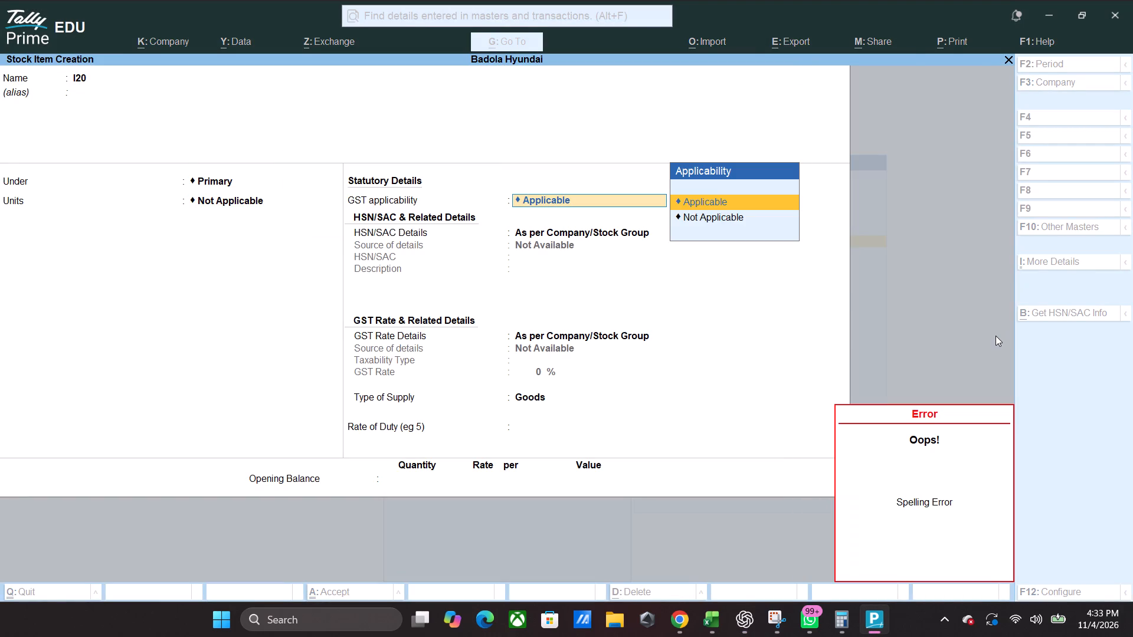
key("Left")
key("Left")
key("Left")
Set I20's units to nos and keep the default statutory details through to the opening balance.
left_click_drag(996, 336, 201, 181)
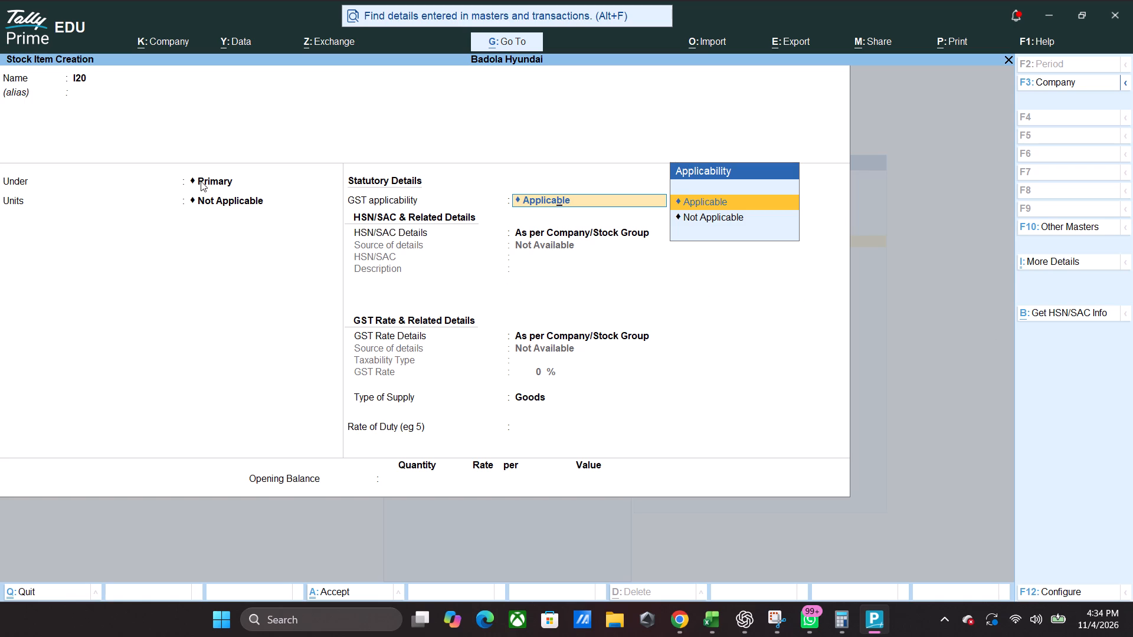
left_click_drag(201, 181, 207, 199)
double_click(207, 199)
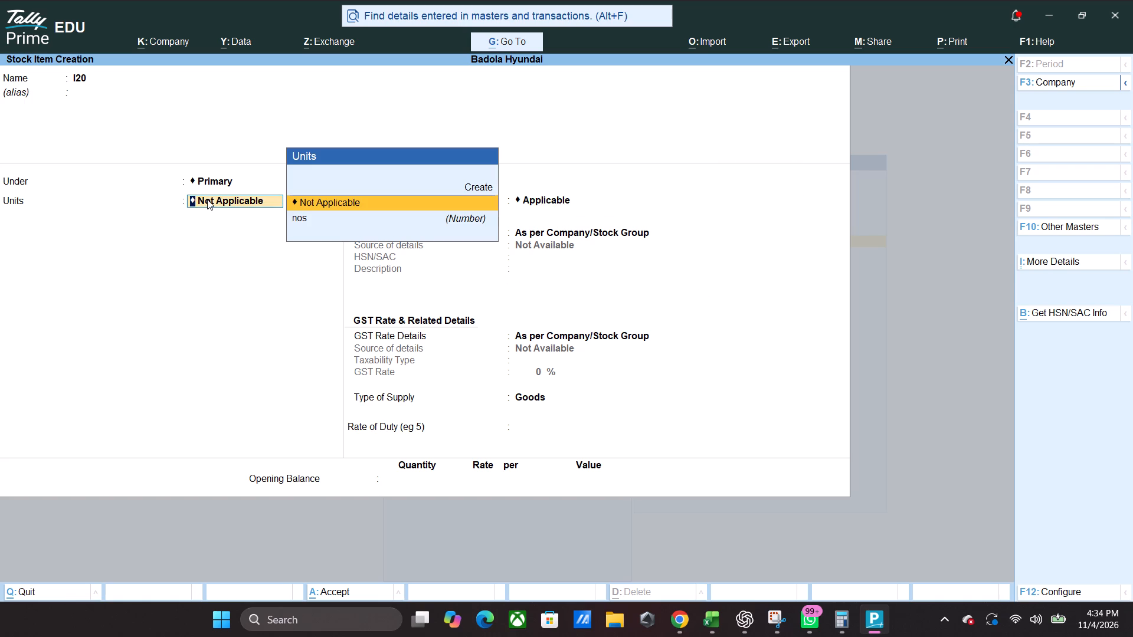
key("Down")
key("Return")
key("Return")
key("Return")
key("Return")
key("Return")
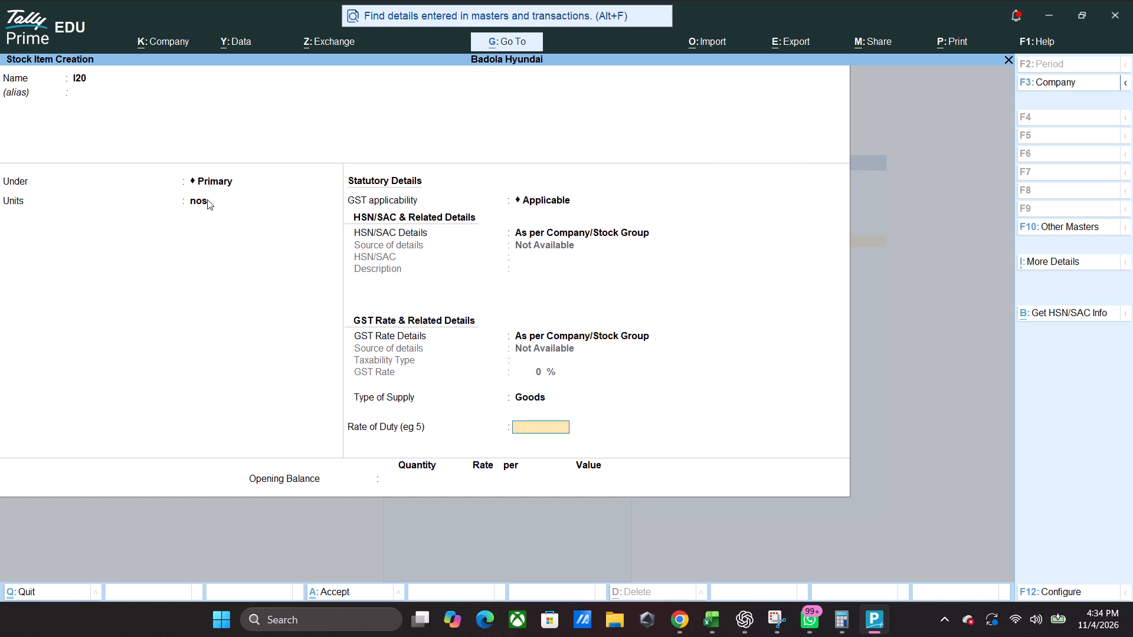
key("Return")
Set I20's opening balance quantity to 5, checking it against the chat's stock list.
key("alt+Tab")
left_click(207, 199)
key("alt+grave")
key("Tab")
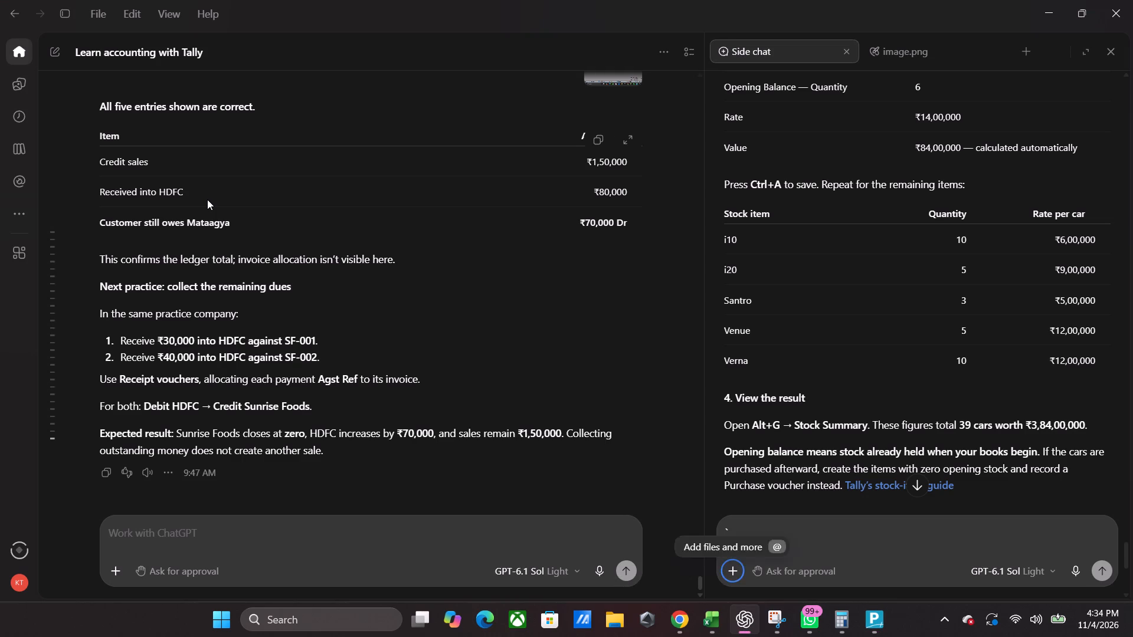
key("alt+Tab")
key("5")
key("Return")
Set I20's opening rate to 9,00,000 per nos as listed in the chat, and save the stock item.
key("alt+Tab")
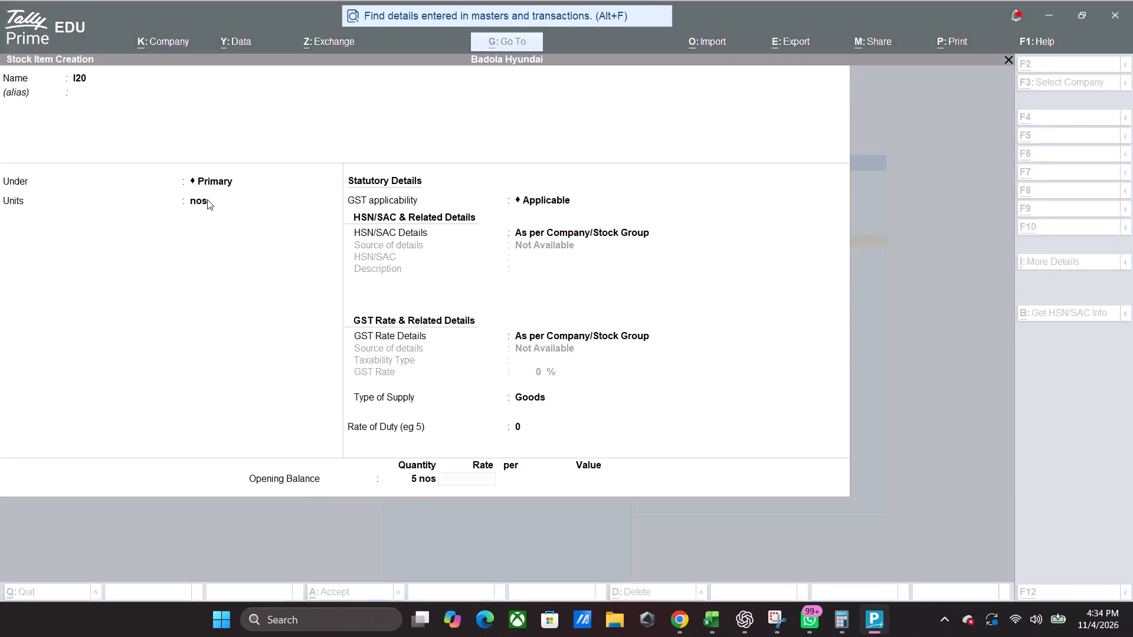
key("alt+Tab")
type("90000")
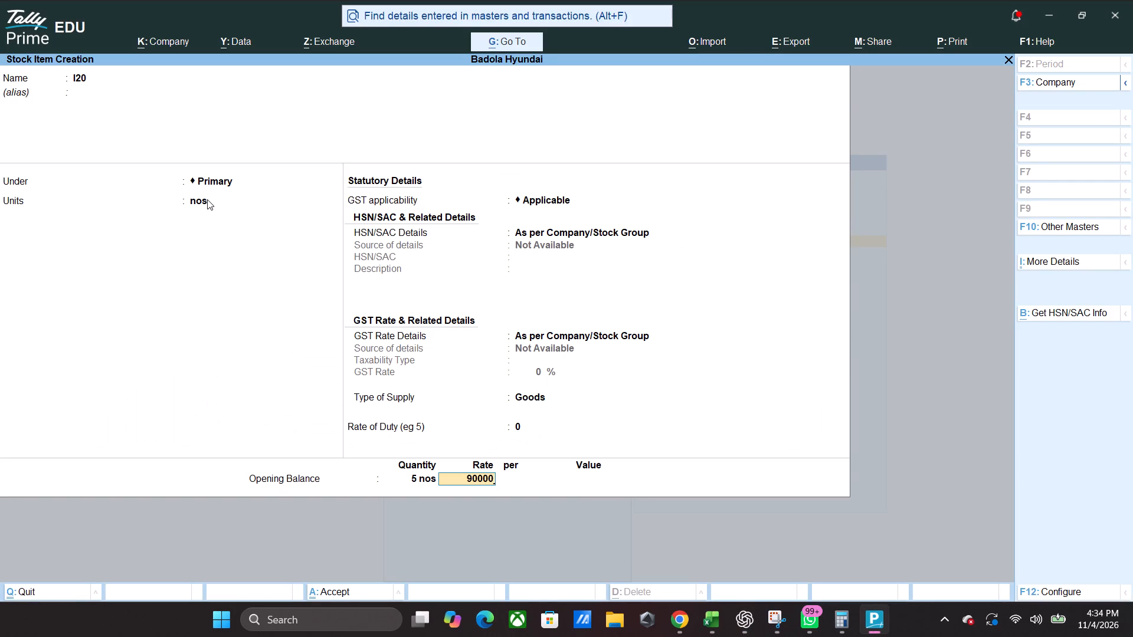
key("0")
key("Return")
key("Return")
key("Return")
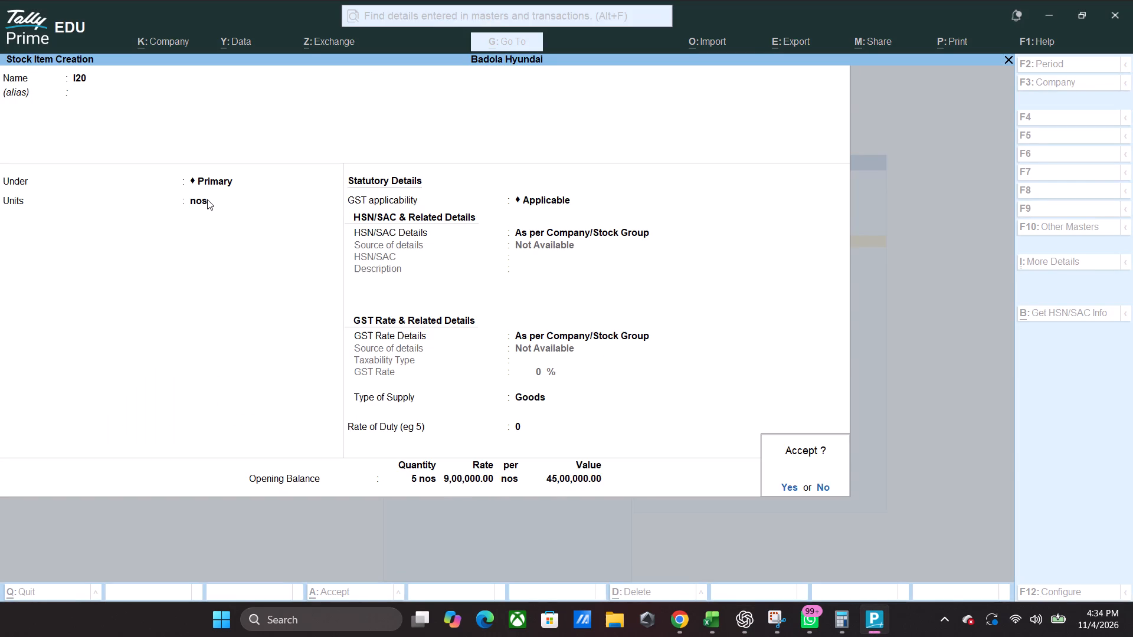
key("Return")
left_click(207, 199, "alt")
Find the next car in the chat's stock list and name the new stock item Santro, checking its spelling there.
key("alt+Tab")
key("alt+Tab")
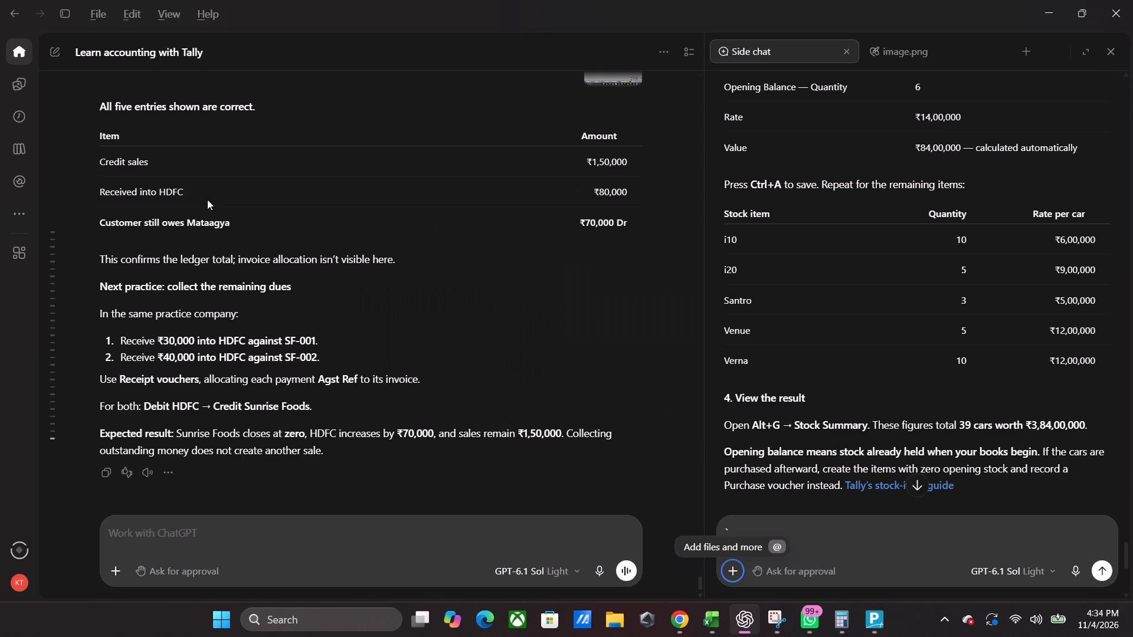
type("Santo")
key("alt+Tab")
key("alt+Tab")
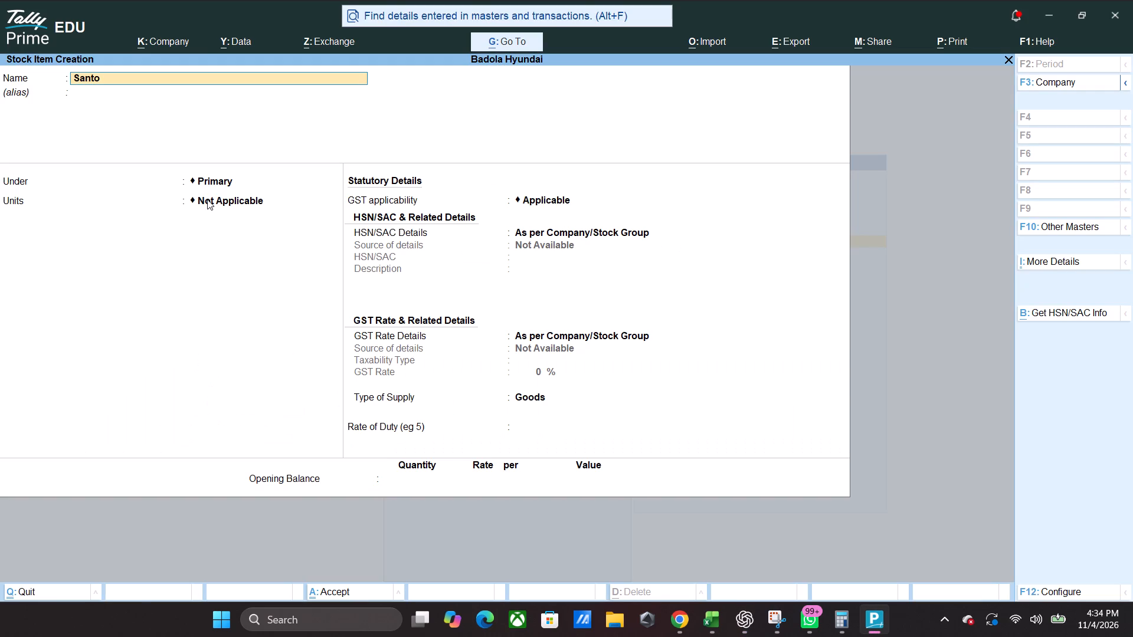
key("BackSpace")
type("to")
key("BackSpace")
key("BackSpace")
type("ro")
Place Santro under Primary with units nos, keeping the default statutory details.
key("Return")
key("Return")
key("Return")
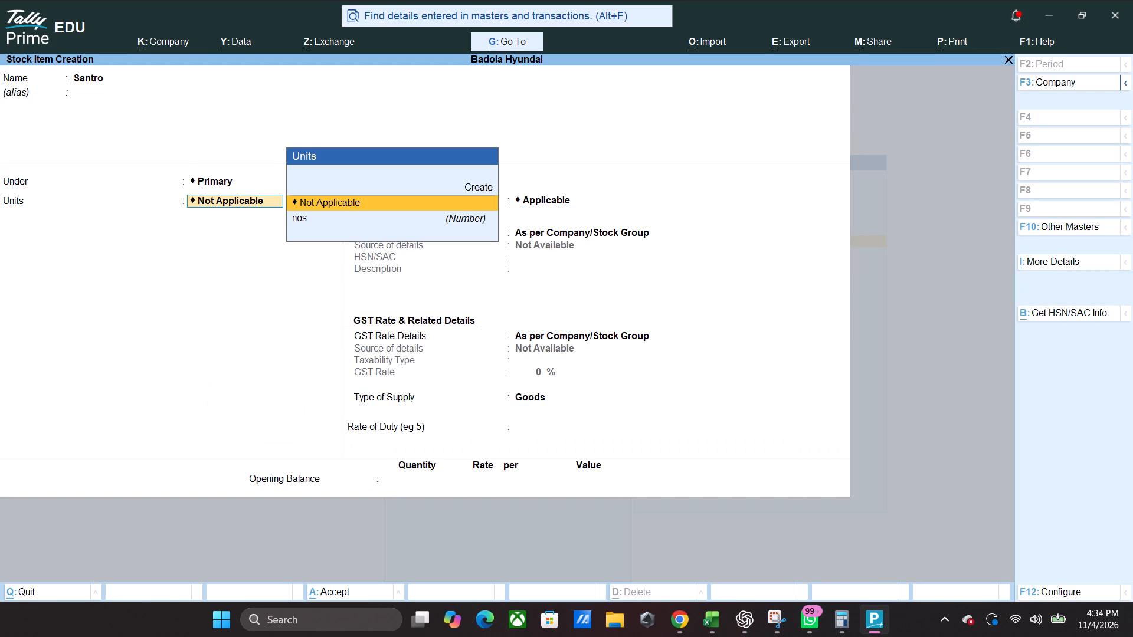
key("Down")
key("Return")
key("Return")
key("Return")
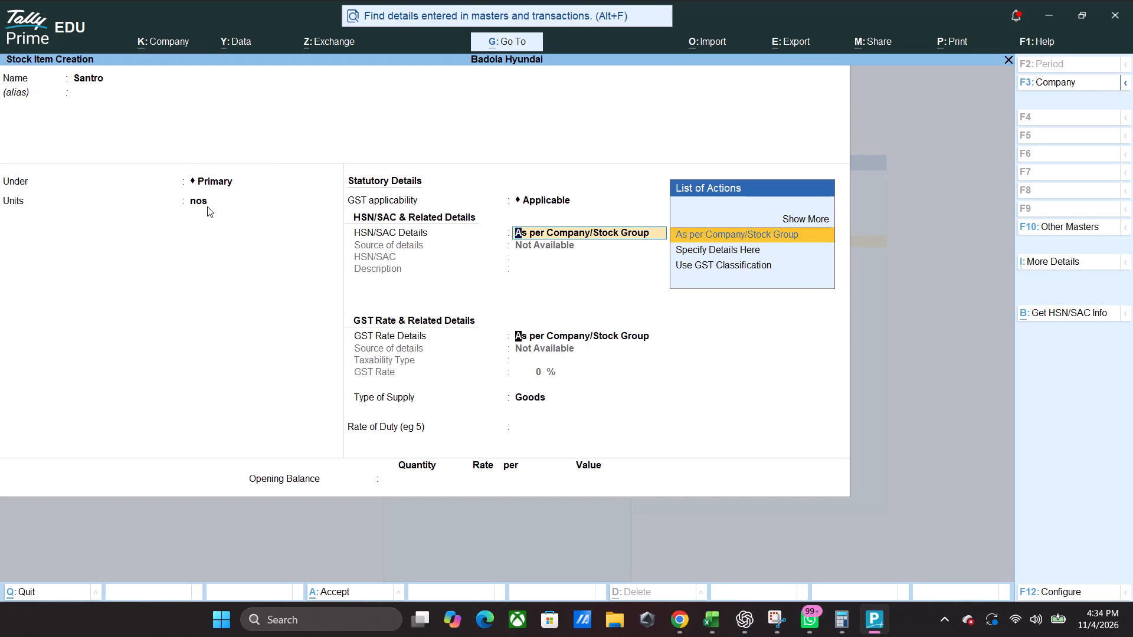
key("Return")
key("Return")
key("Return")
Enter Santro's opening balance of 3 nos at a rate of 5,00,000 from the chat, and save the stock item.
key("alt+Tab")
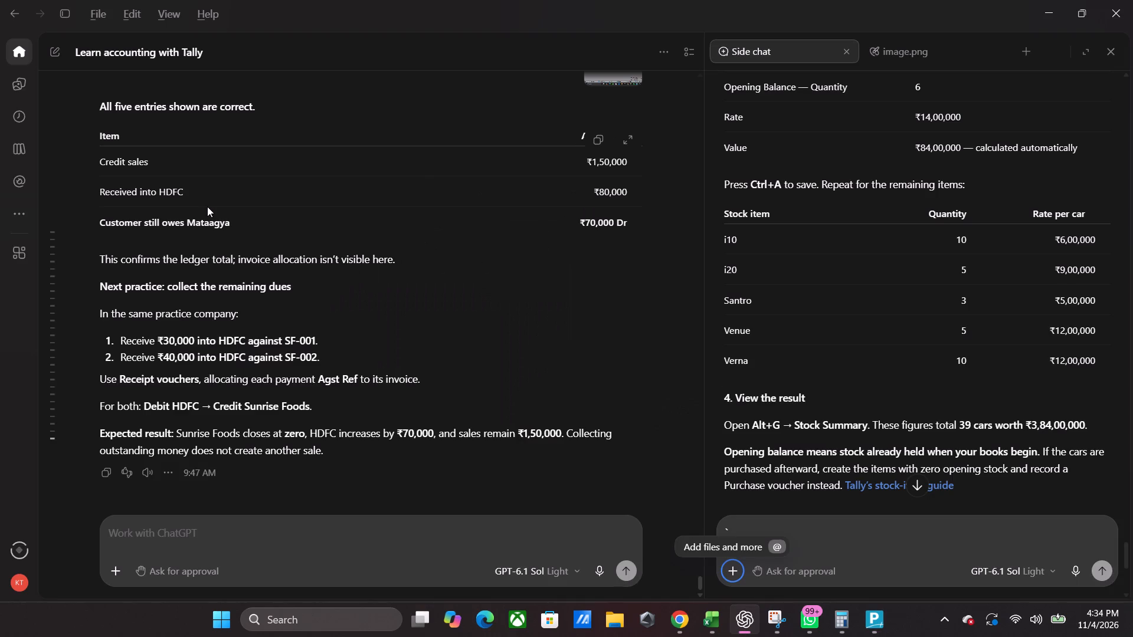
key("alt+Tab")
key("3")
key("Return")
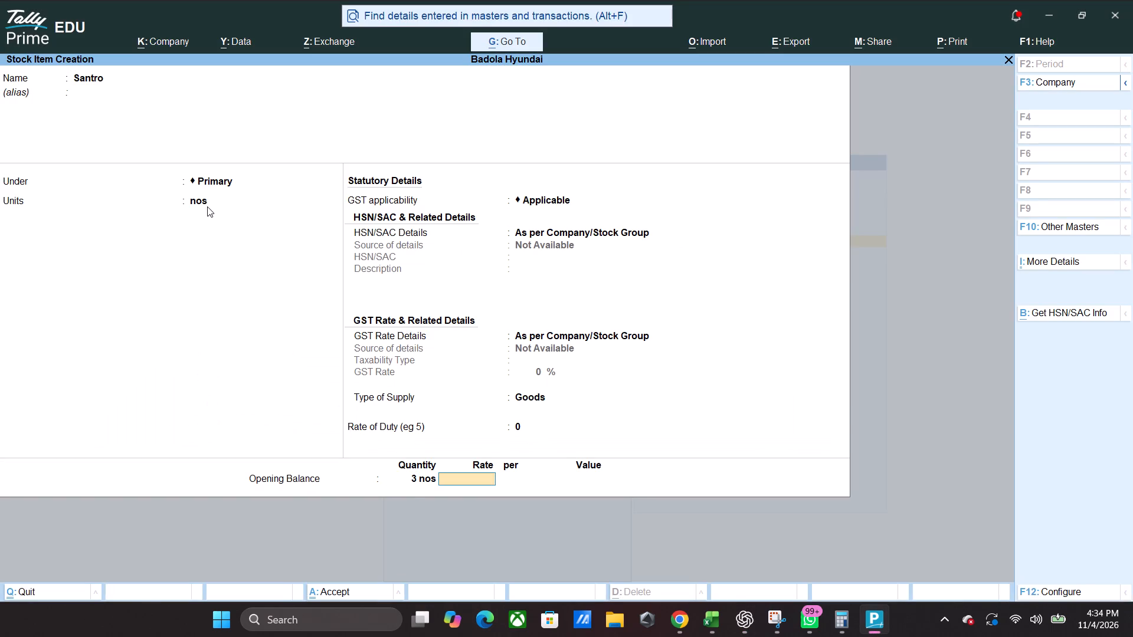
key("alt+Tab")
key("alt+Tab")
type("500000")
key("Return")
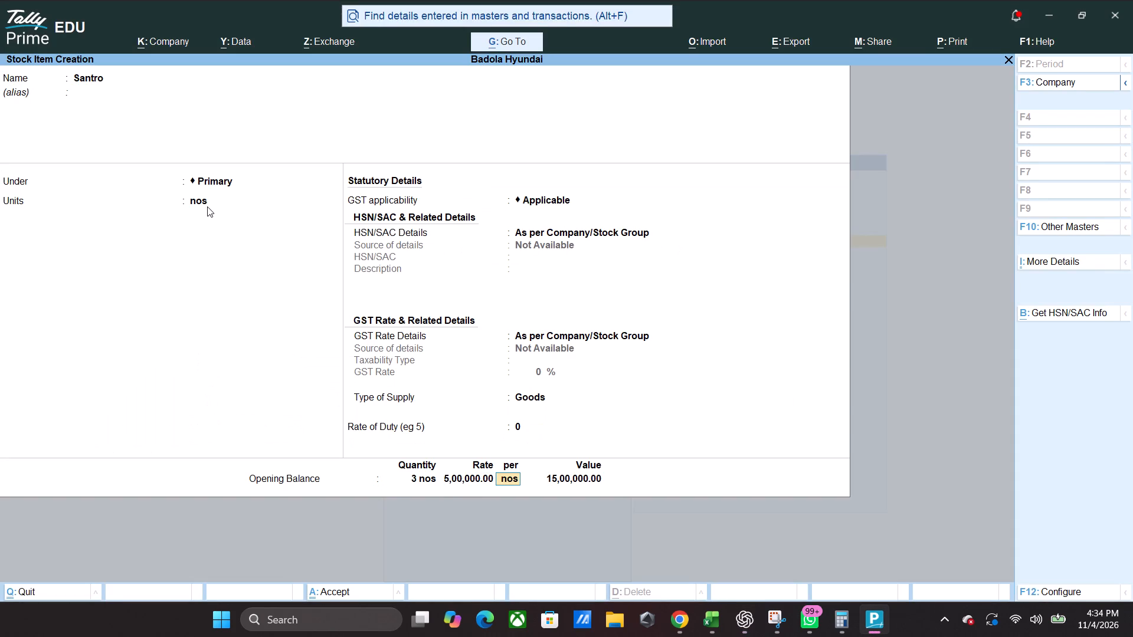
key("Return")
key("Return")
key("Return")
Find the next car in the chat's stock list and start Venue under Primary in nos, keeping the default statutory details.
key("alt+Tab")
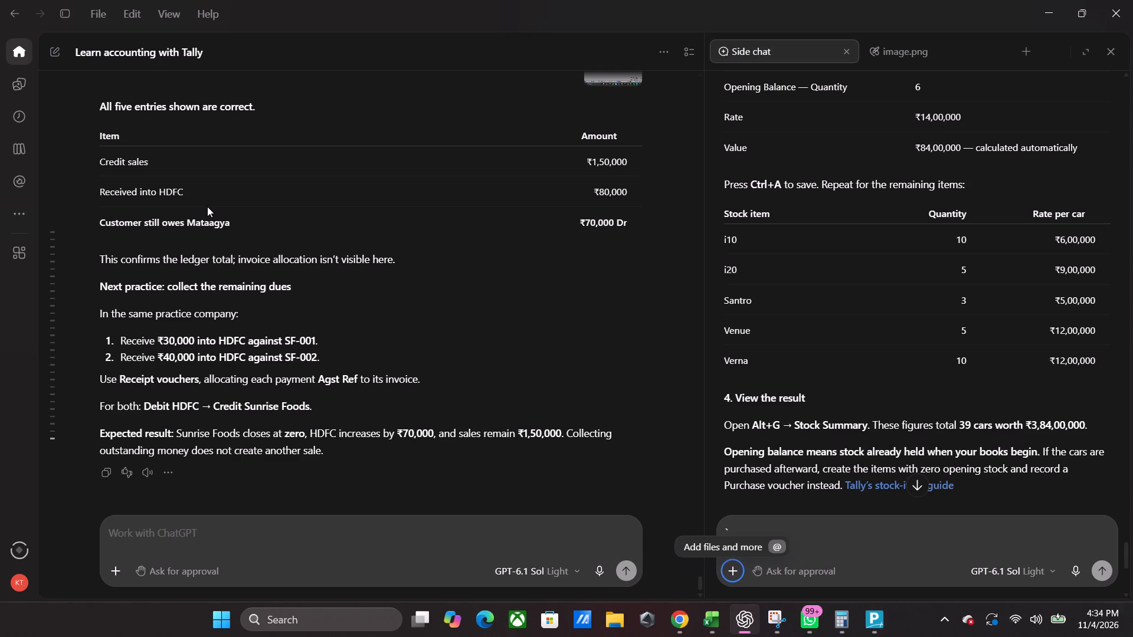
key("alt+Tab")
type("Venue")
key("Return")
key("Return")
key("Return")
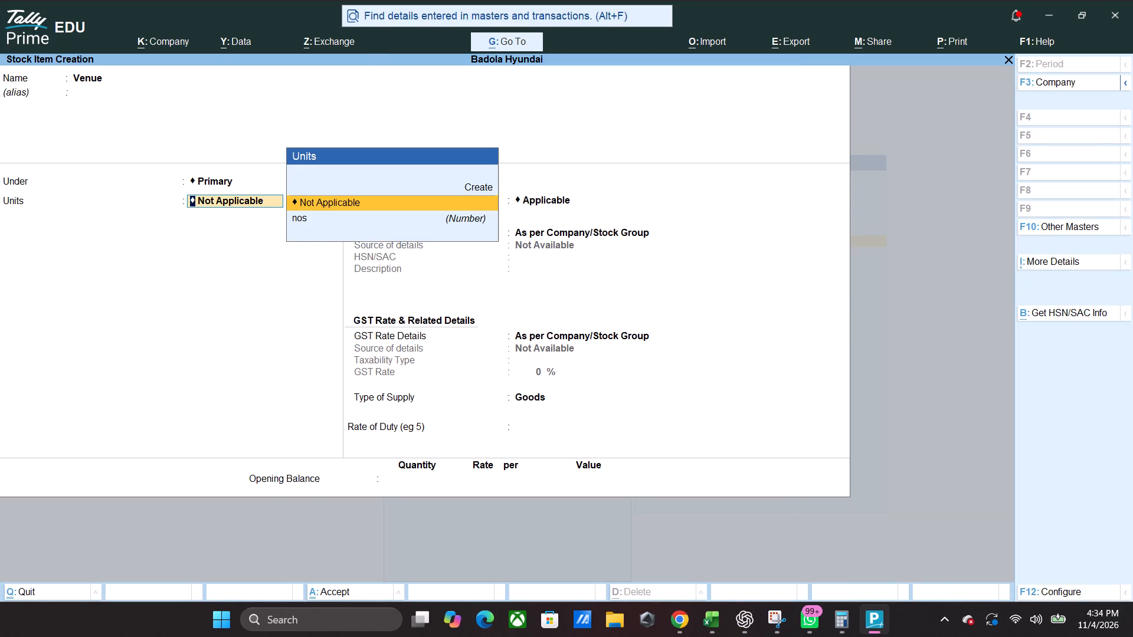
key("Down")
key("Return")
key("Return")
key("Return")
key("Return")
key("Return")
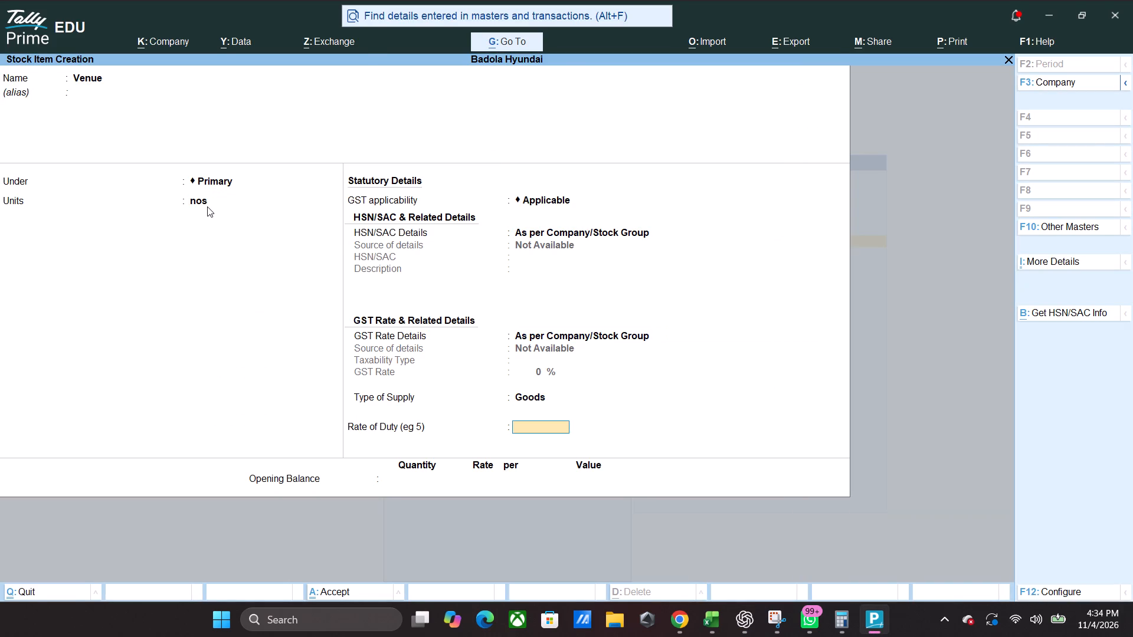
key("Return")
Enter Venue's opening balance of 5 nos at a rate of 12,00,000 from the chat, and save the stock item.
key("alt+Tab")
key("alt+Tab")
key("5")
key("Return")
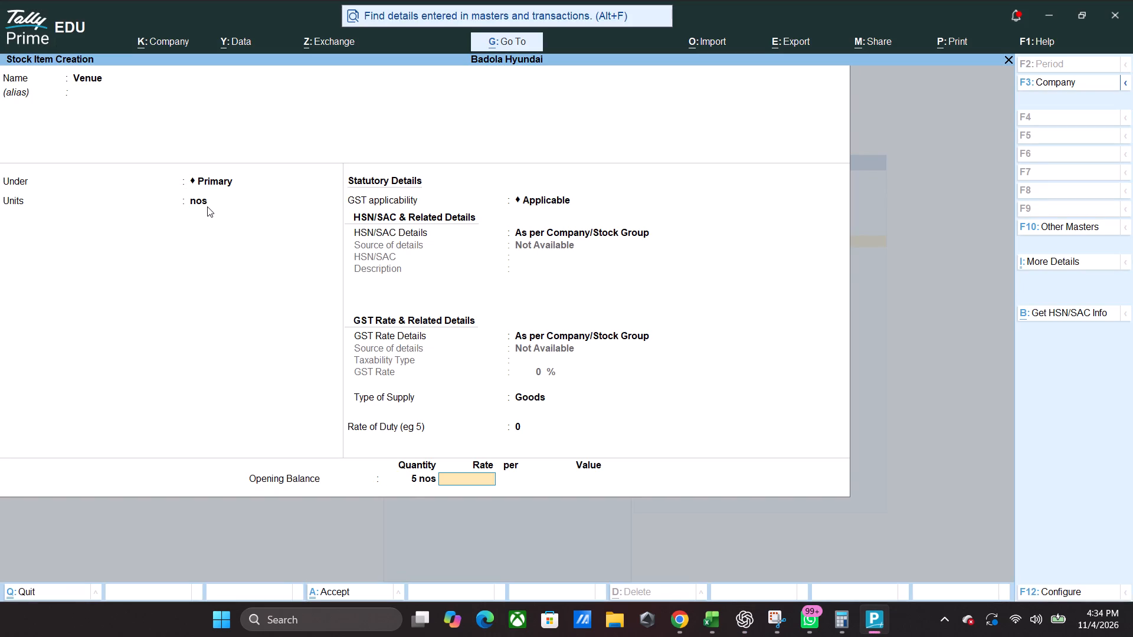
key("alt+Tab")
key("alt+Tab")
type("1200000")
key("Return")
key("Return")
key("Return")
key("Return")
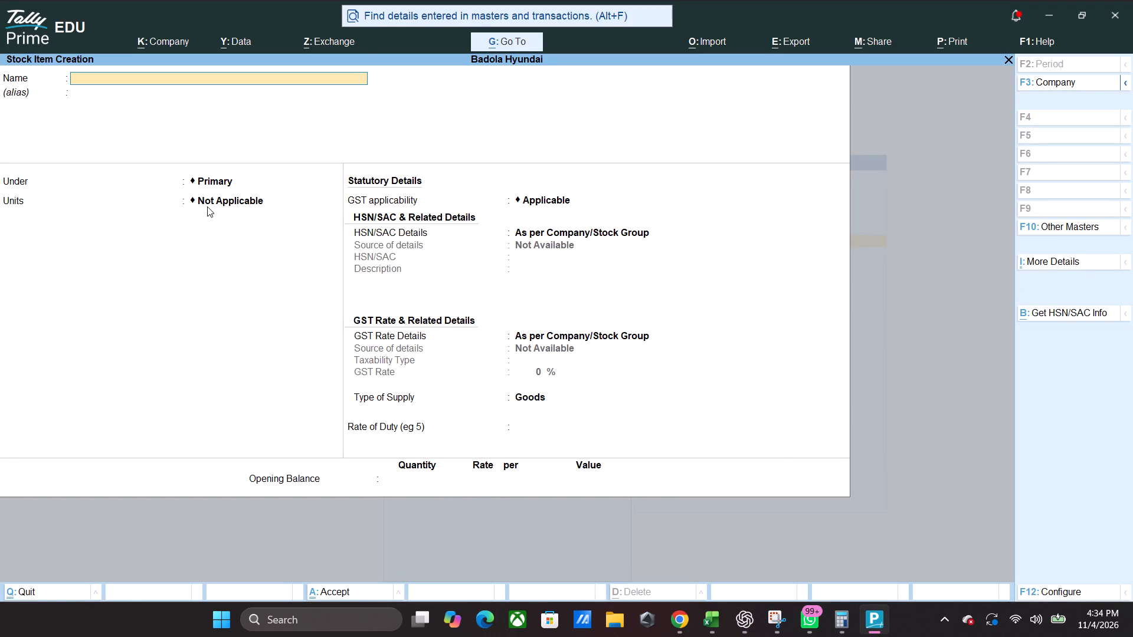
Find the last car in the chat's stock list and start Verna under Primary in nos, keeping the default statutory details.
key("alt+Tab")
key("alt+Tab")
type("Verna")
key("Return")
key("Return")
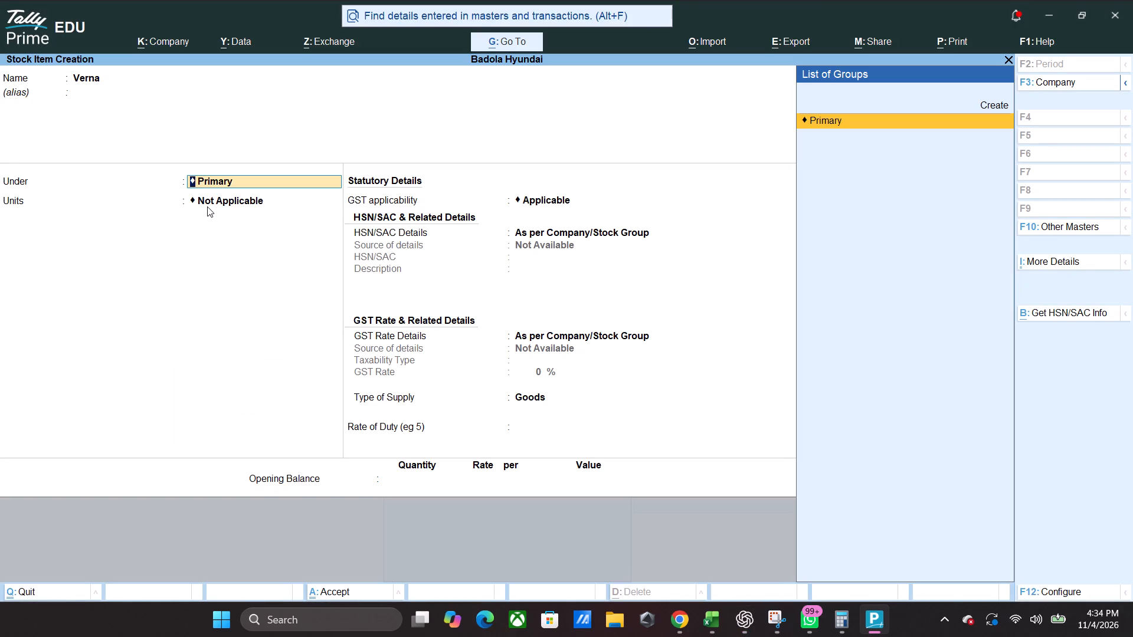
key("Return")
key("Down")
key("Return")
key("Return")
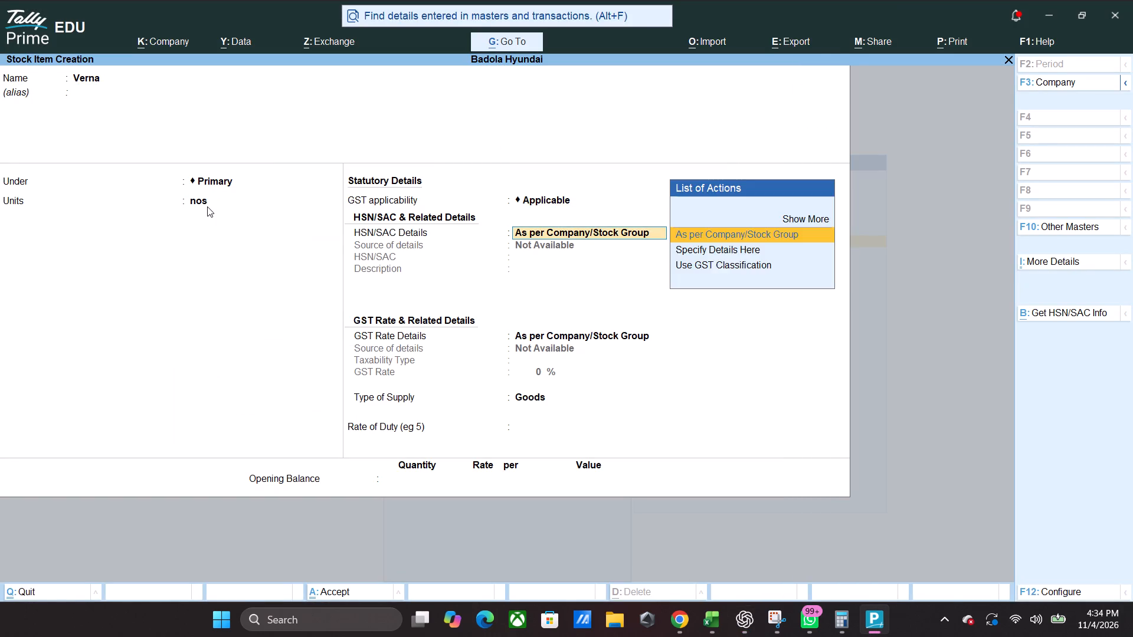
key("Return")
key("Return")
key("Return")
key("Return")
Enter Verna's opening balance of 10 nos at a rate of 12,00,000 per nos, taken from the chat's stock list.
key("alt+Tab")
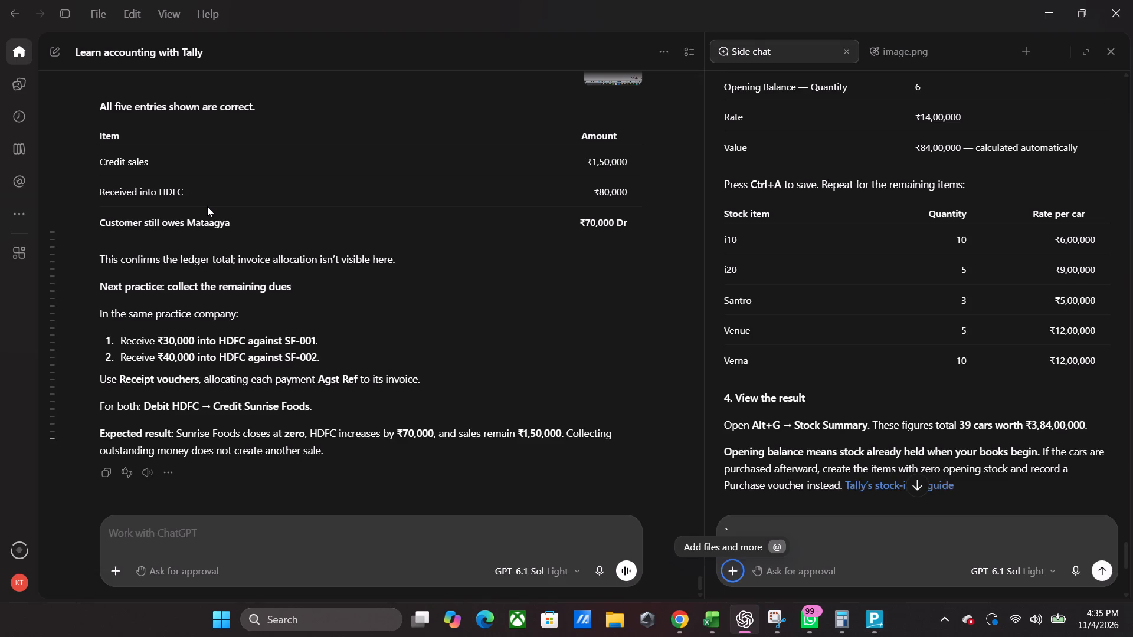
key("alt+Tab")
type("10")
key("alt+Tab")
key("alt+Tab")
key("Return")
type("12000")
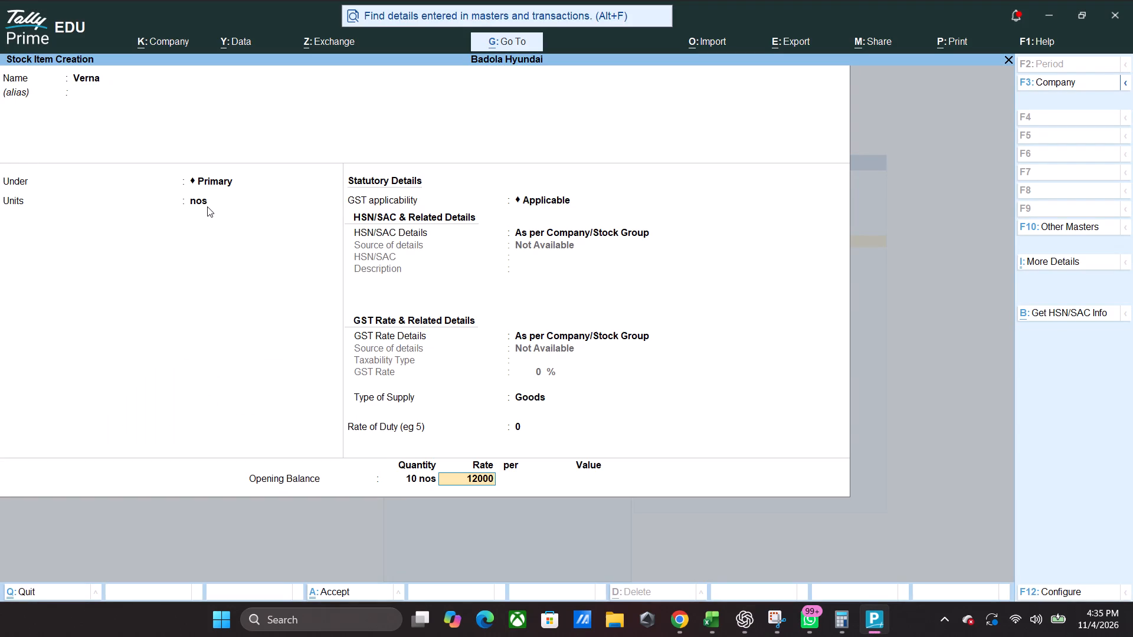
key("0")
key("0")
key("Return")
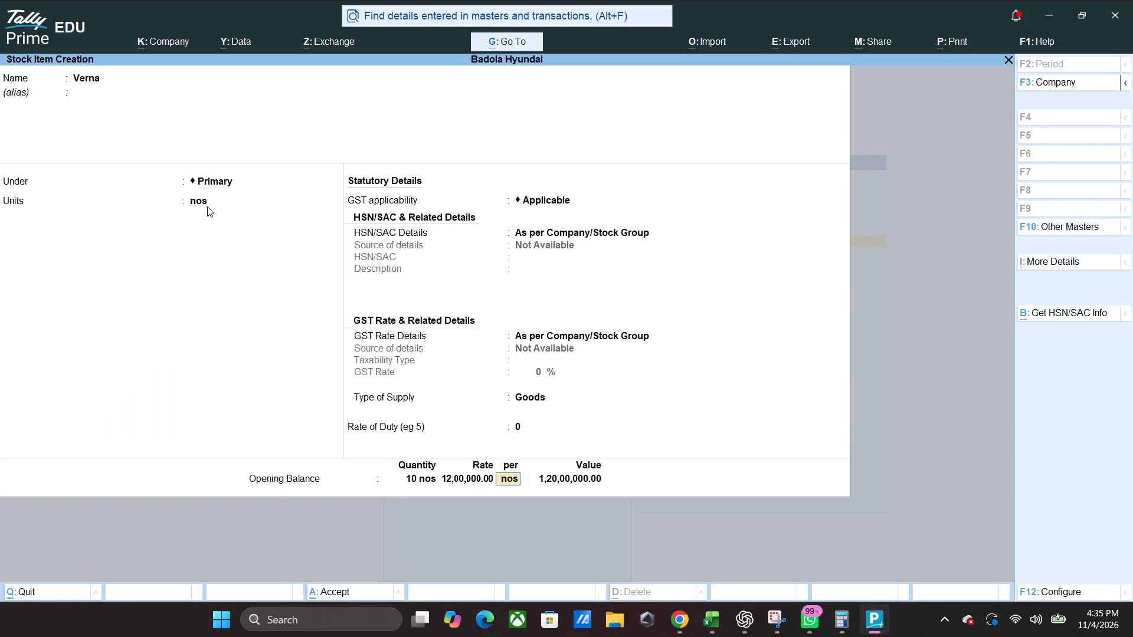
Save the Verna stock item with nos as its unit and the default statutory details, and return to the Gateway of Tally.
left_click(207, 206)
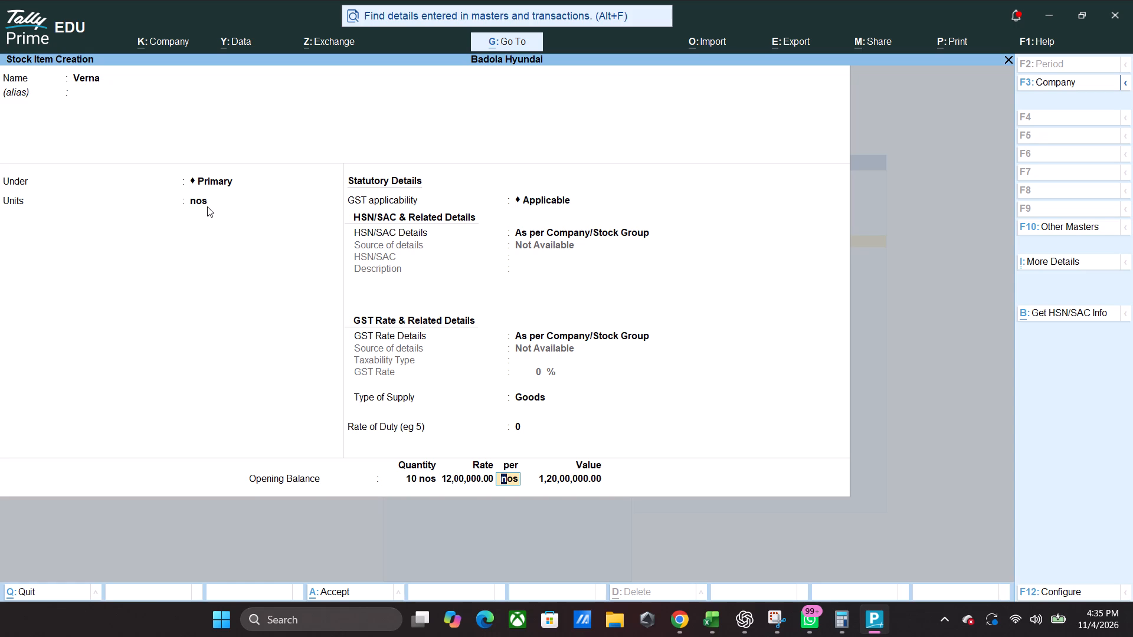
key("Return")
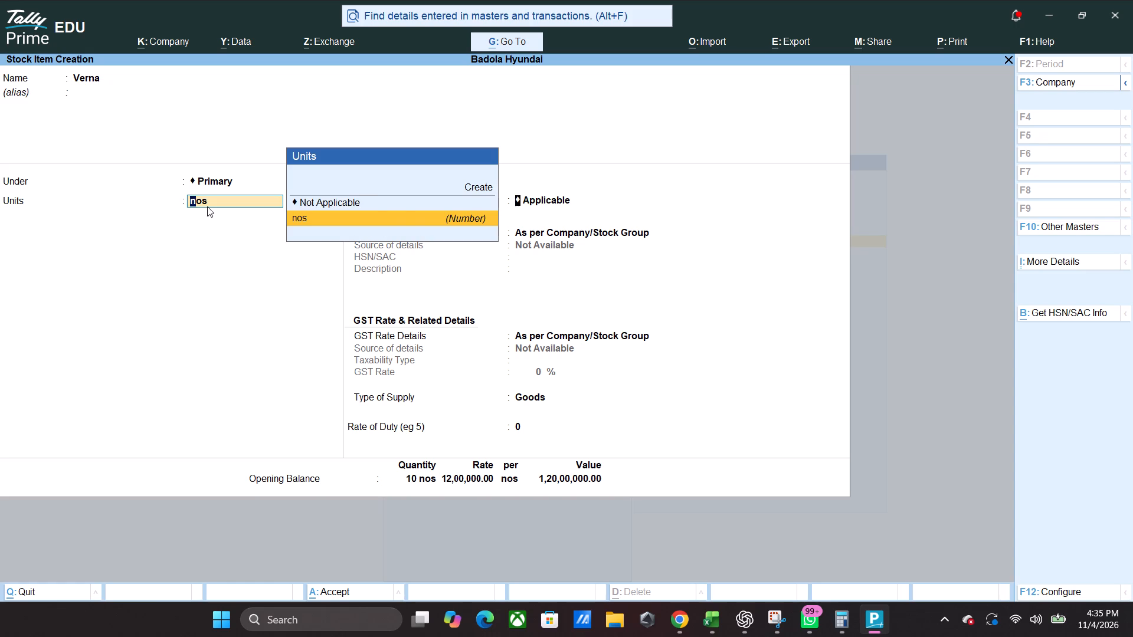
key("Return")
key("Return")
key("Return")
key("Return")
key("Return")
key("Return")
key("Return")
key("Return")
key("Return")
key("Return")
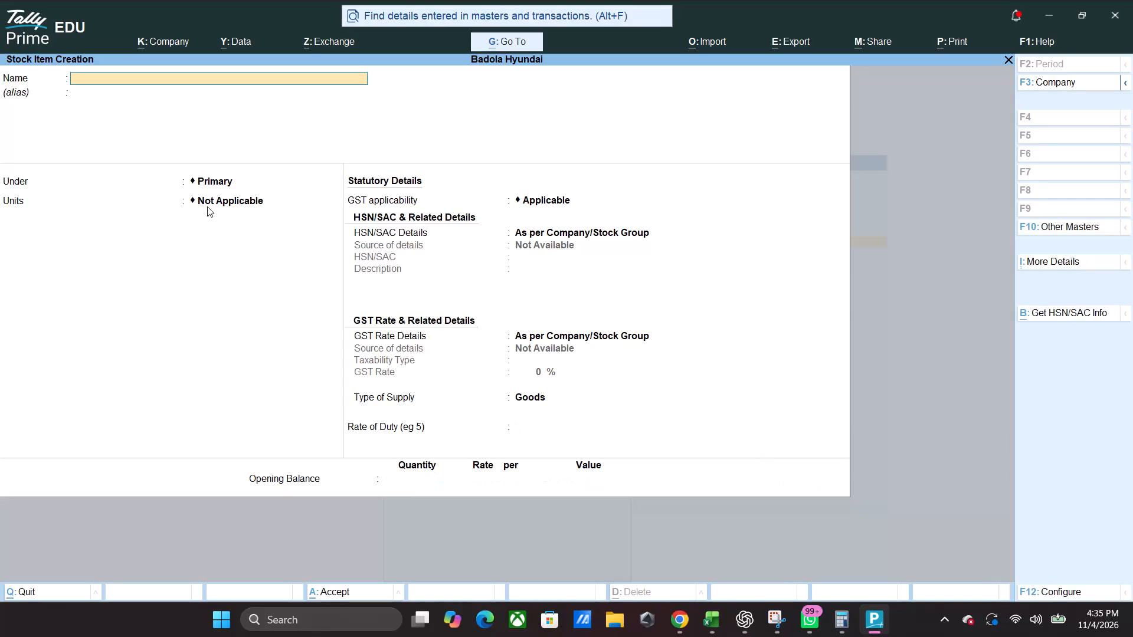
key("Escape")
key("Escape")
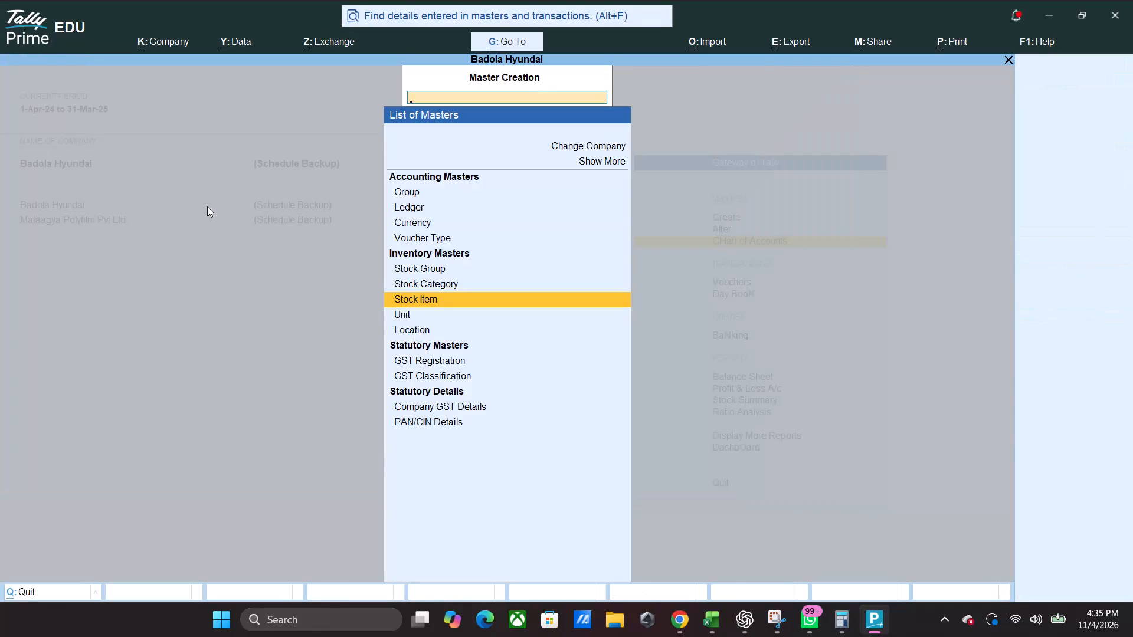
key("Escape")
Open the Balance Sheet and examine the ledgers making up Fixed Assets.
left_click(207, 206)
key("b")
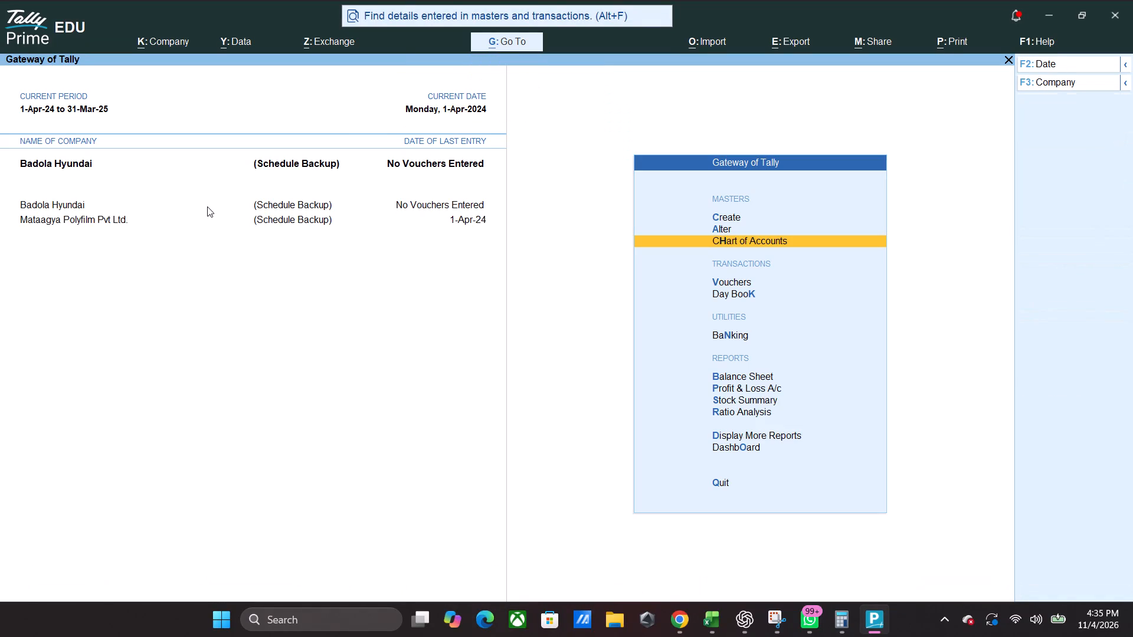
key("Right")
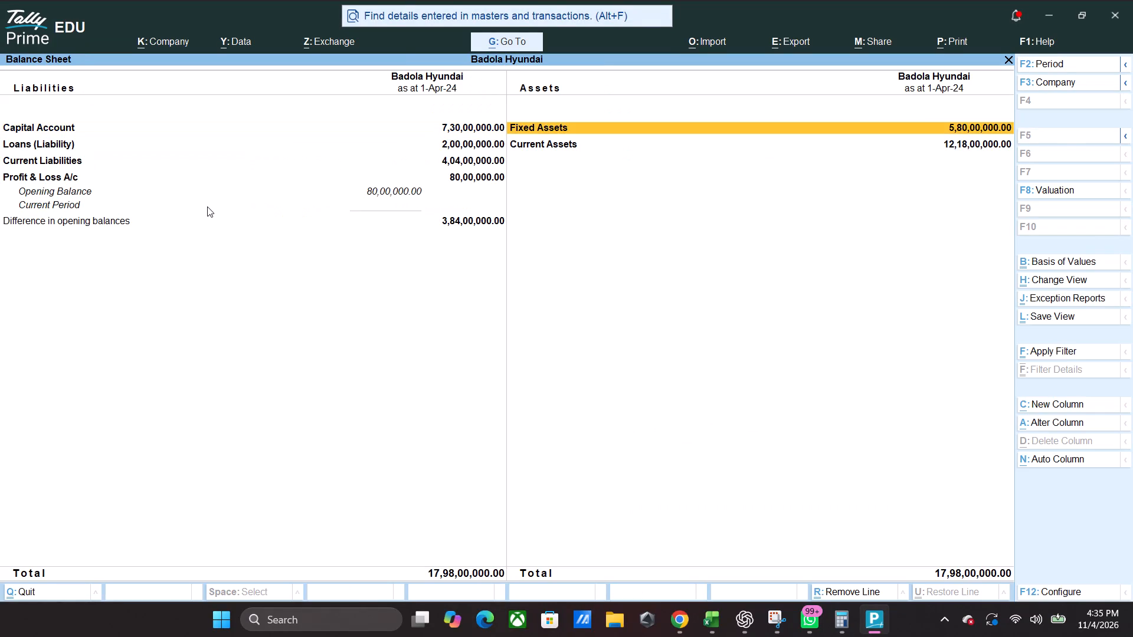
key("Return")
key("Down")
key("Down")
key("Down")
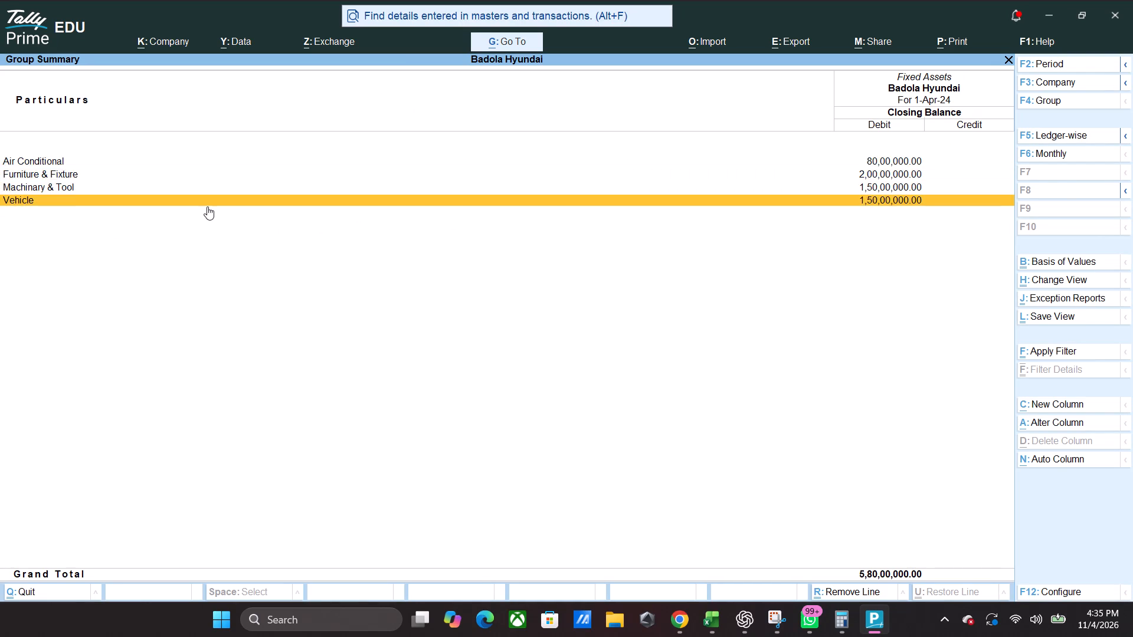
key("Escape")
Examine the Current Assets group and drill into both Closing Stock lines to see where each one comes from.
key("Down")
key("Return")
key("Down")
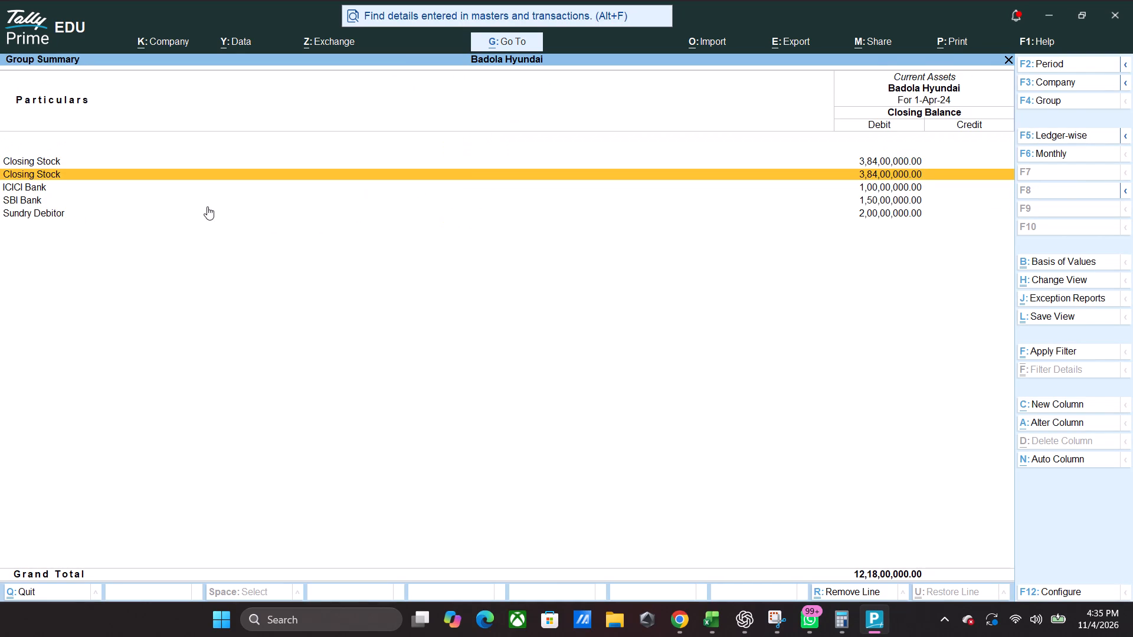
key("Up")
key("Down")
key("Return")
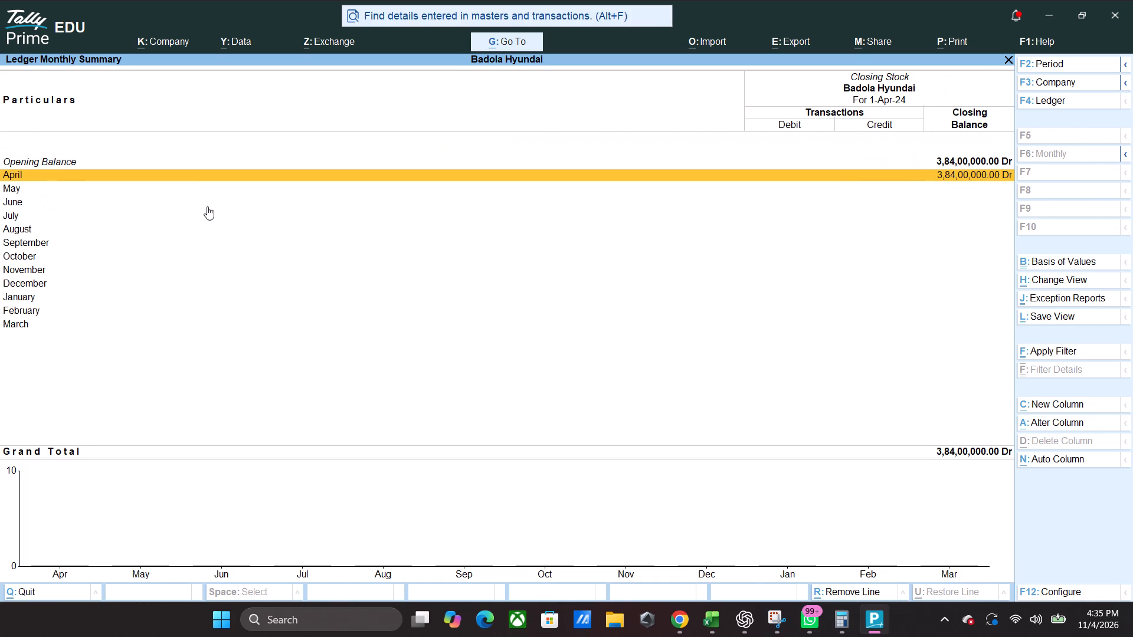
key("Return")
key("Escape")
key("Escape")
key("Up")
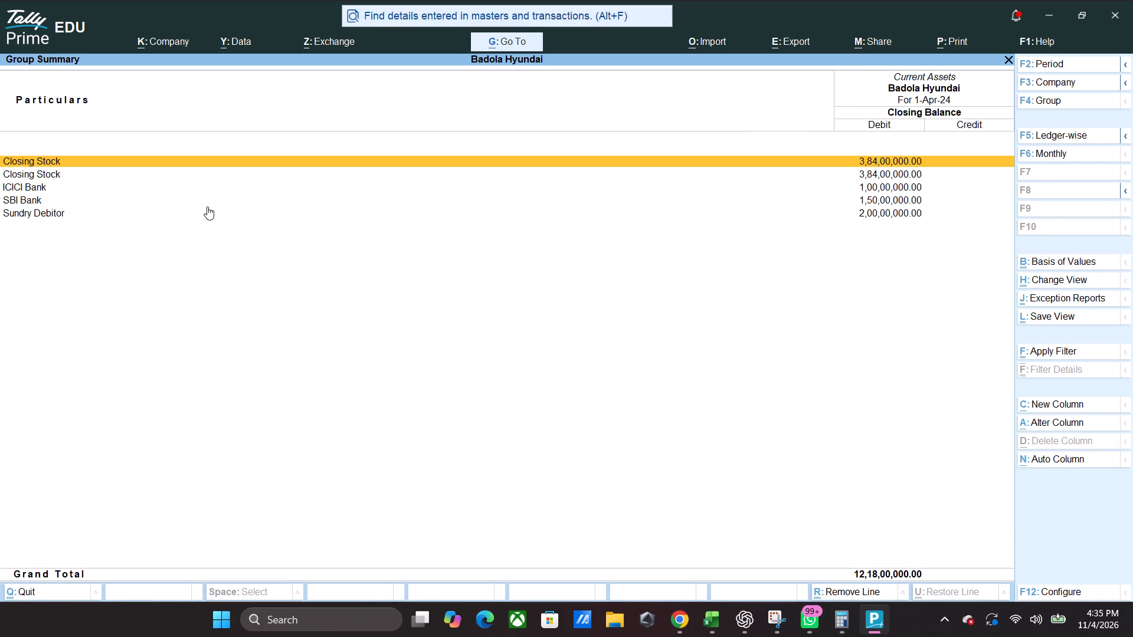
key("Return")
key("Escape")
key("Escape")
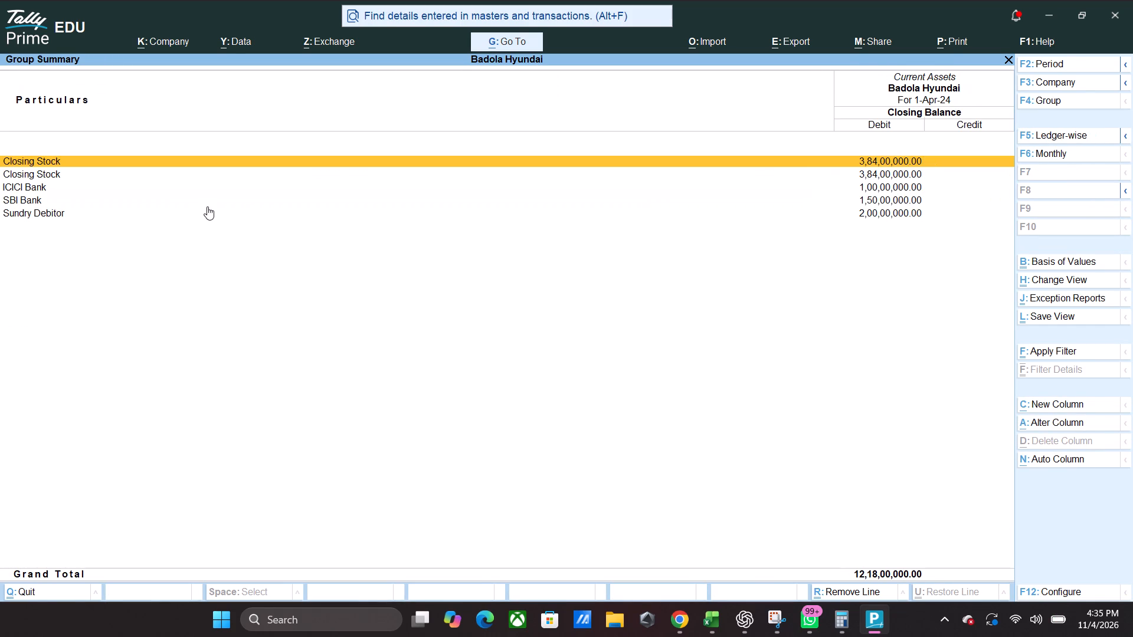